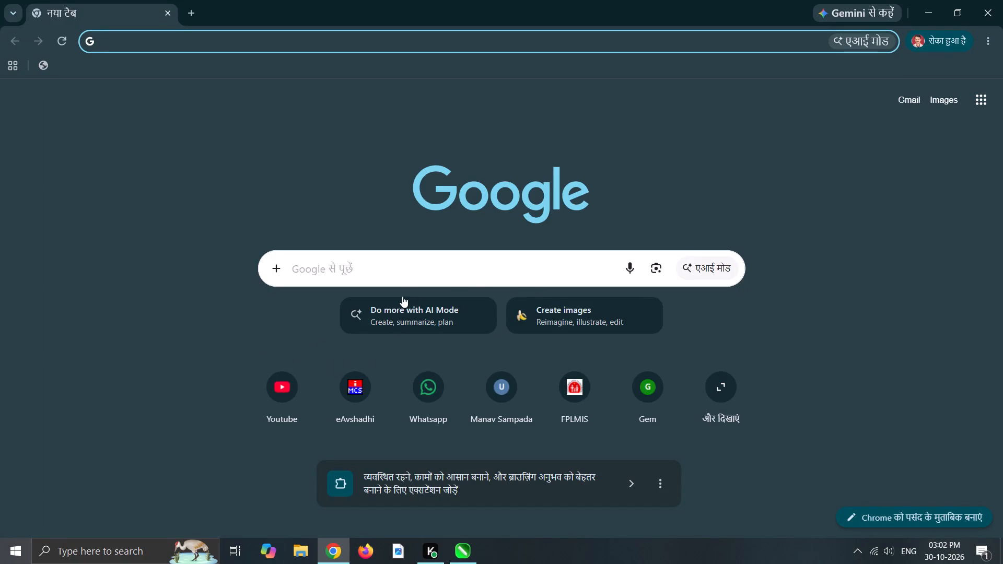
# Search Google for pinterest and open the main Pinterest site from the results.
pyautogui.click(437, 256)
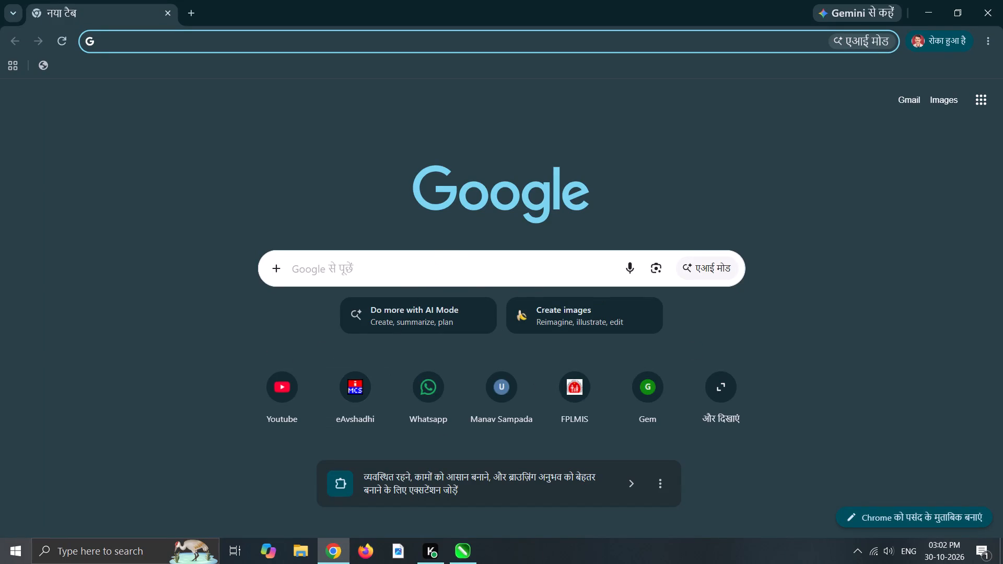
pyautogui.click(438, 261)
pyautogui.click(351, 265)
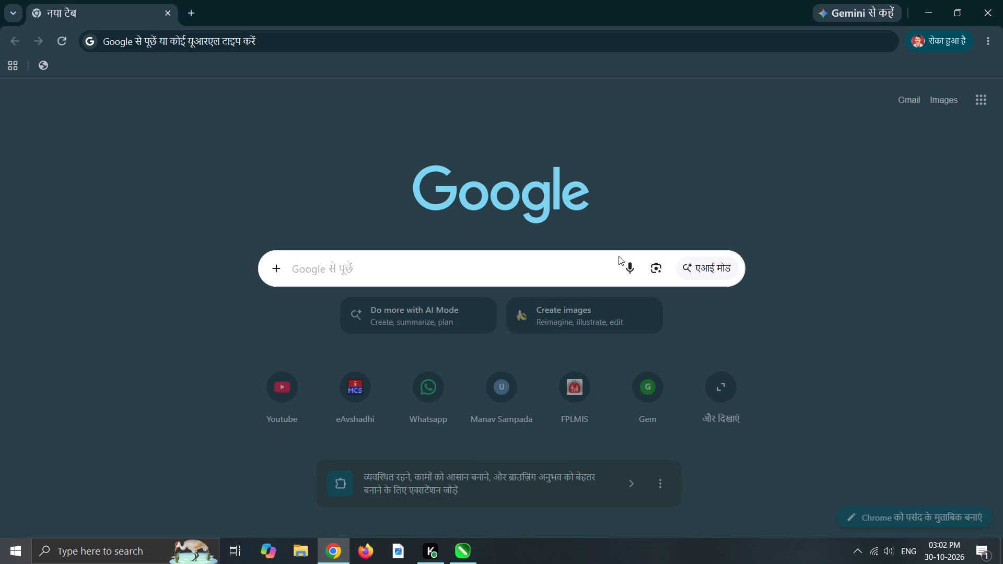
pyautogui.write('pinter')
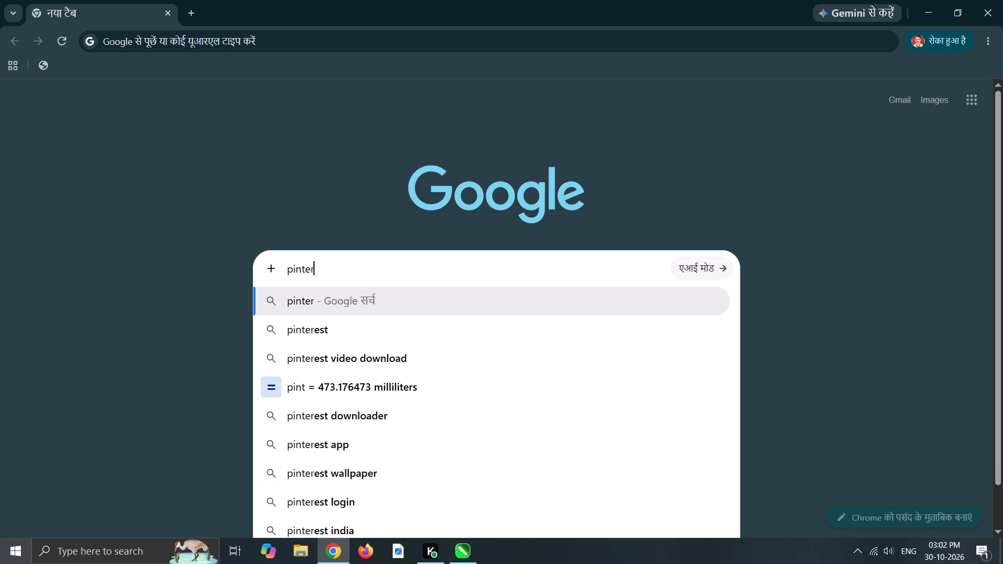
pyautogui.press('space')
pyautogui.press('Down')
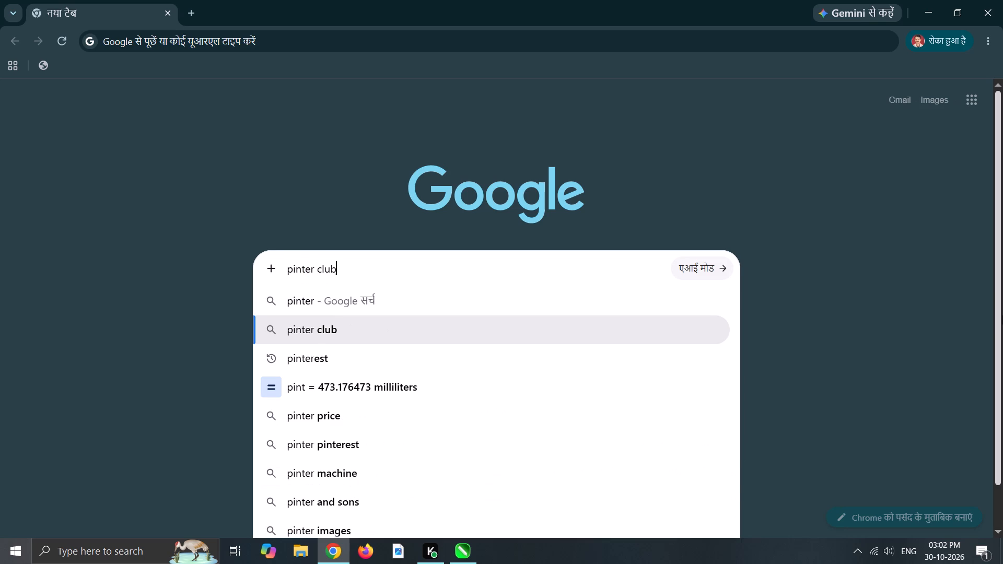
pyautogui.press('Down')
pyautogui.press('Return')
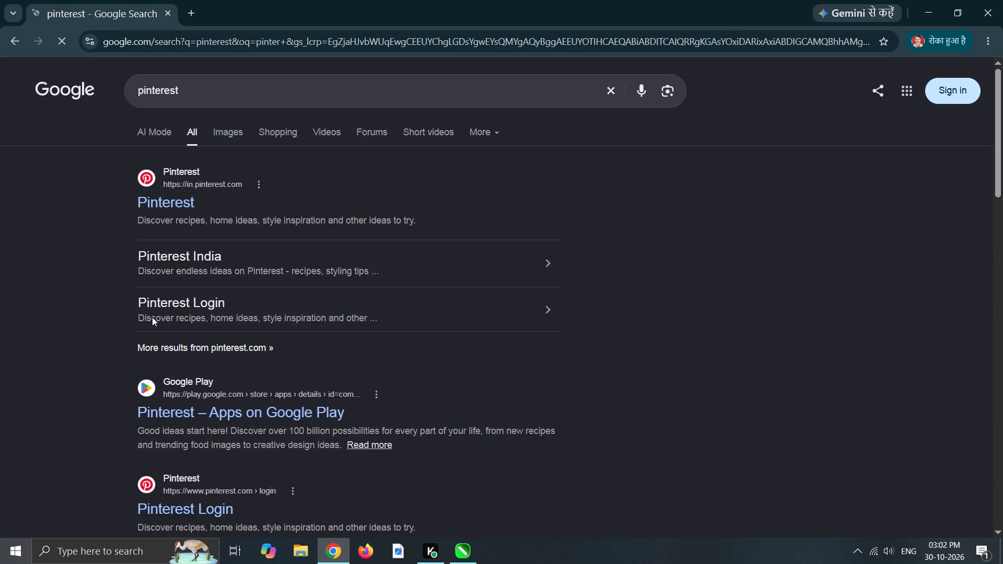
pyautogui.click(172, 206)
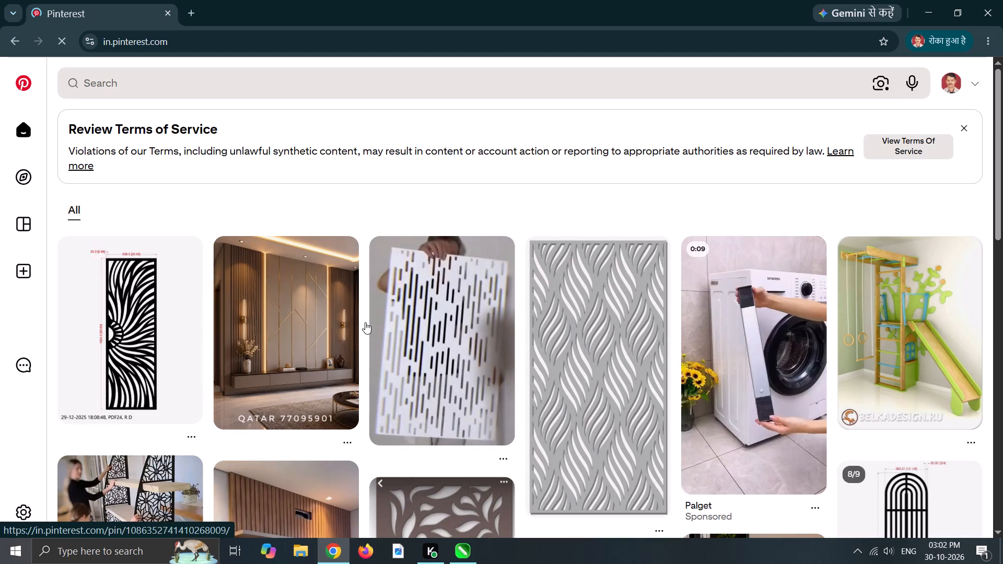
# Search Pinterest for "cnc cutting design".
pyautogui.scroll(-2, 404, 297)
pyautogui.scroll(2, 404, 297)
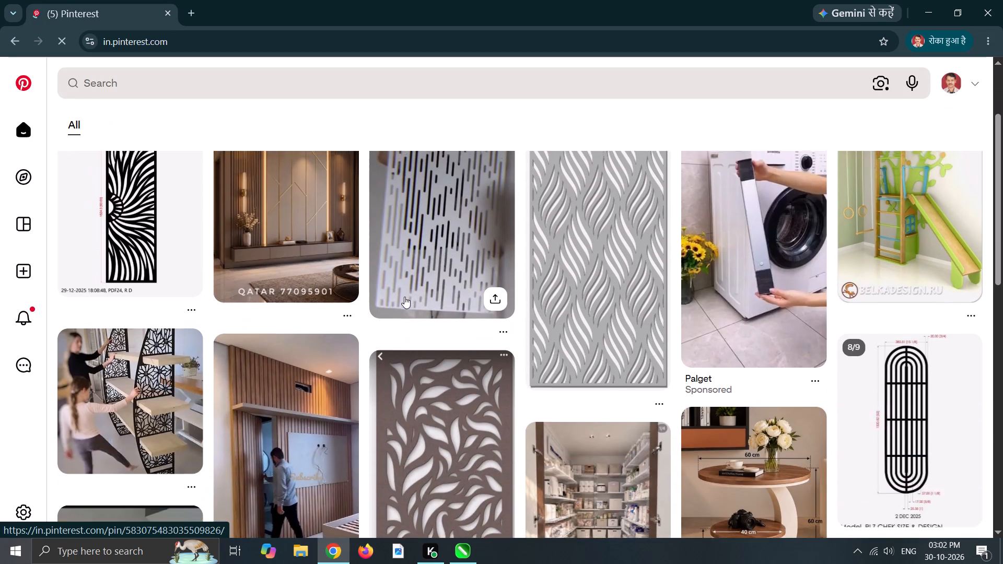
pyautogui.scroll(1, 404, 297)
pyautogui.click(142, 89)
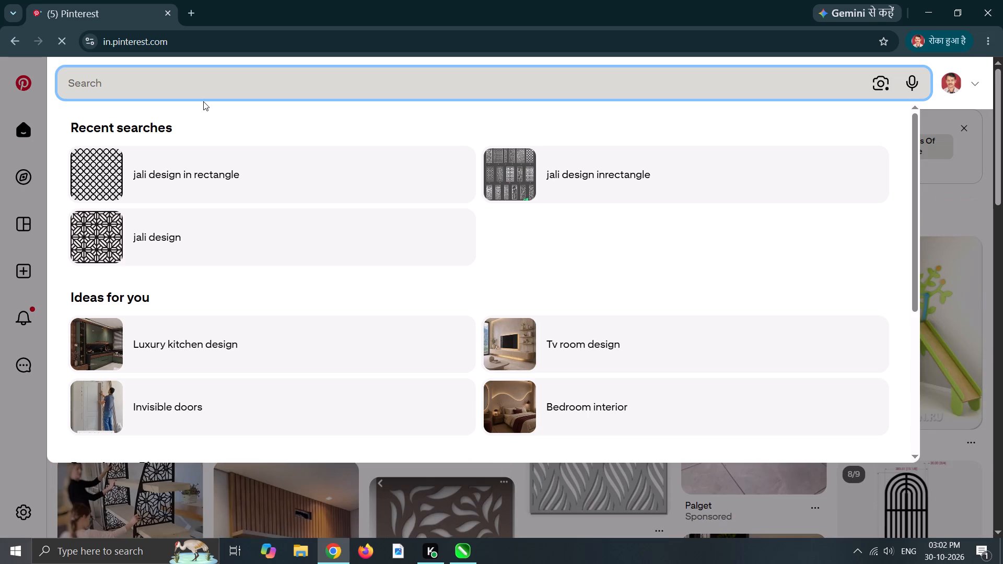
pyautogui.write('cnc cutting')
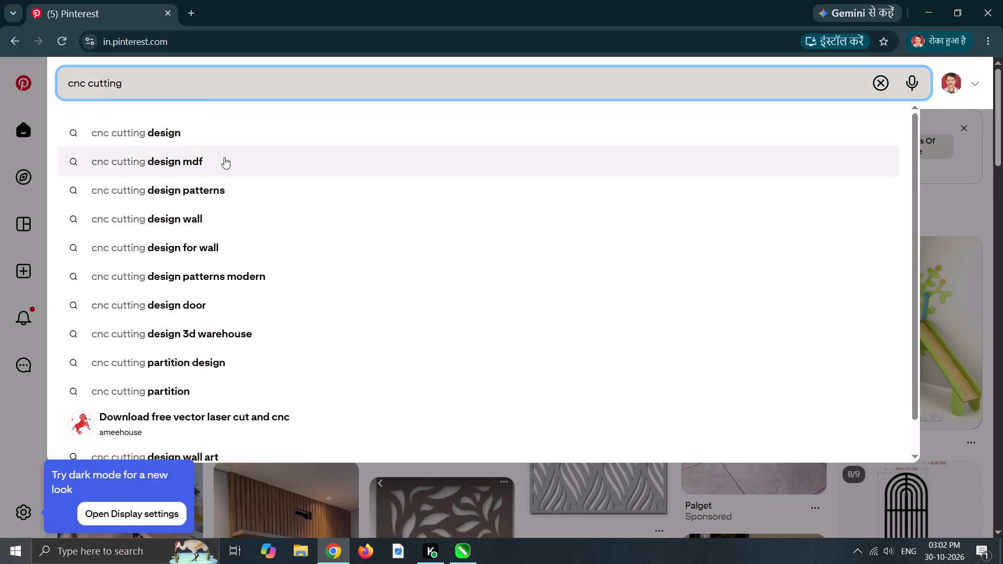
pyautogui.click(161, 133)
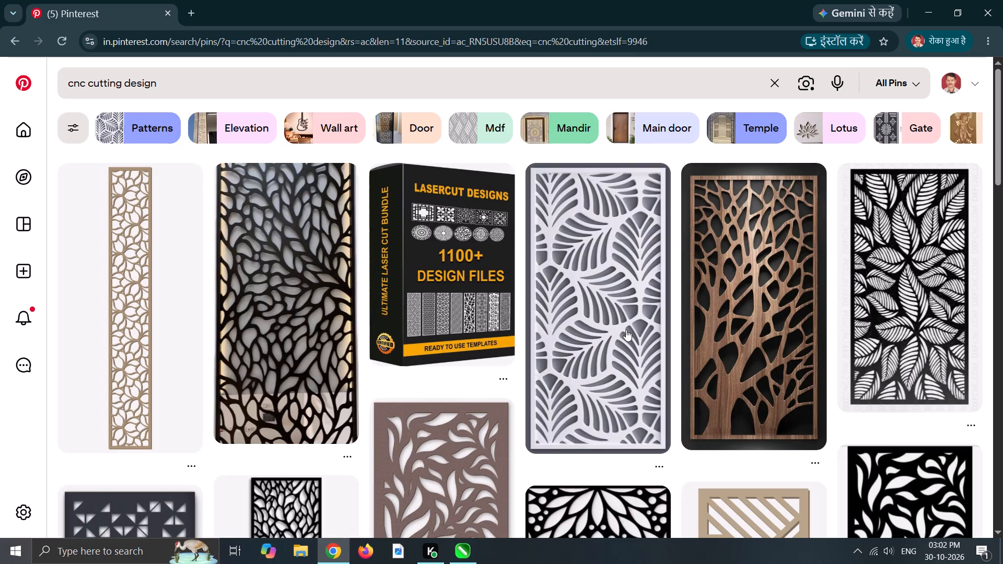
# Find the gold panel with the radiating, coral-like fan pattern among the CNC cutting designs and download its image.
pyautogui.scroll(-3, 653, 293)
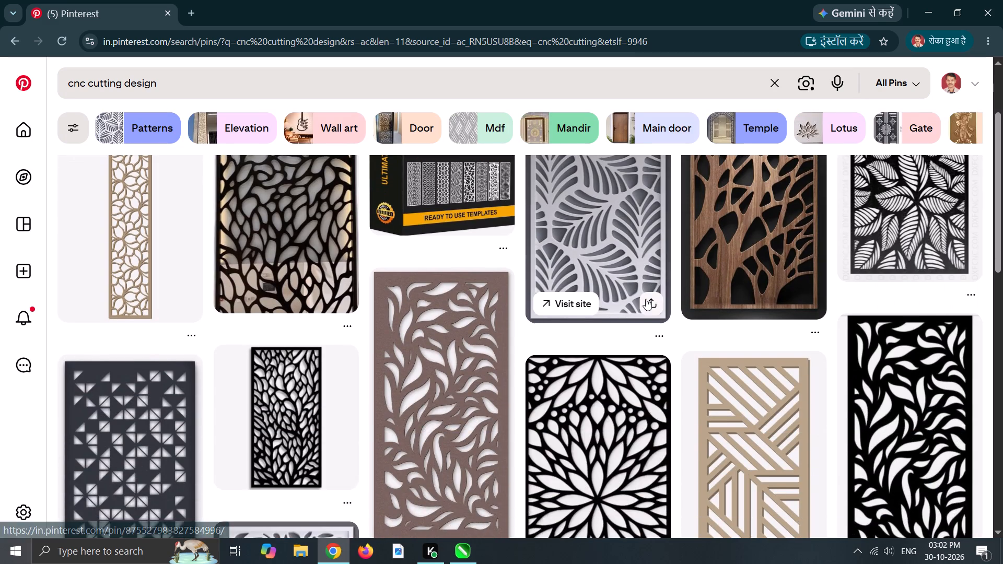
pyautogui.scroll(-6, 646, 299)
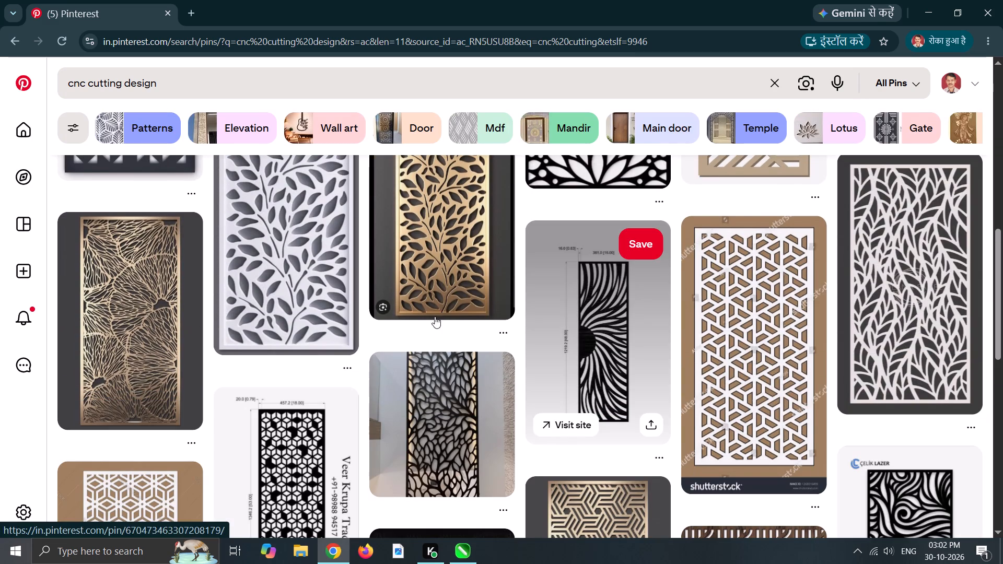
pyautogui.scroll(-5, 747, 390)
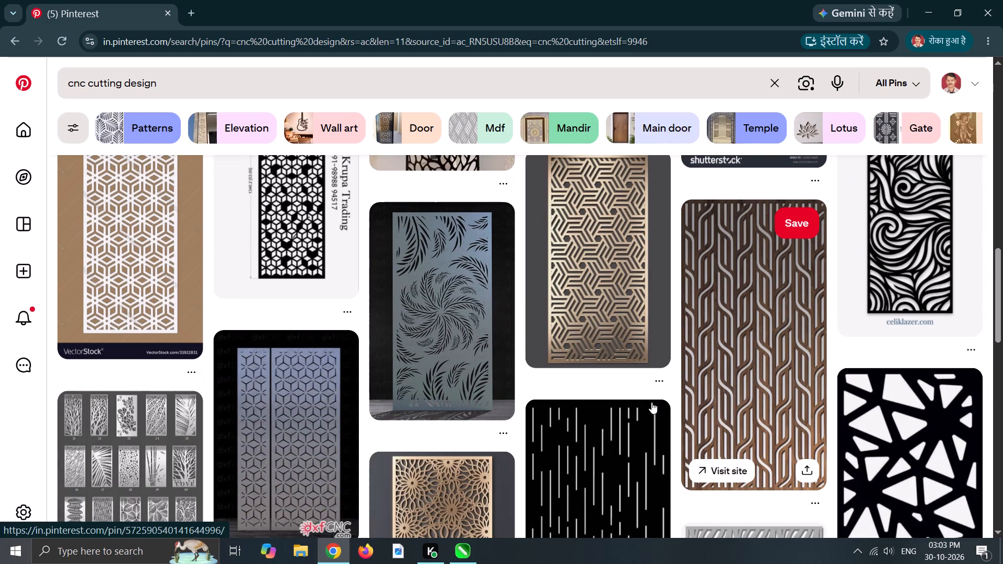
pyautogui.scroll(7, 623, 402)
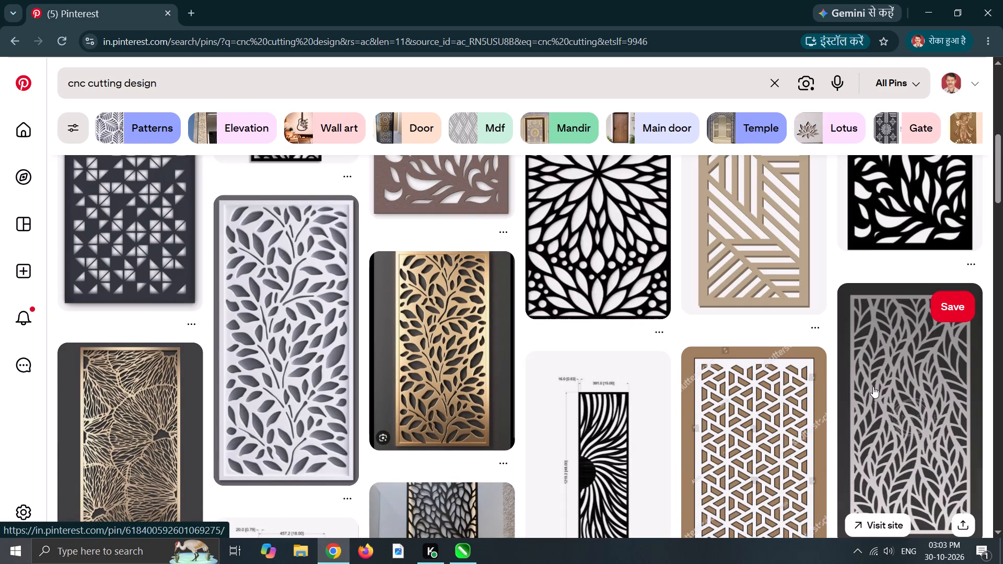
pyautogui.scroll(-1, 940, 345)
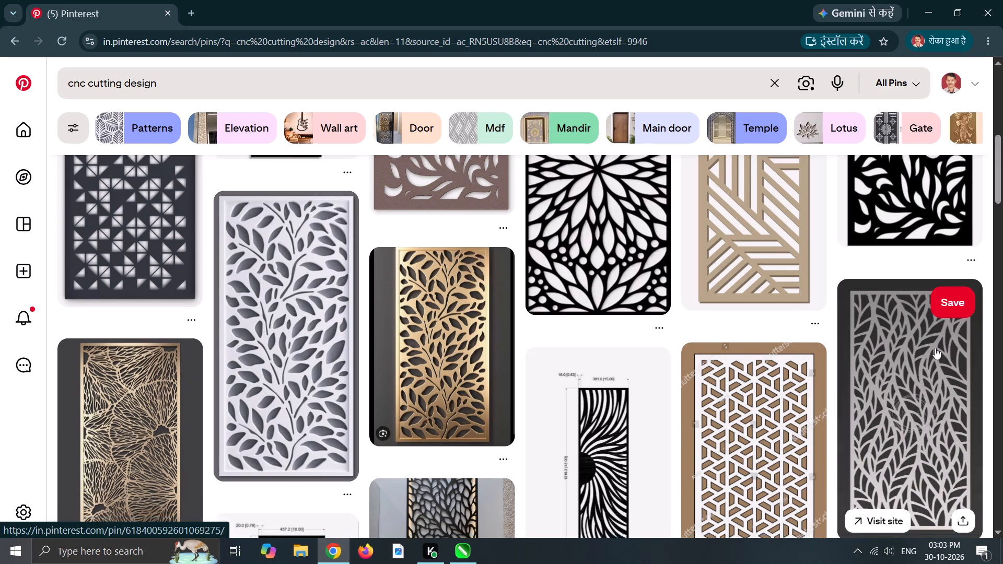
pyautogui.scroll(-3, 935, 348)
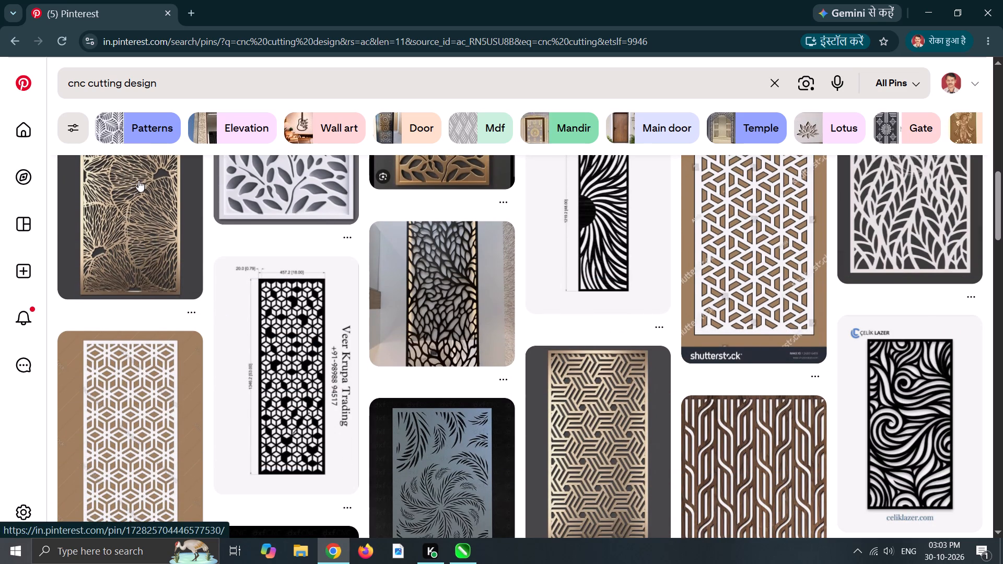
pyautogui.scroll(3, 143, 168)
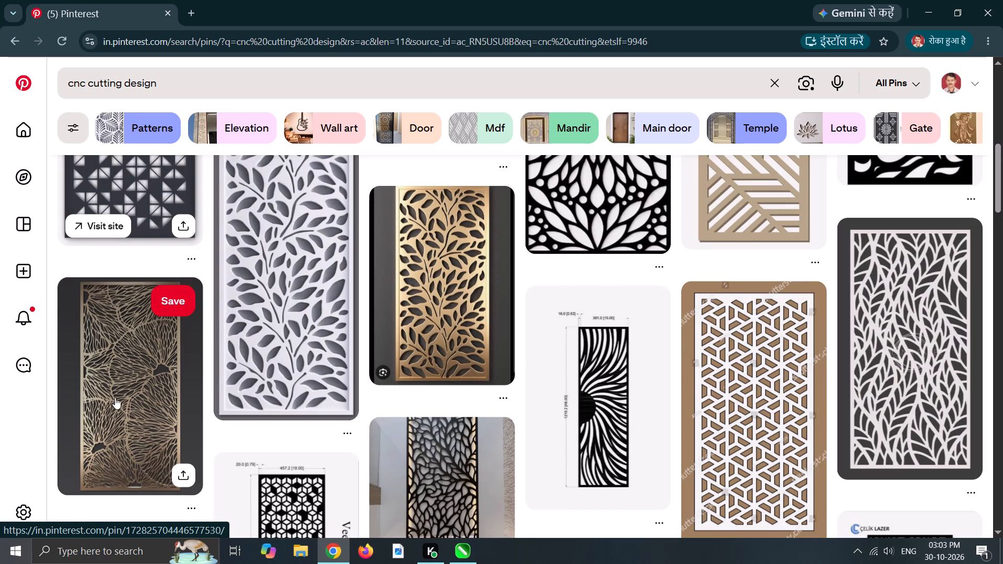
pyautogui.click(193, 509)
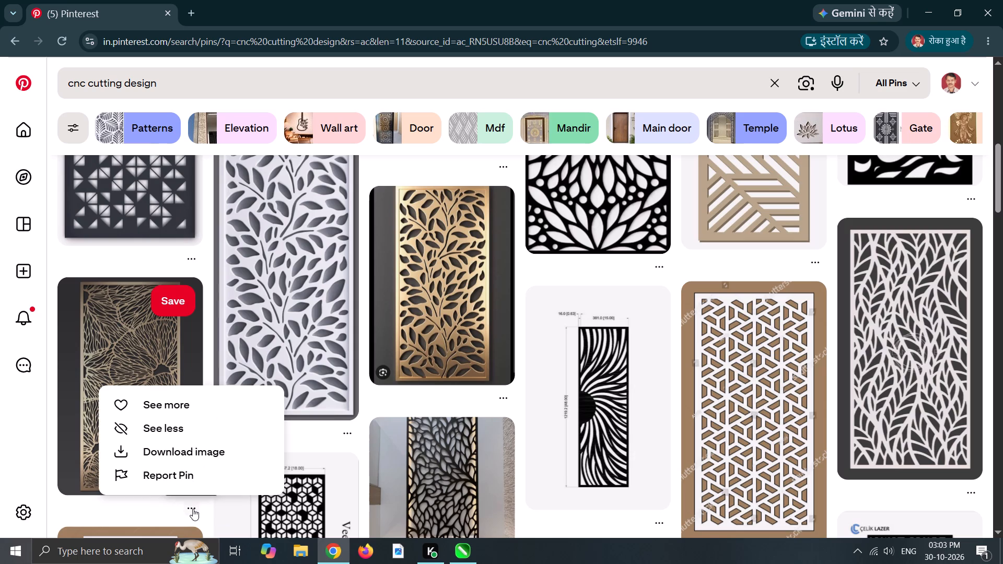
pyautogui.click(180, 456)
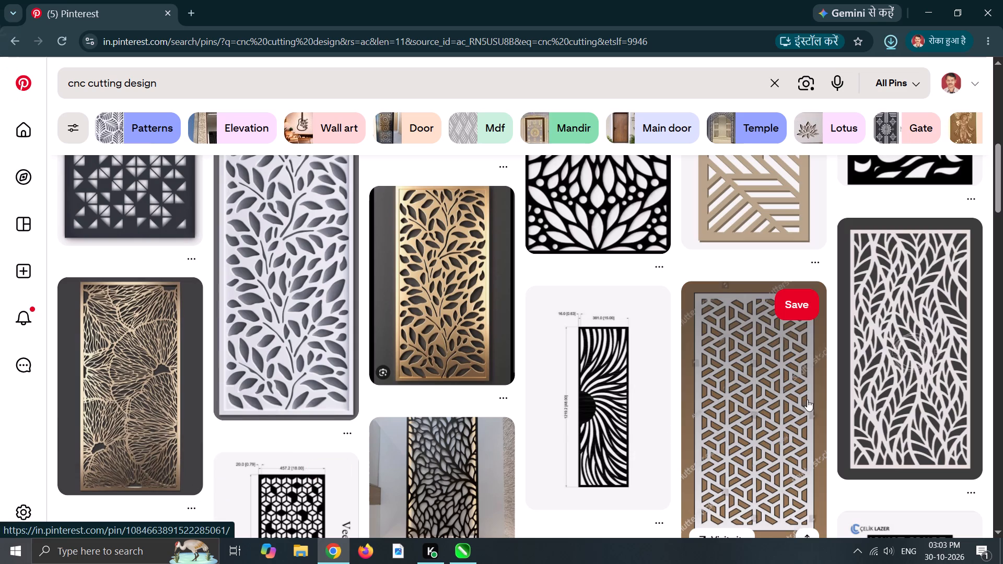
# Look through the CNC cutting designs again and open the pin of the gold panel with the coral-like fan pattern.
pyautogui.scroll(-3, 609, 320)
pyautogui.scroll(6, 608, 333)
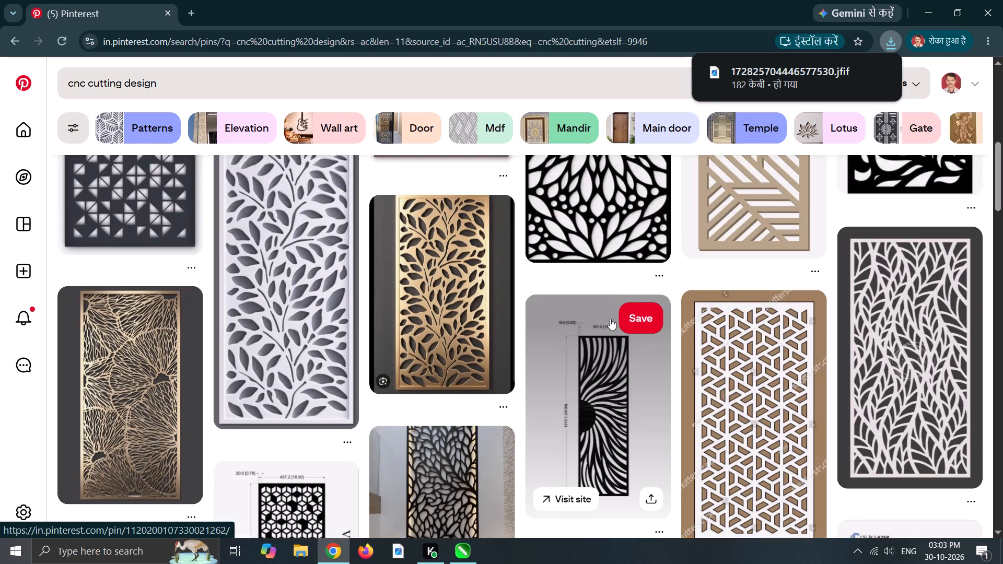
pyautogui.scroll(7, 610, 319)
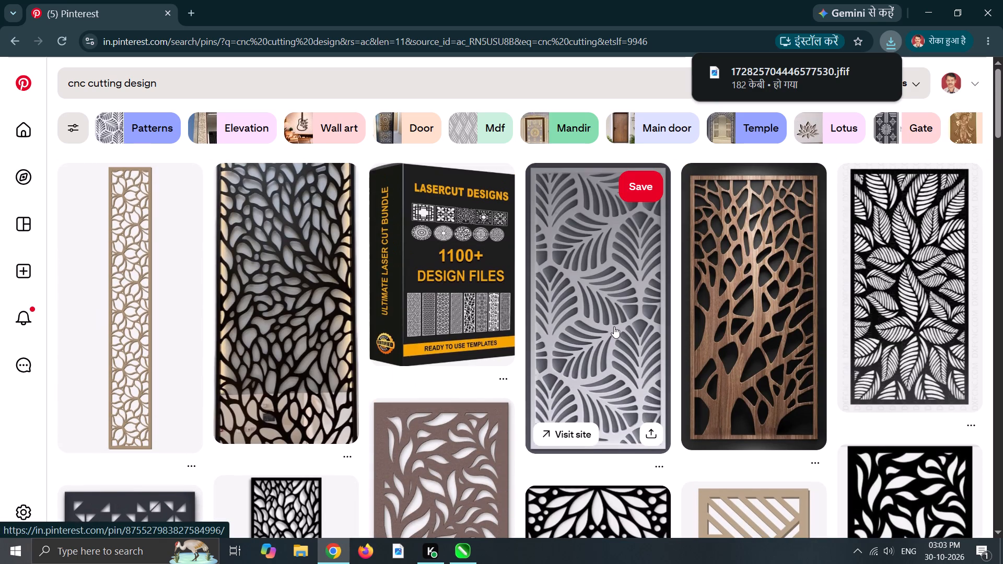
pyautogui.scroll(2, 614, 326)
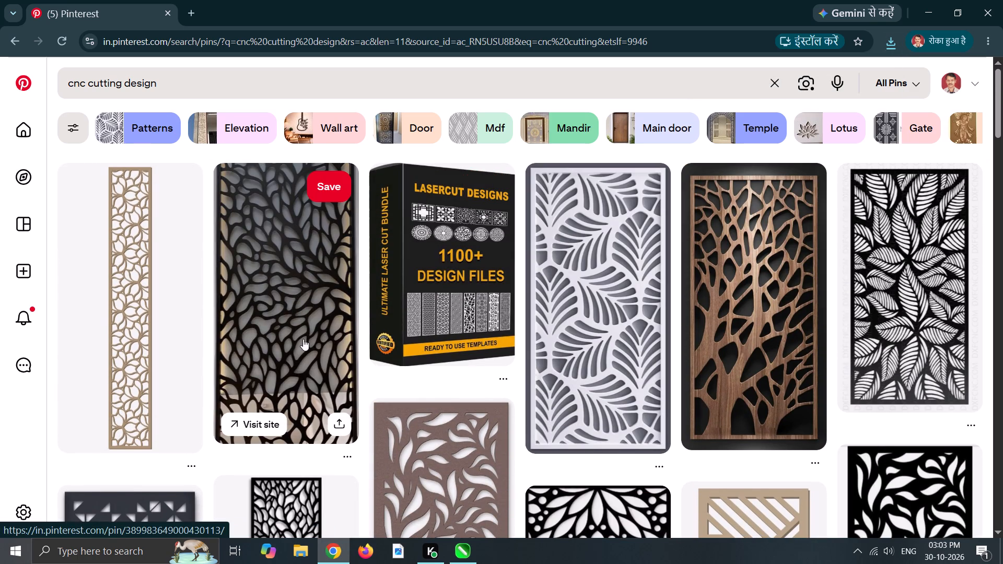
pyautogui.scroll(-6, 480, 343)
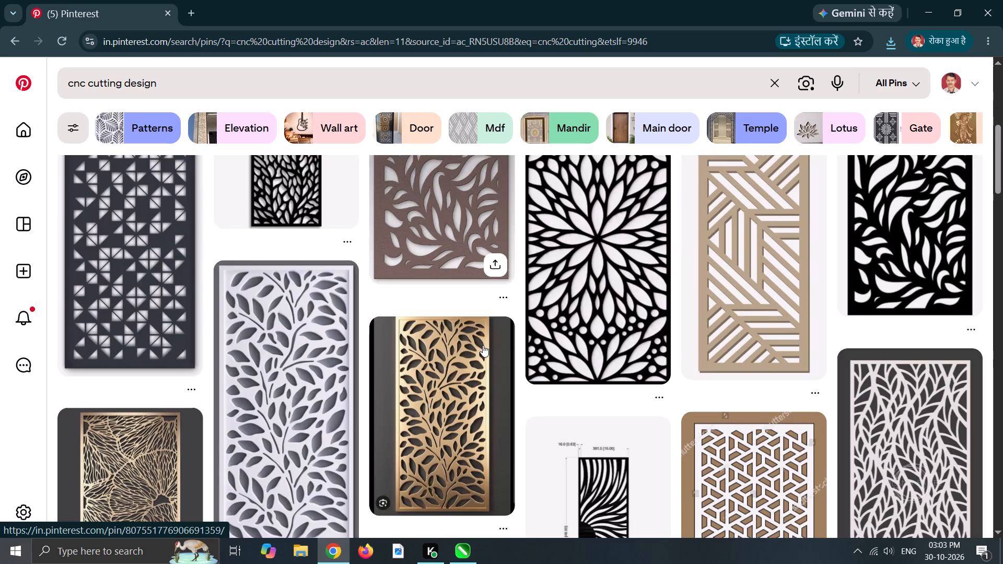
pyautogui.scroll(-6, 483, 345)
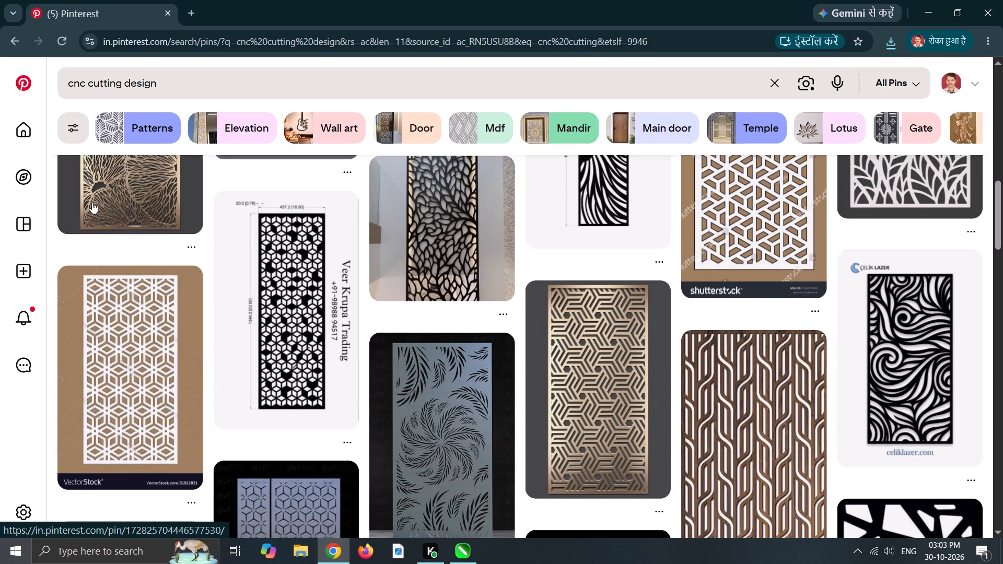
pyautogui.doubleClick(92, 202)
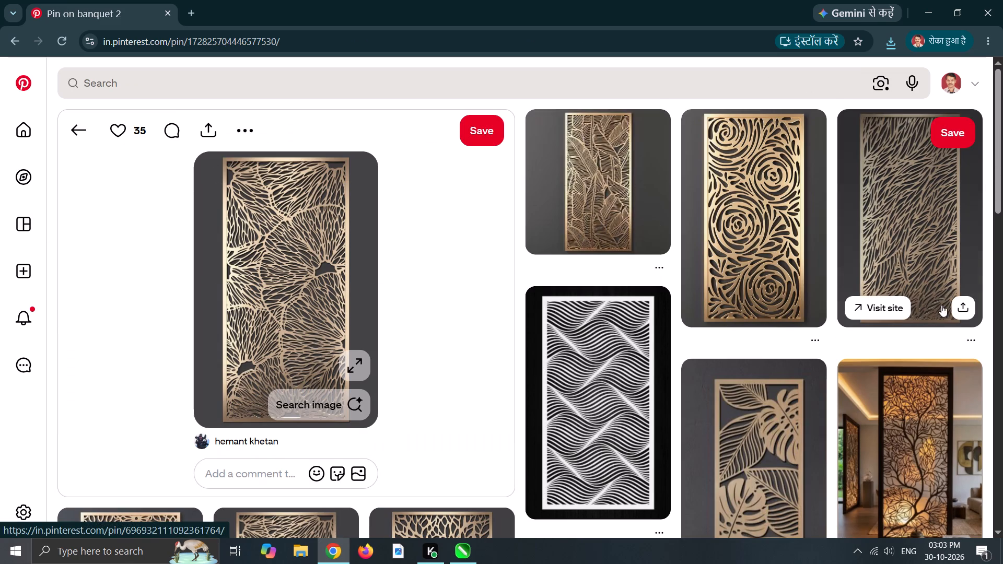
# Look through the related CNC panel designs beneath the opened gold fan-pattern pin for further reference patterns.
pyautogui.scroll(-2, 941, 307)
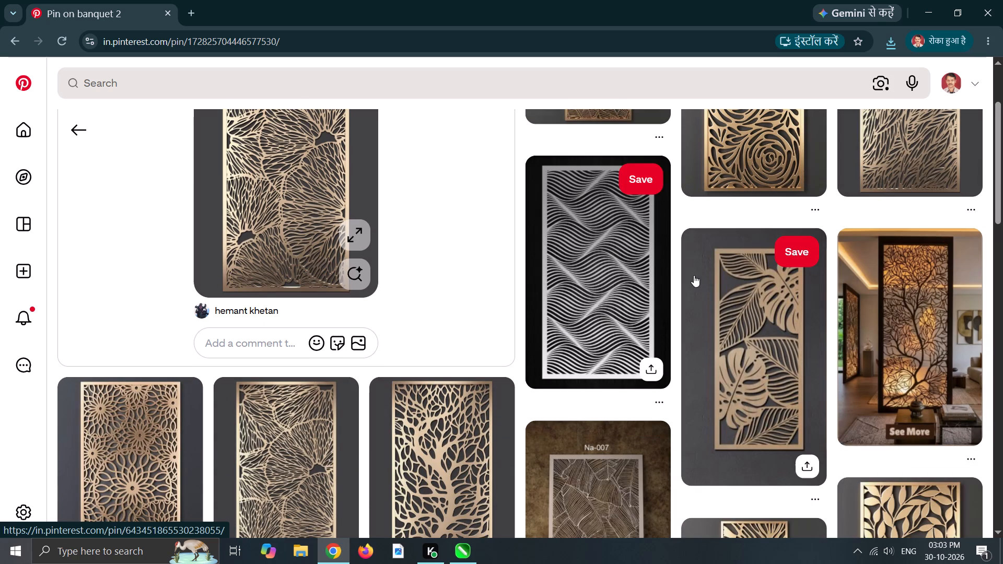
pyautogui.scroll(-2, 694, 275)
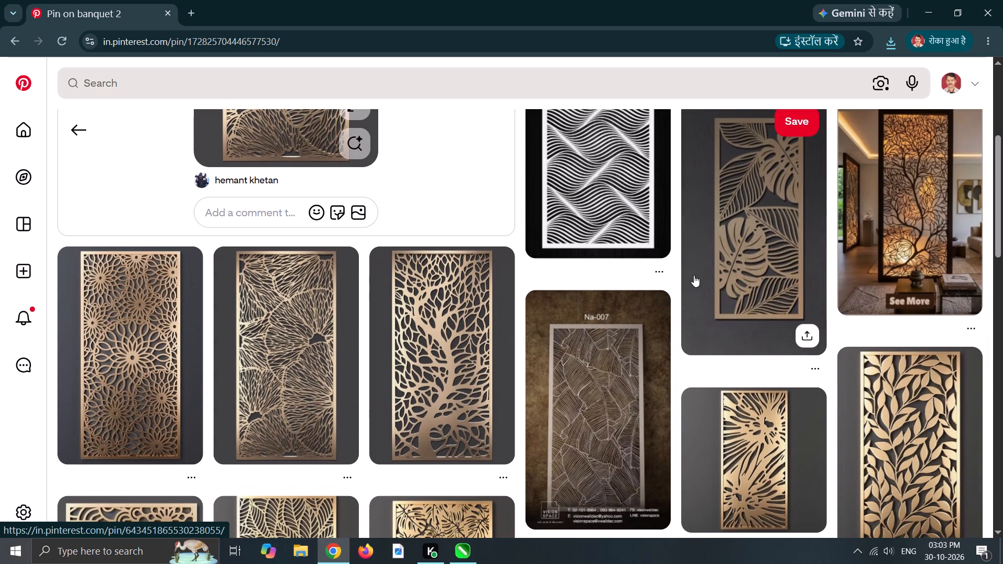
pyautogui.scroll(-5, 694, 270)
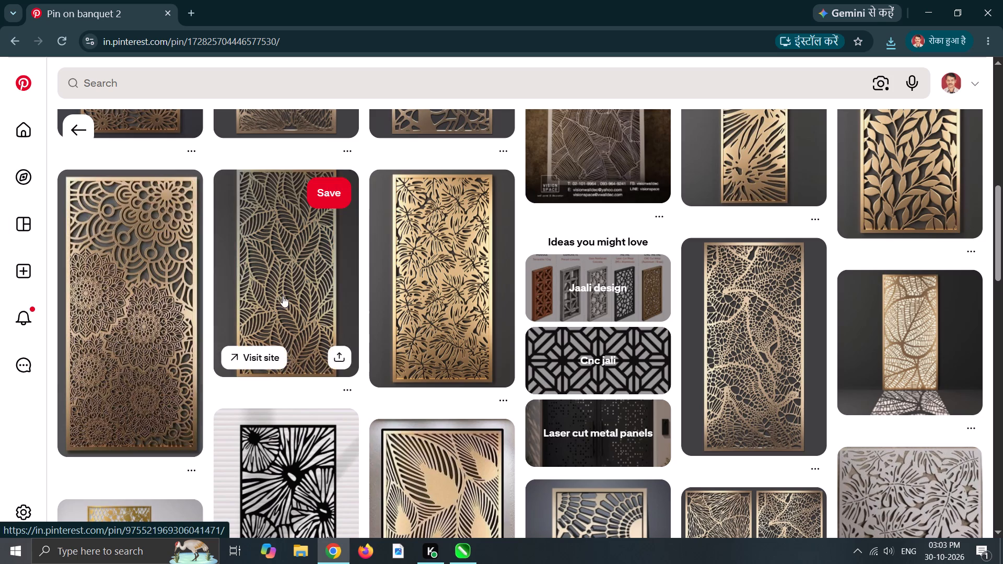
pyautogui.scroll(-2, 145, 279)
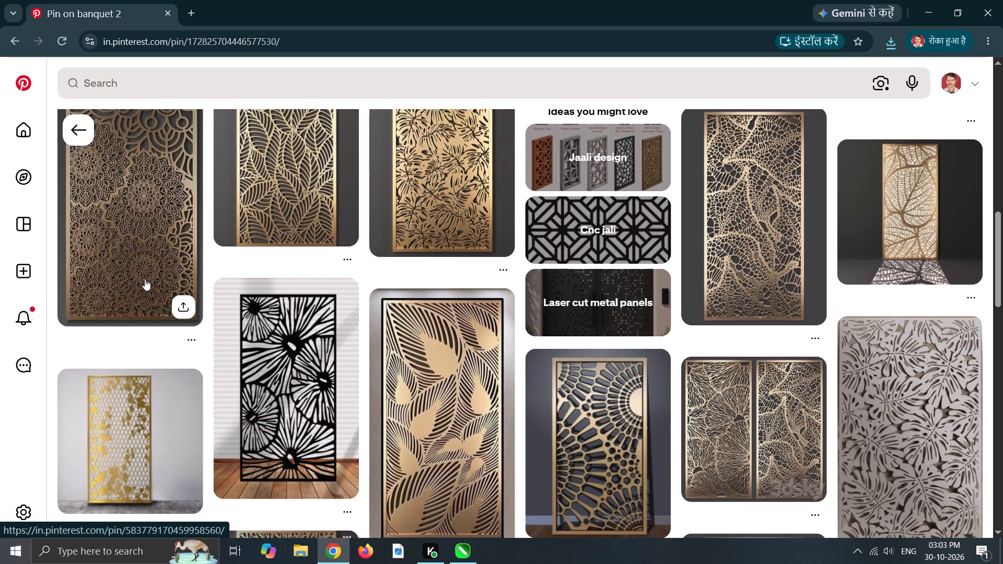
pyautogui.scroll(2, 145, 279)
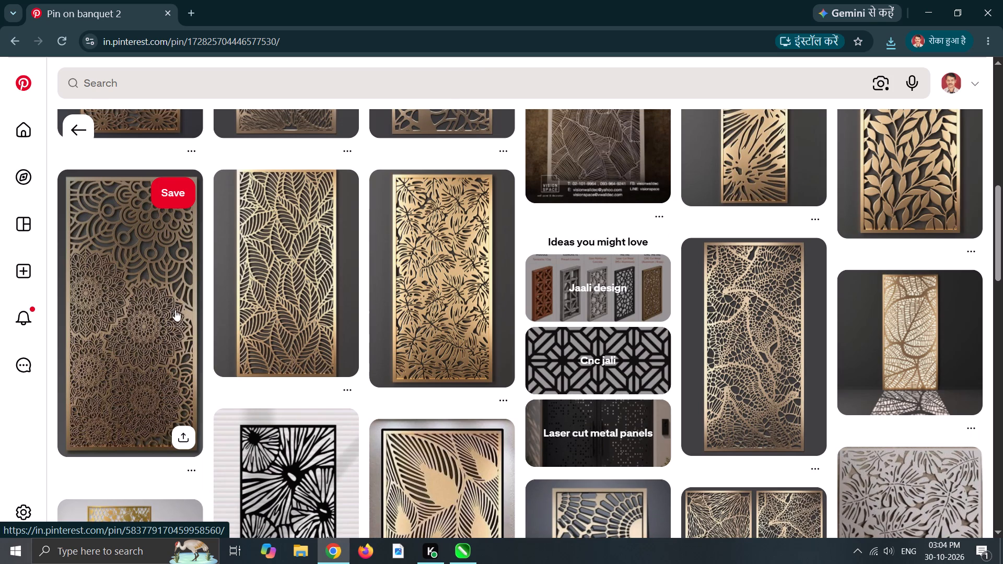
pyautogui.scroll(-3, 480, 280)
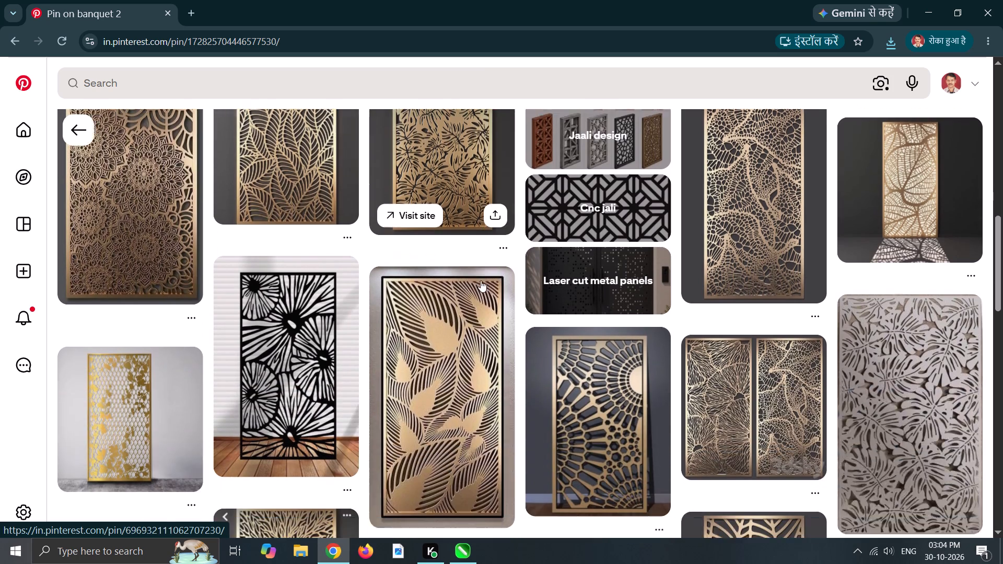
pyautogui.scroll(-2, 481, 280)
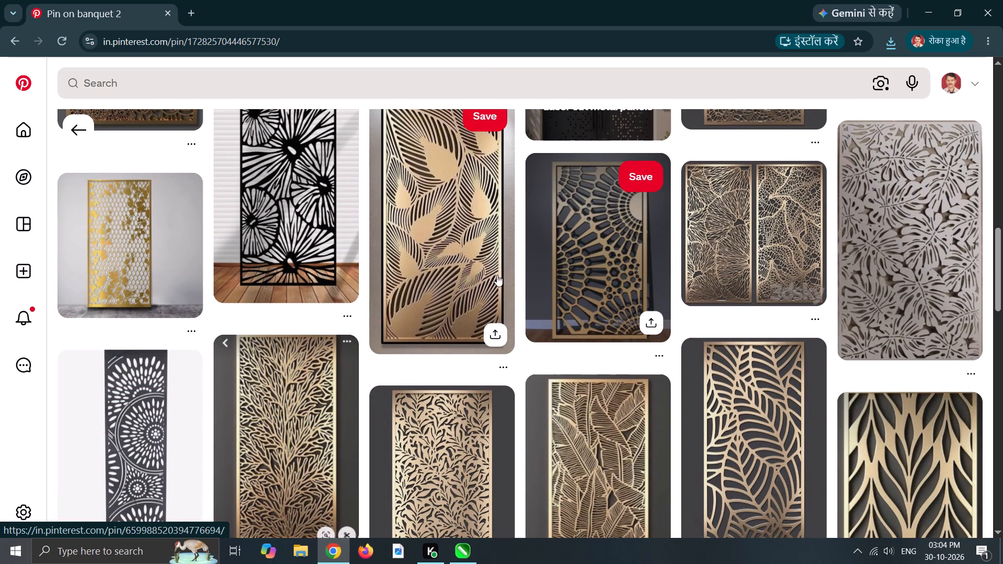
pyautogui.scroll(-6, 234, 276)
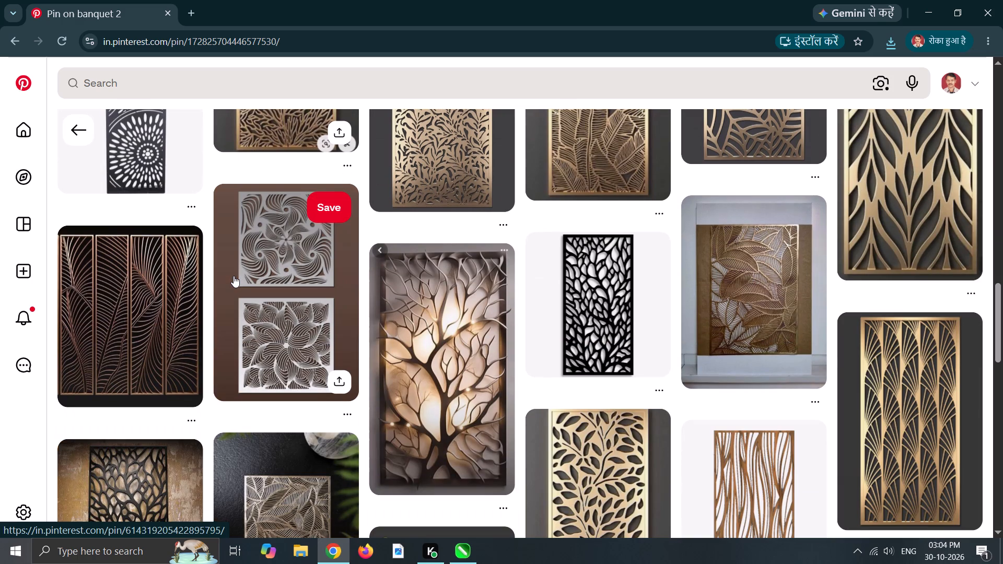
pyautogui.scroll(-3, 234, 276)
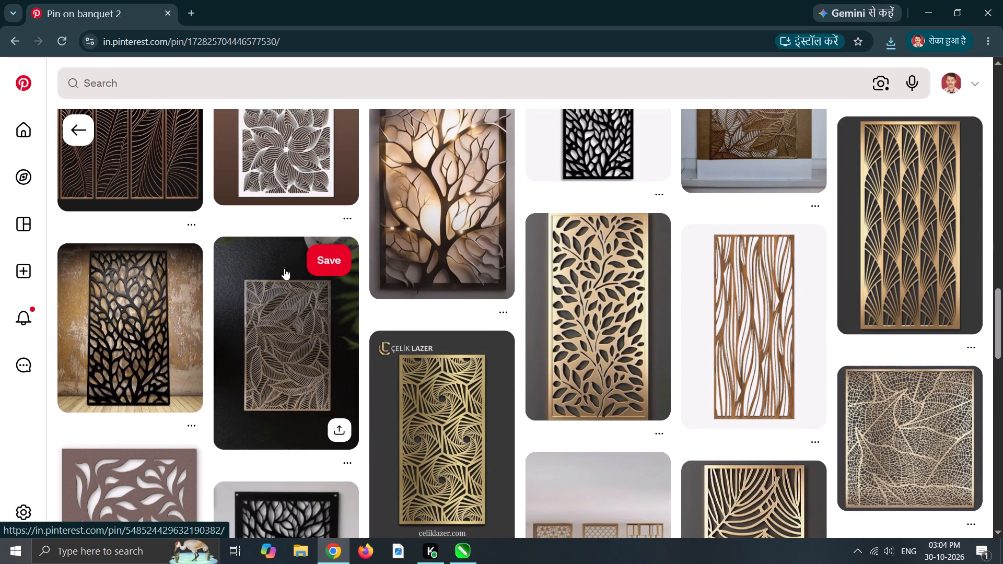
pyautogui.scroll(-7, 506, 264)
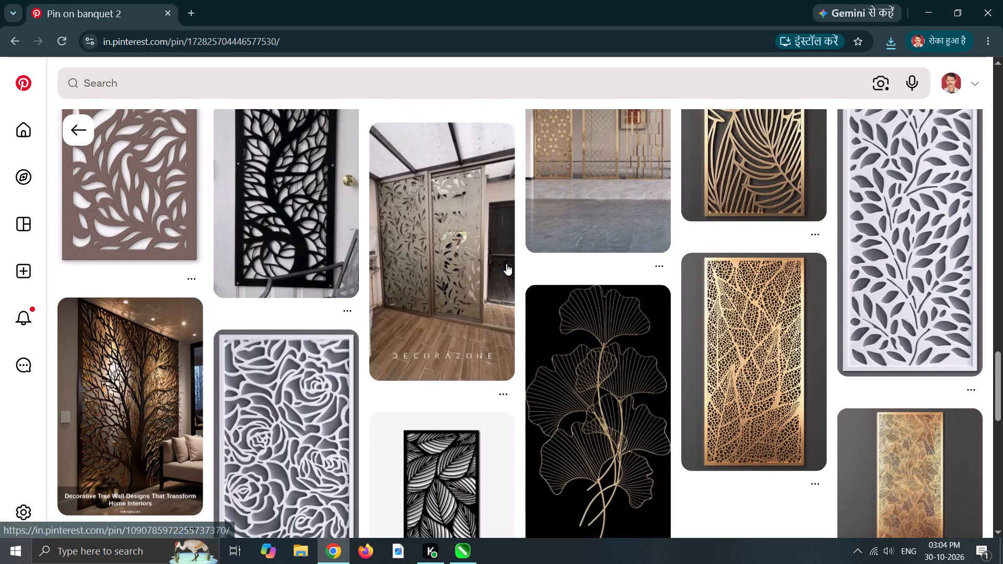
pyautogui.scroll(-4, 506, 264)
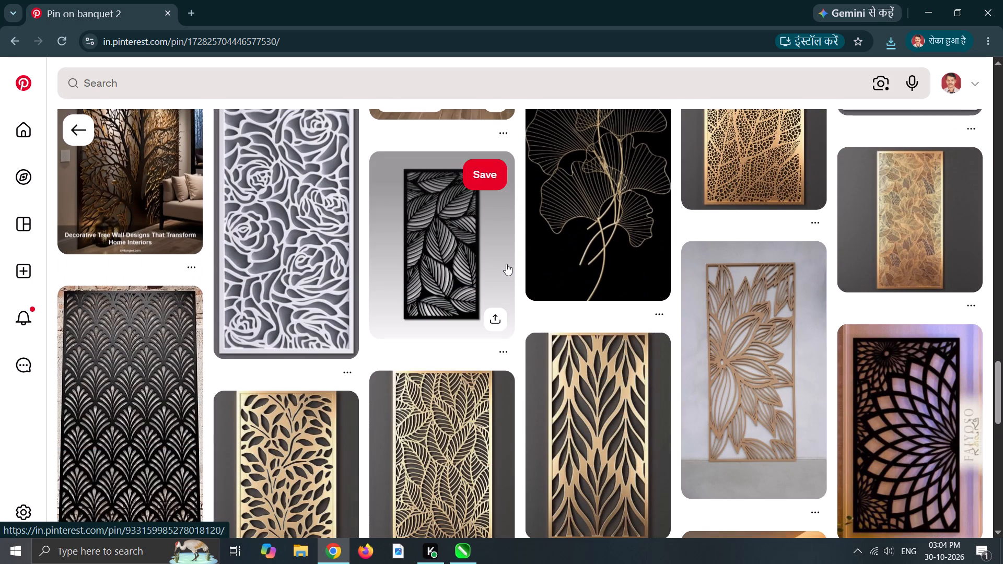
pyautogui.scroll(-4, 506, 264)
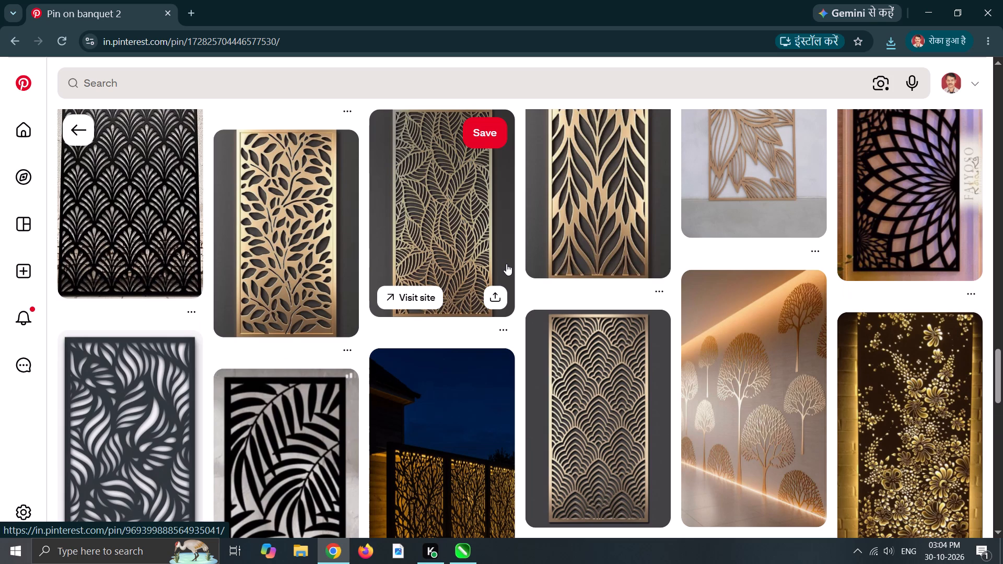
pyautogui.scroll(-5, 506, 264)
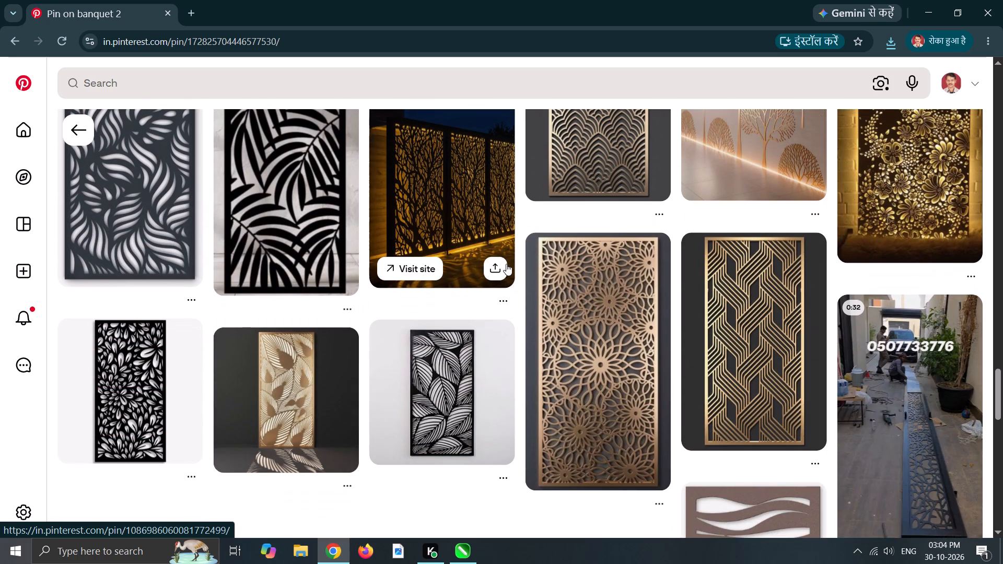
pyautogui.scroll(-3, 506, 264)
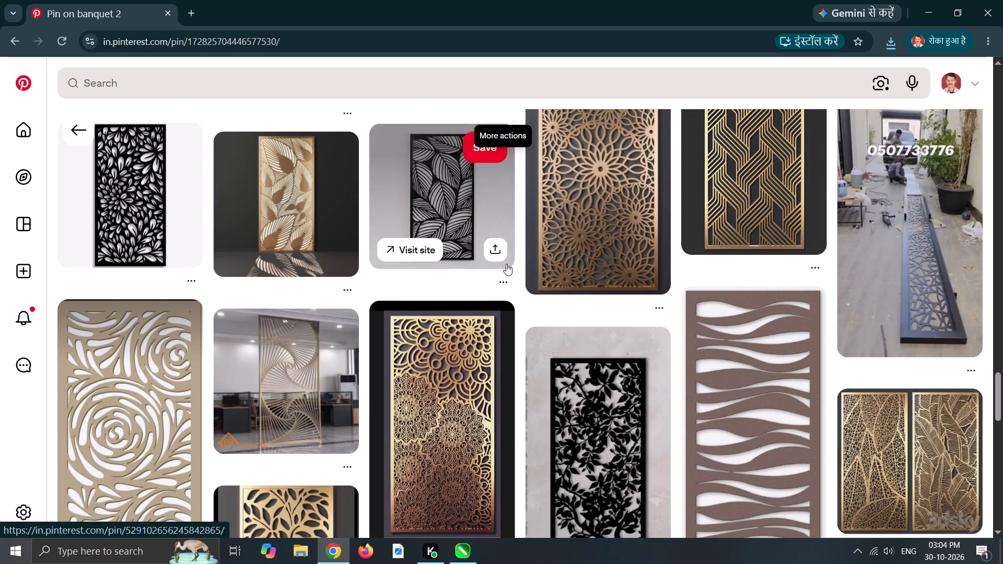
pyautogui.scroll(-4, 506, 264)
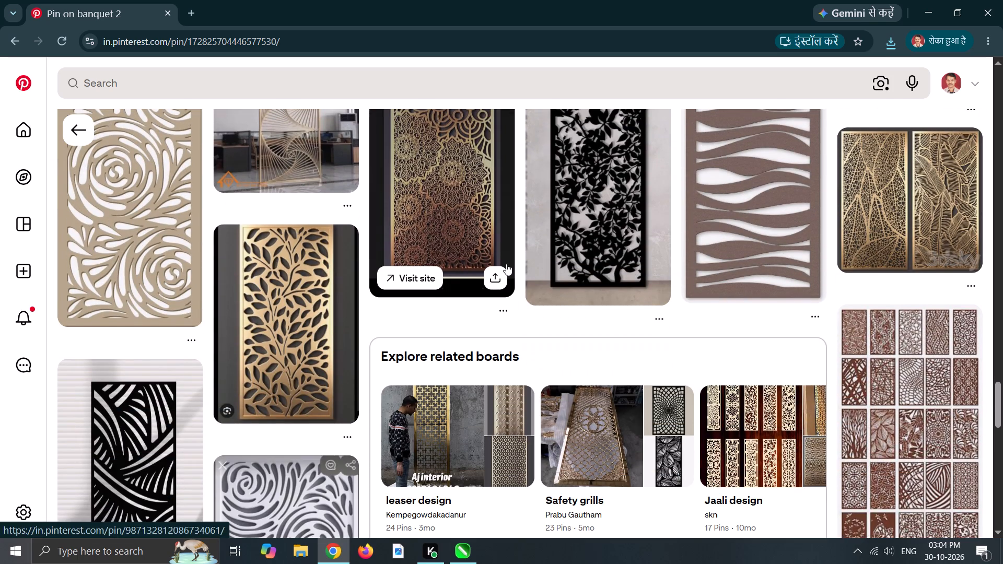
# Search Pinterest for "abhamandale".
pyautogui.click(131, 78)
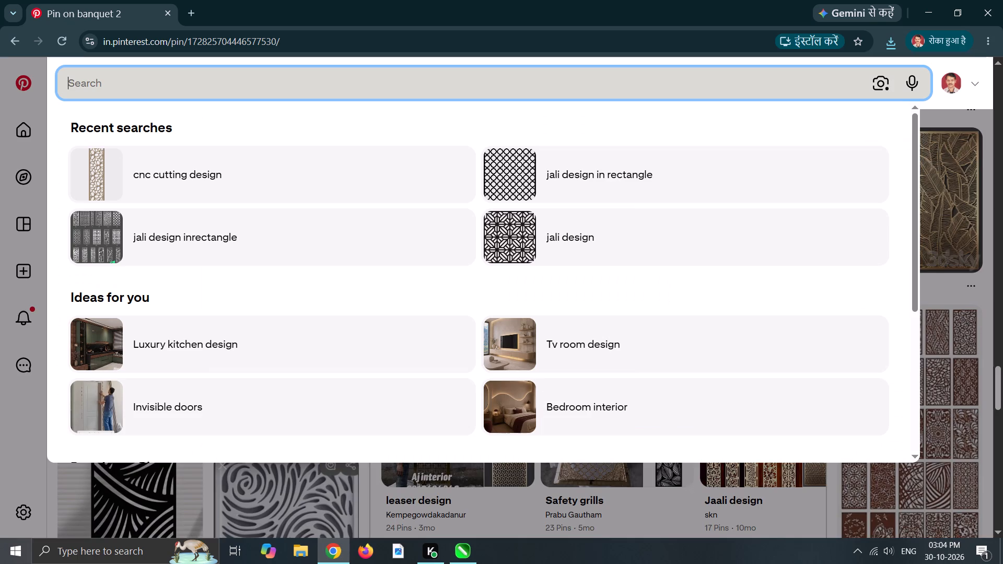
pyautogui.write('abha')
pyautogui.write('mandale')
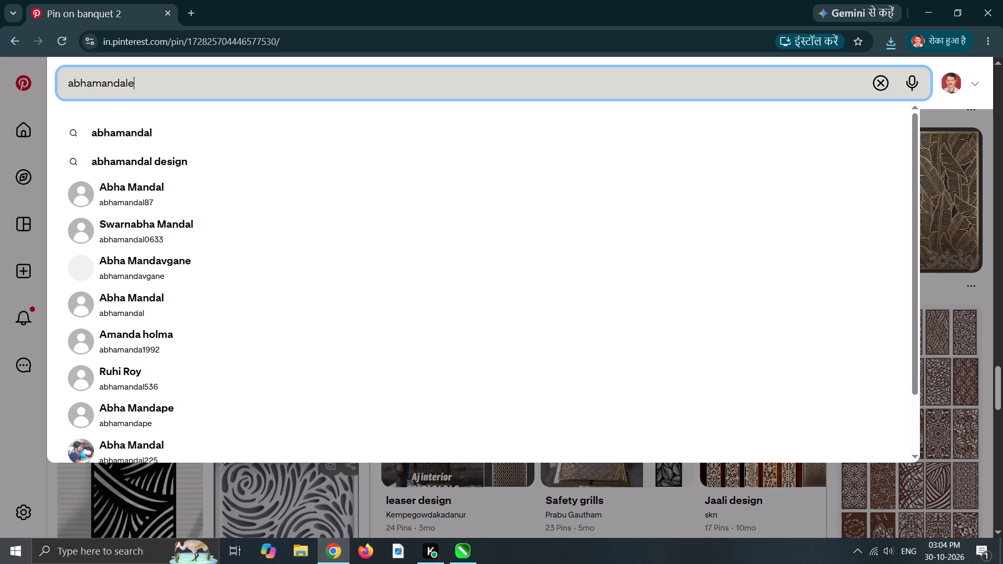
pyautogui.press('Return')
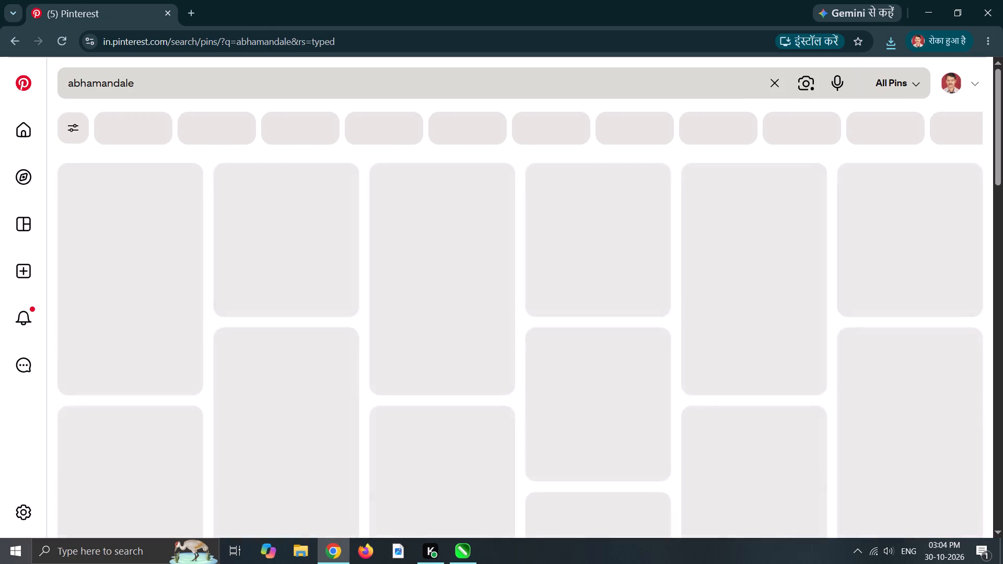
# Refine the Pinterest search to the suggested query "abhamandal design".
pyautogui.click(182, 86)
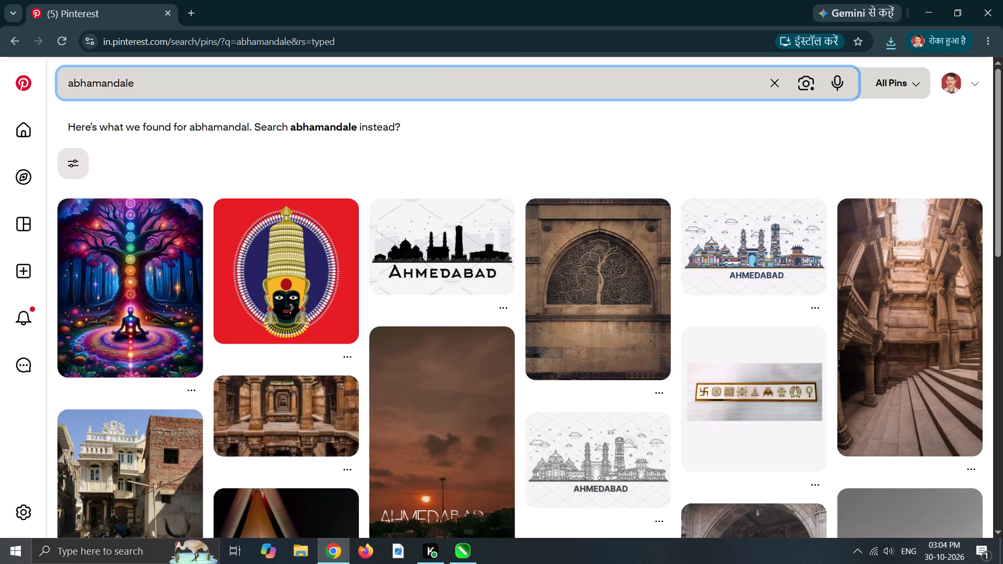
pyautogui.press('space')
pyautogui.write('des')
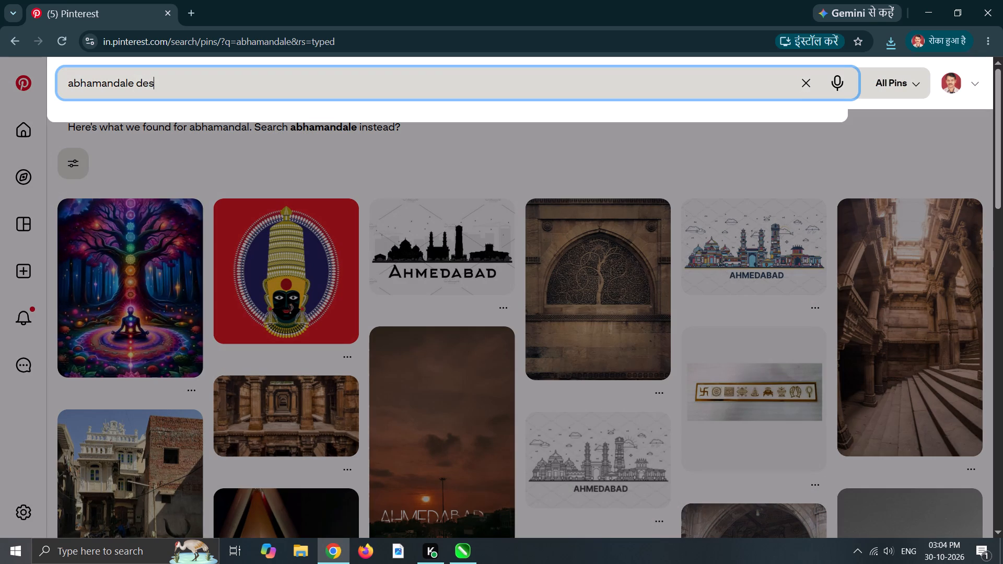
pyautogui.press('BackSpace')
pyautogui.press('BackSpace')
pyautogui.press('BackSpace')
pyautogui.press('BackSpace')
pyautogui.press('BackSpace')
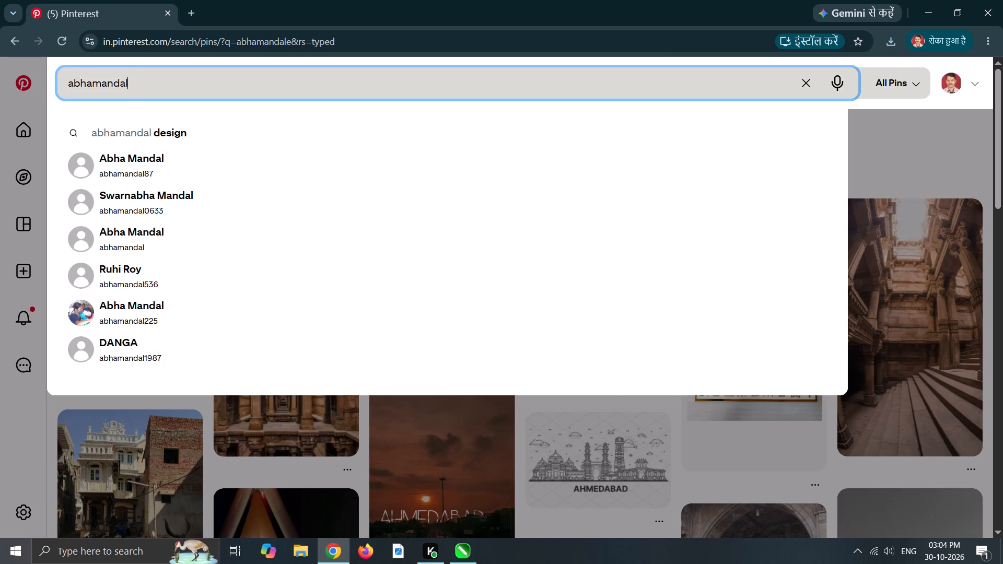
pyautogui.click(195, 140)
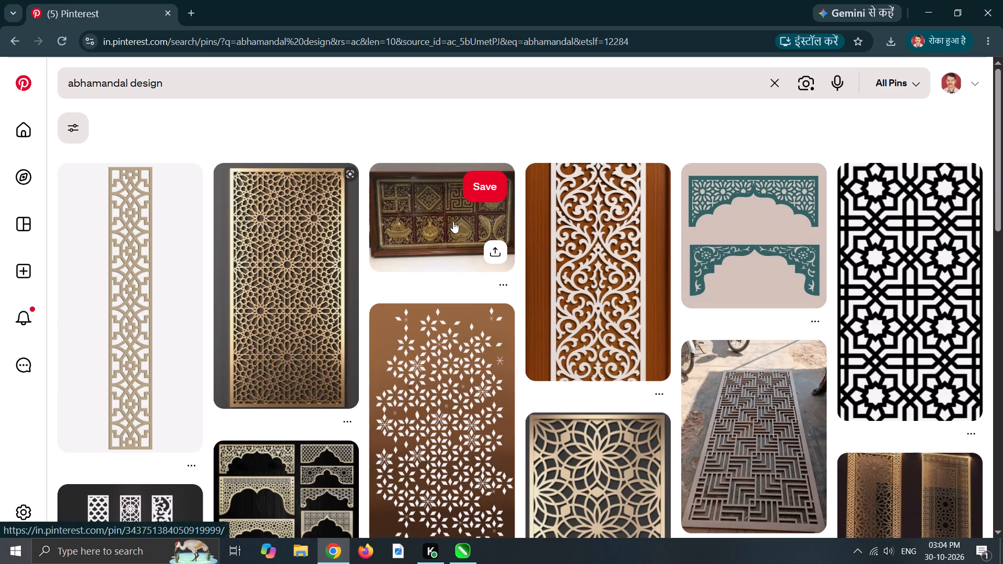
# Look through the abhamandal design results for suitable jali, arch and panel patterns.
pyautogui.scroll(-2, 625, 161)
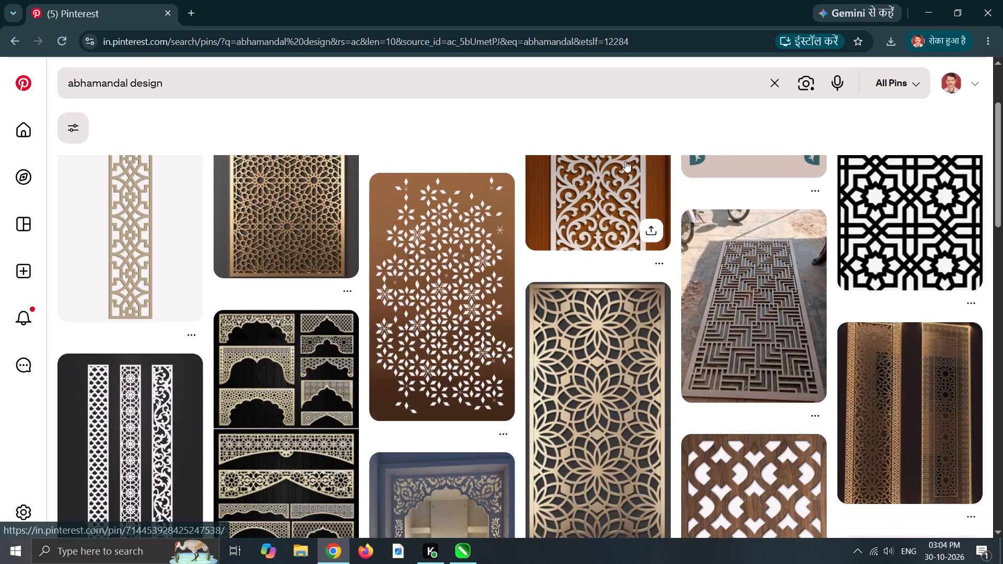
pyautogui.scroll(-2, 625, 161)
pyautogui.scroll(-4, 295, 206)
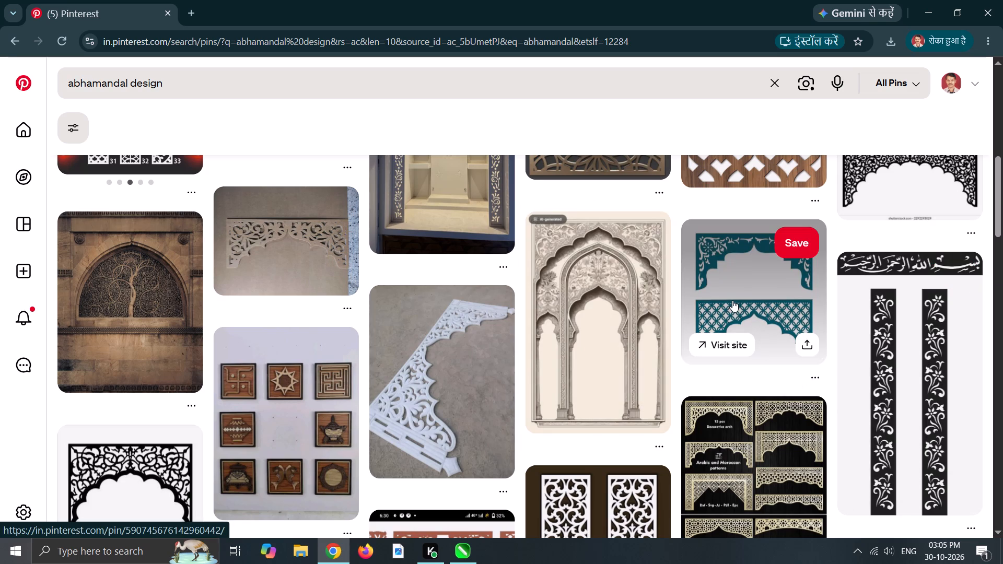
pyautogui.scroll(-5, 731, 300)
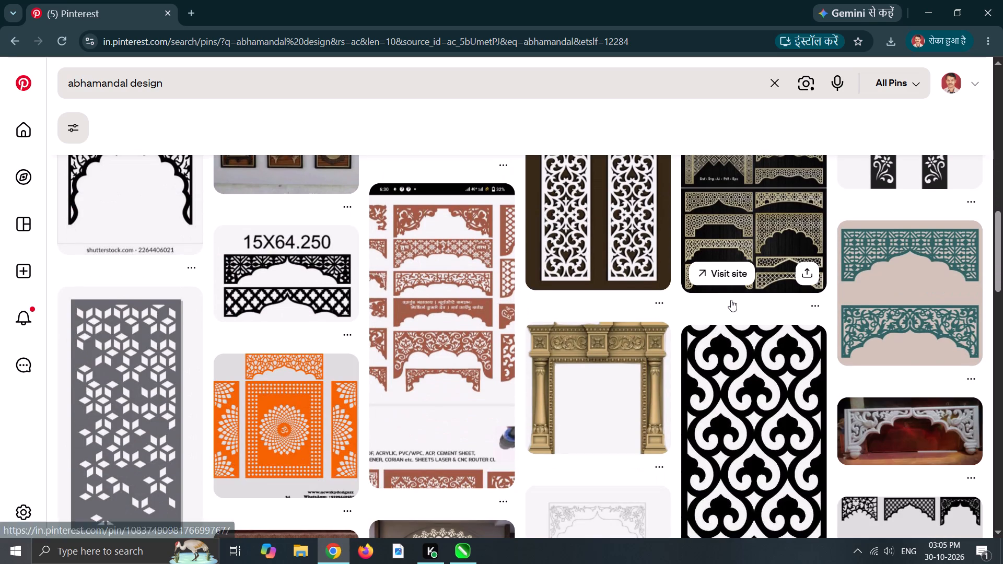
pyautogui.scroll(-3, 731, 300)
pyautogui.scroll(1, 731, 300)
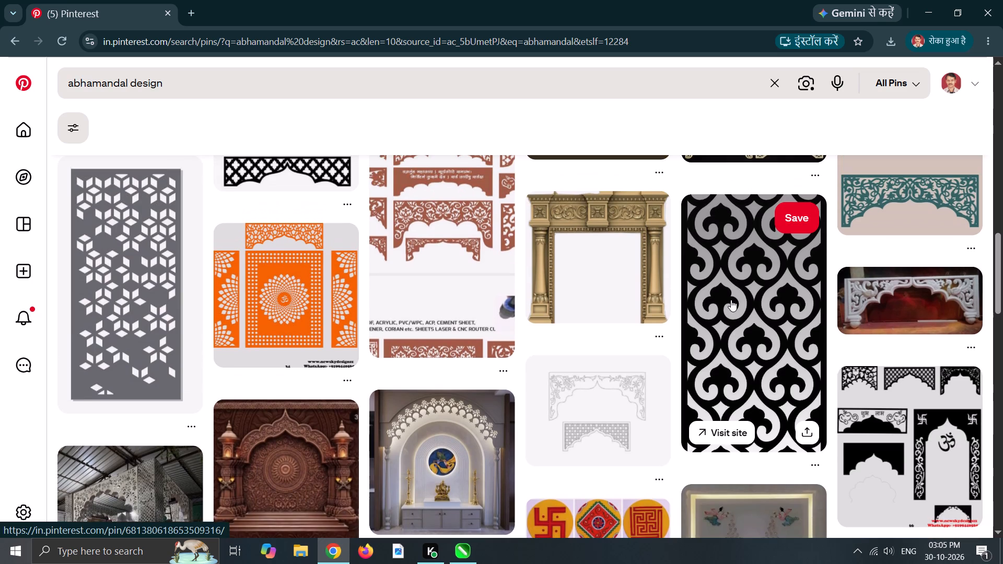
pyautogui.scroll(2, 910, 208)
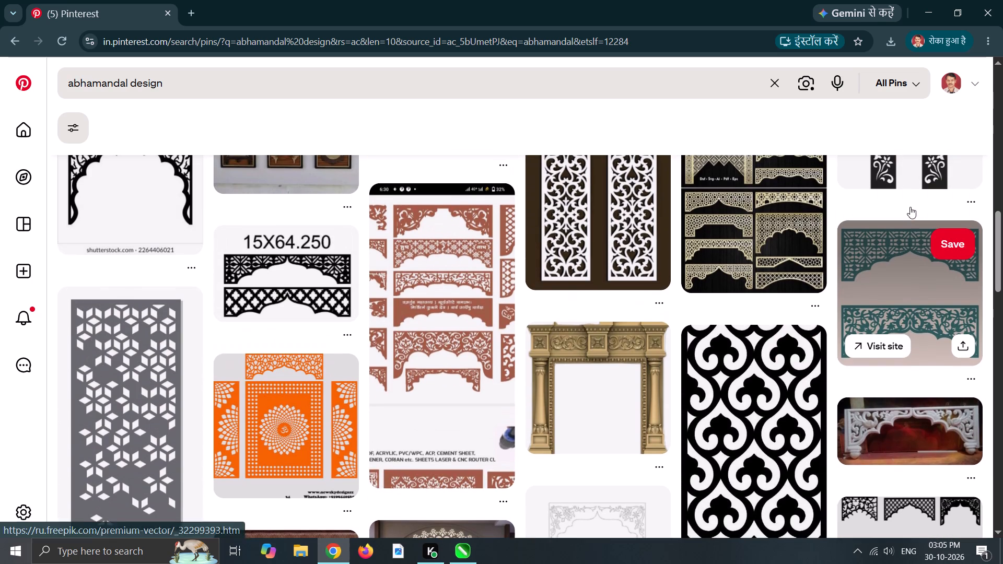
pyautogui.scroll(-3, 892, 380)
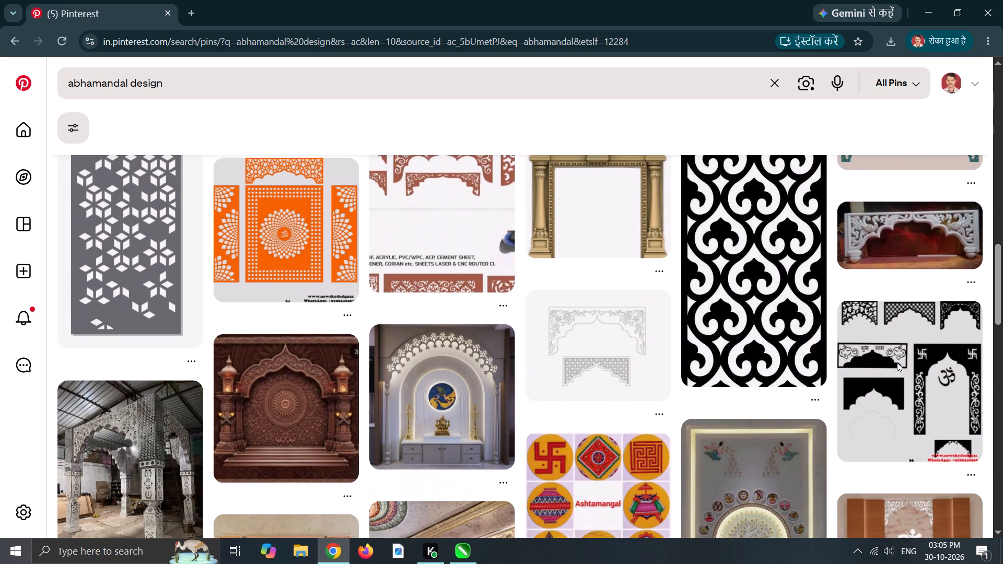
pyautogui.scroll(-5, 897, 362)
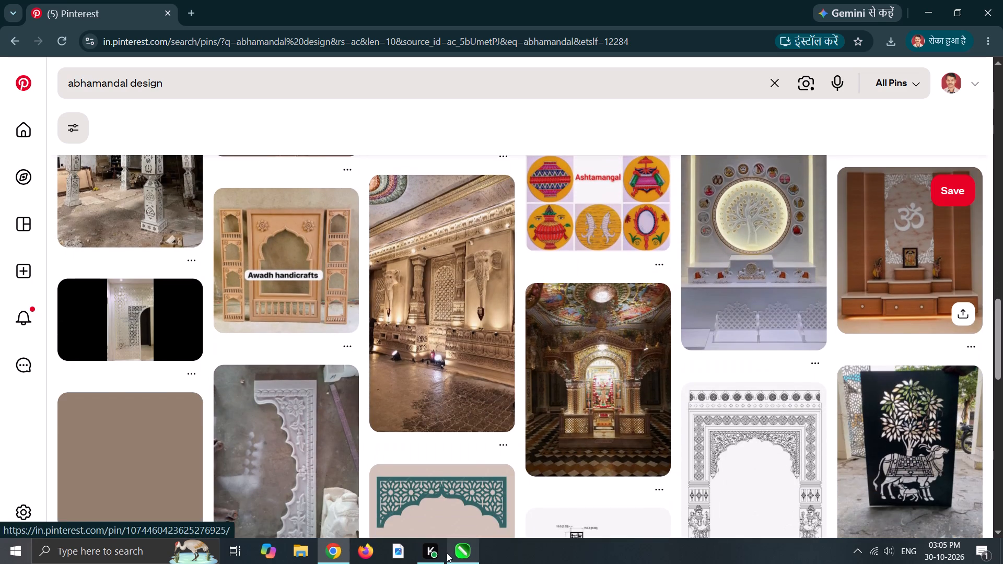
# Switch to CorelDRAW and import the downloaded image 172825704446577530.jfif, placing it beside the page's upper left edge.
pyautogui.click(465, 550)
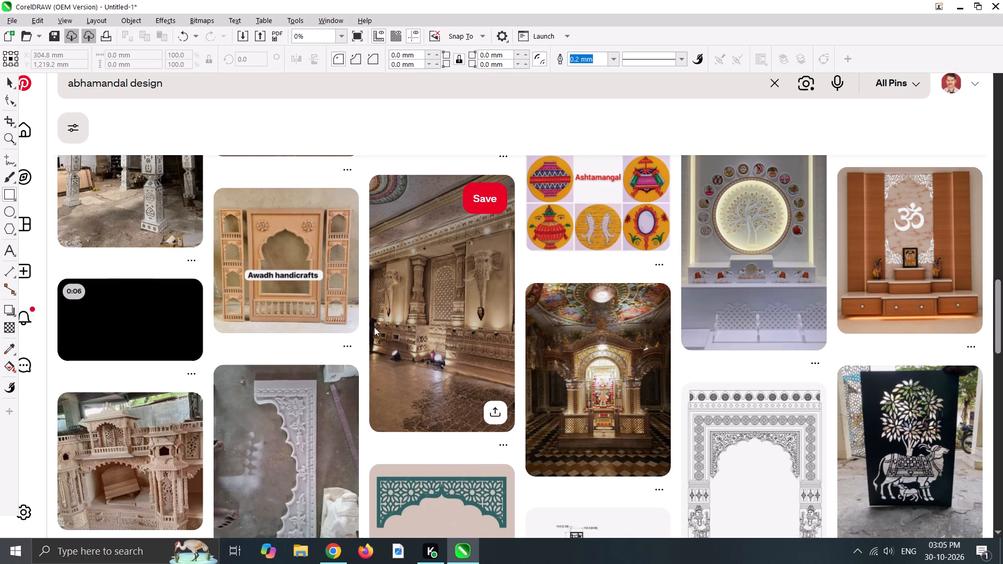
pyautogui.click(470, 556)
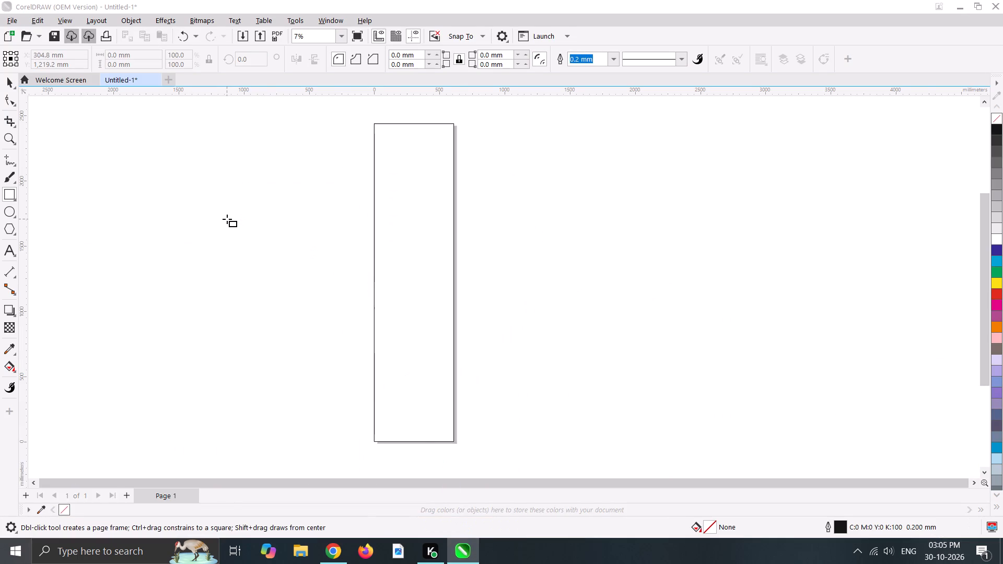
pyautogui.hotkey('ctrl', 'alt', 'i')
pyautogui.hotkey('ctrl', 'i')
pyautogui.click(11, 82)
pyautogui.hotkey('ctrl', 'i')
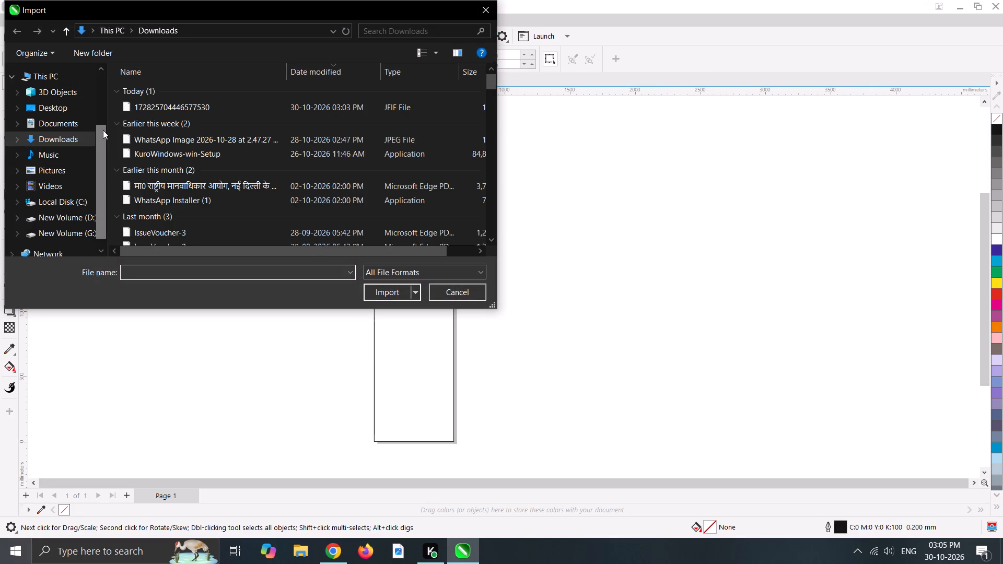
pyautogui.doubleClick(154, 109)
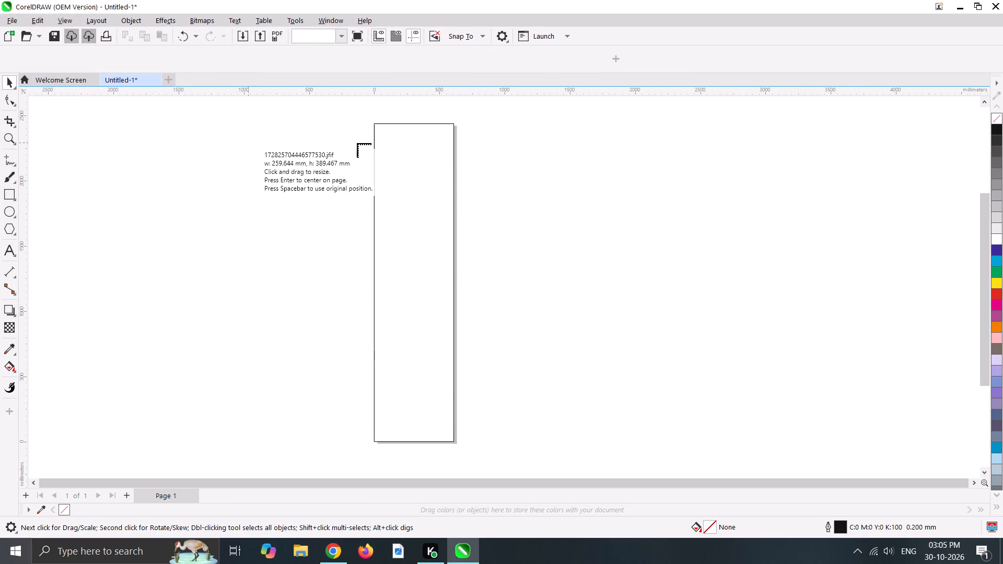
pyautogui.click(291, 158)
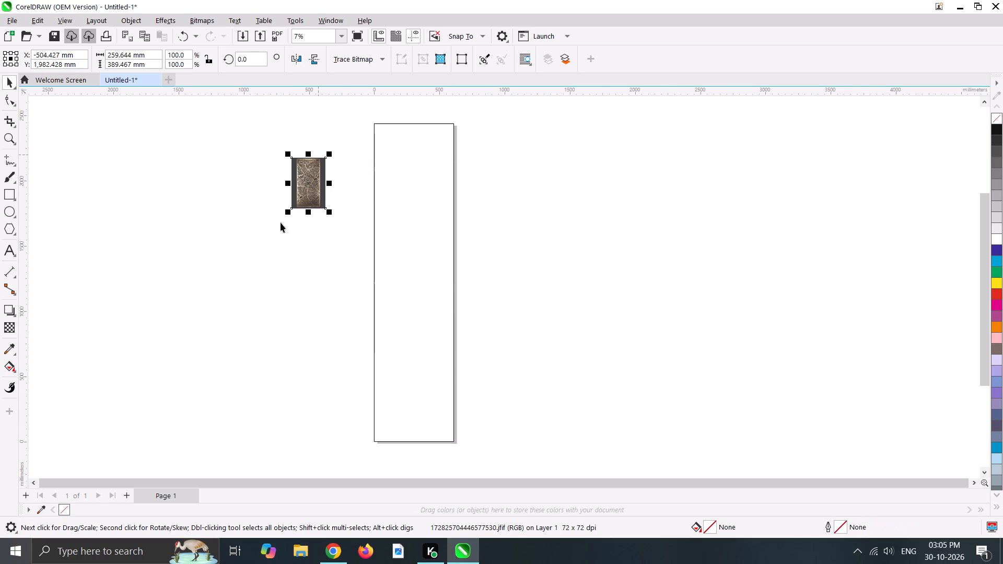
# Enlarge the imported panel image to about 1,708 by 2,561 mm and position it immediately left of the page.
pyautogui.moveTo(328, 211); pyautogui.dragTo(587, 459)
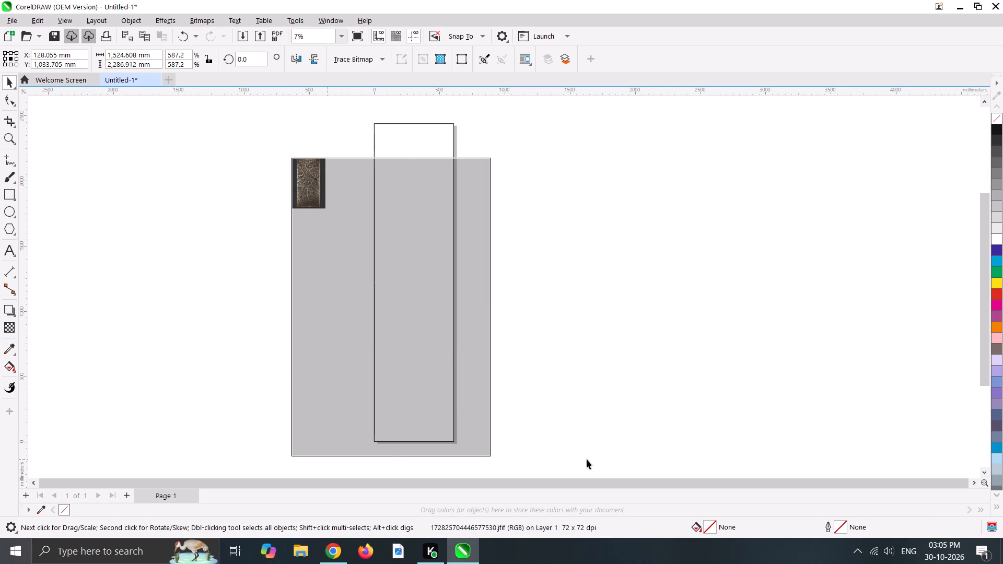
pyautogui.moveTo(393, 305); pyautogui.dragTo(337, 292)
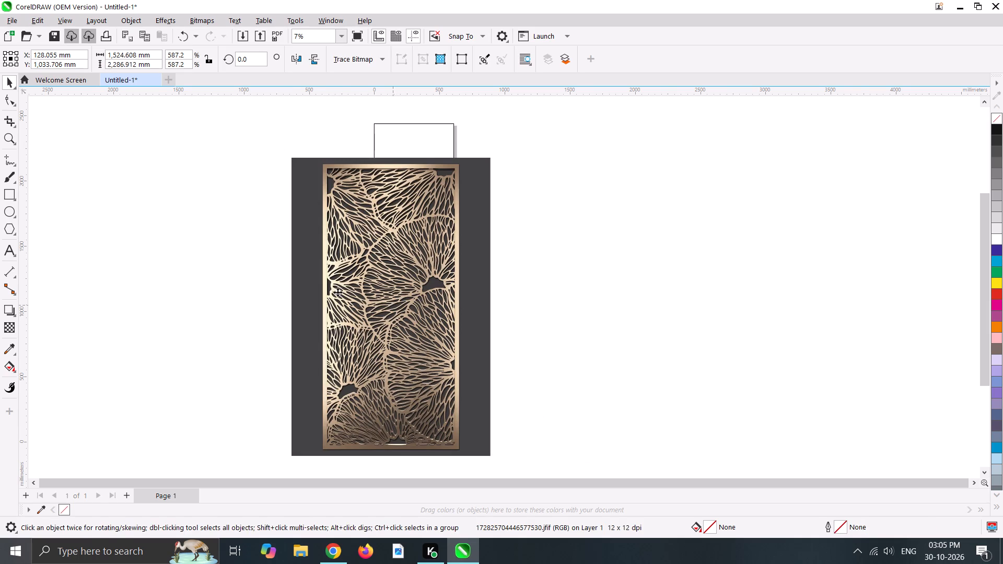
pyautogui.moveTo(337, 292); pyautogui.dragTo(248, 262)
pyautogui.moveTo(353, 419); pyautogui.dragTo(389, 454)
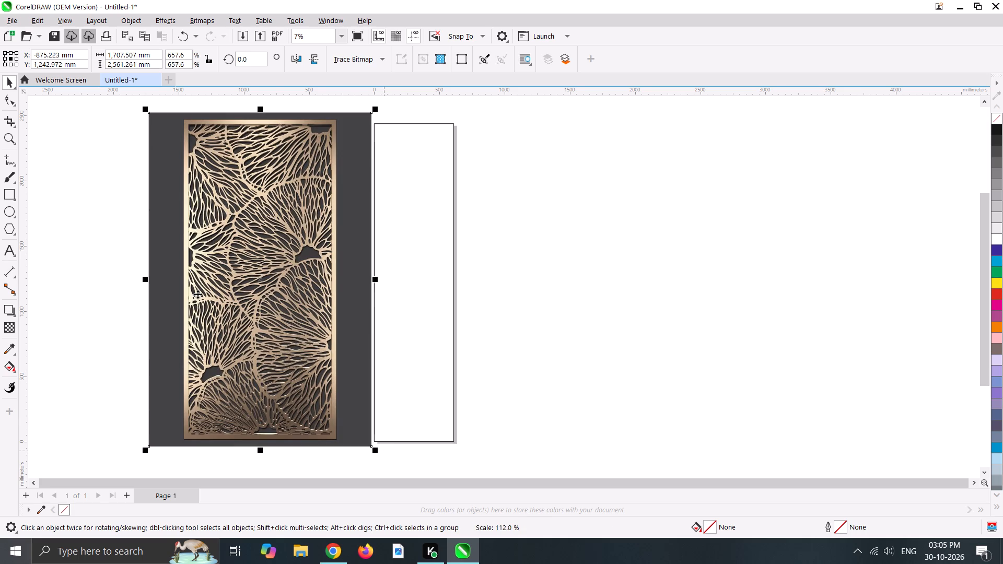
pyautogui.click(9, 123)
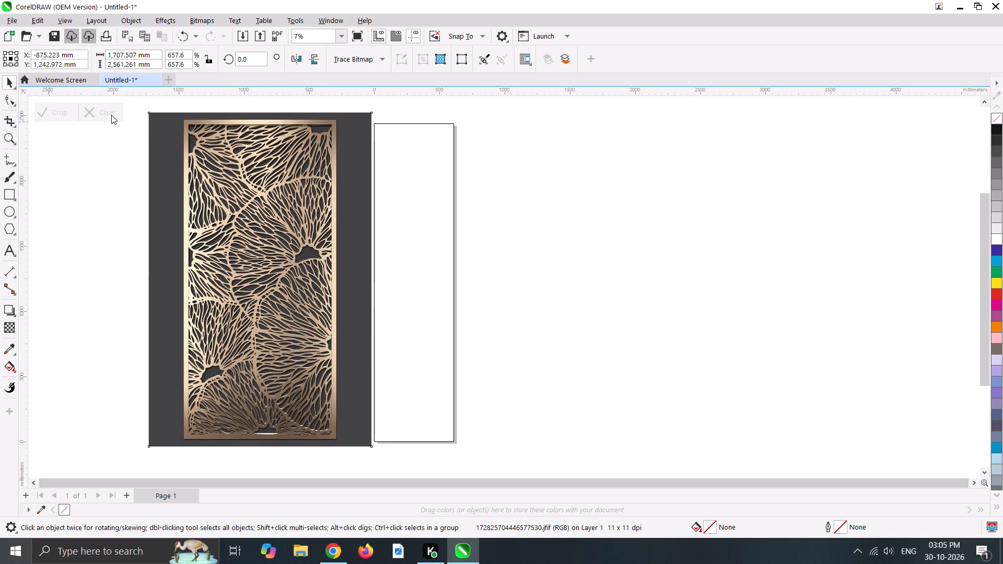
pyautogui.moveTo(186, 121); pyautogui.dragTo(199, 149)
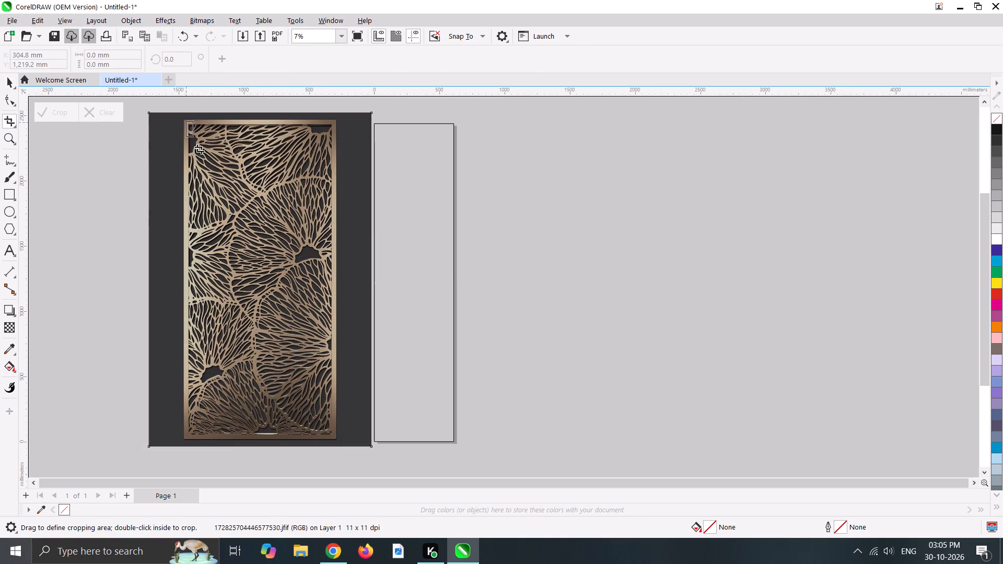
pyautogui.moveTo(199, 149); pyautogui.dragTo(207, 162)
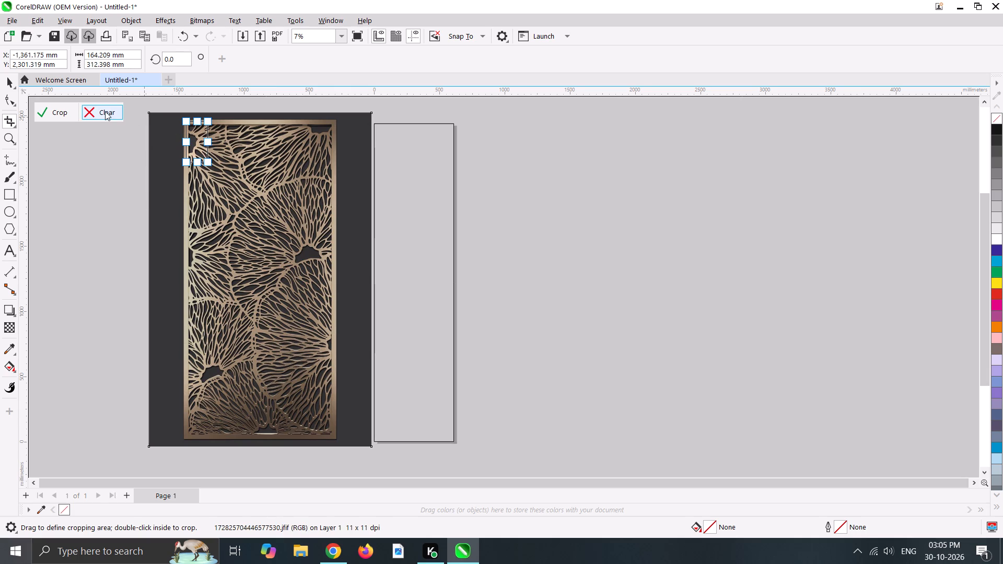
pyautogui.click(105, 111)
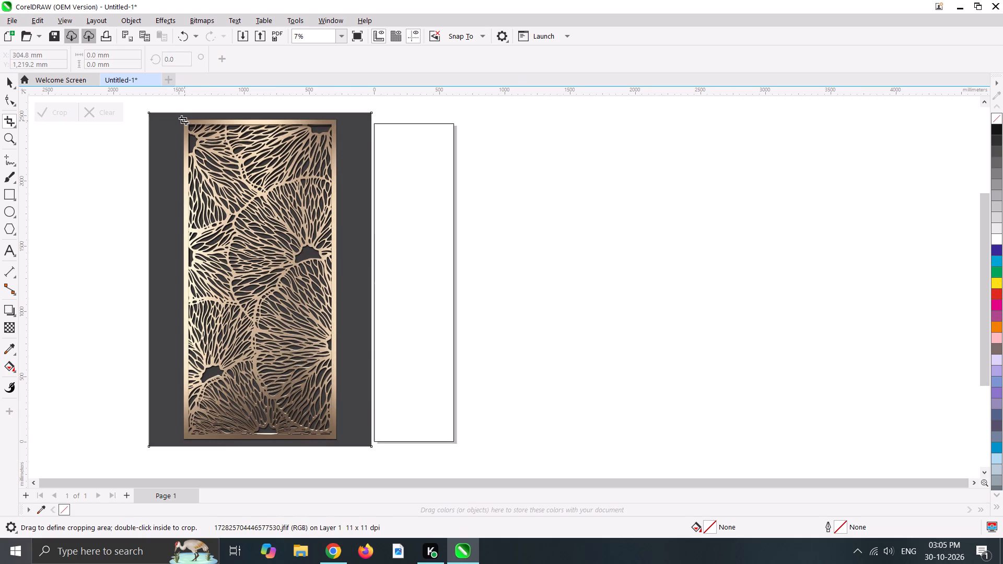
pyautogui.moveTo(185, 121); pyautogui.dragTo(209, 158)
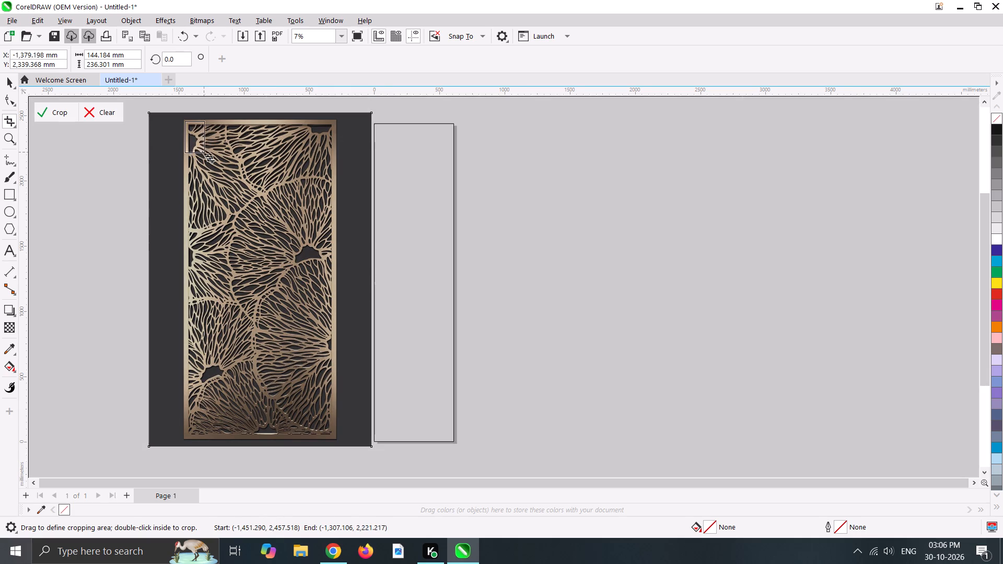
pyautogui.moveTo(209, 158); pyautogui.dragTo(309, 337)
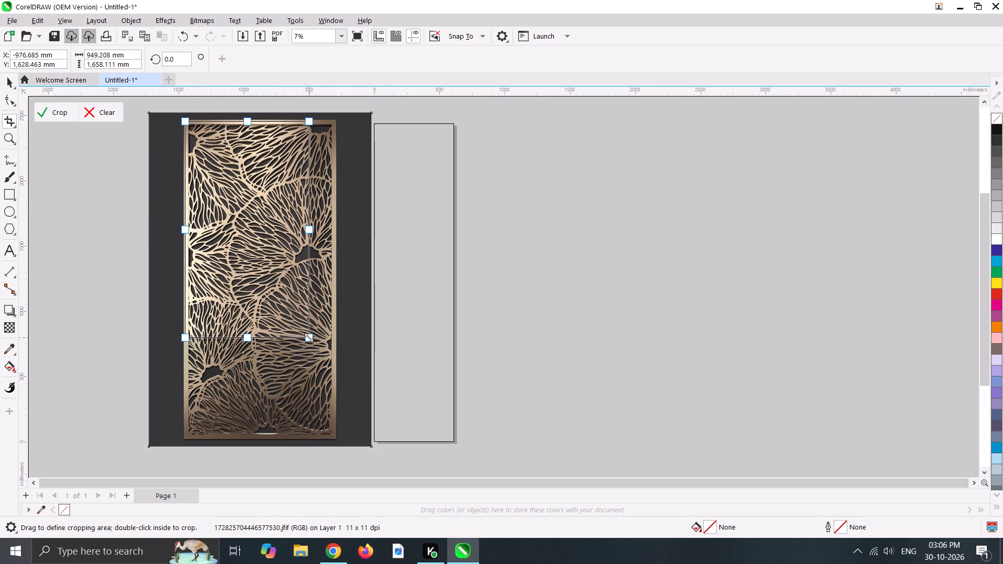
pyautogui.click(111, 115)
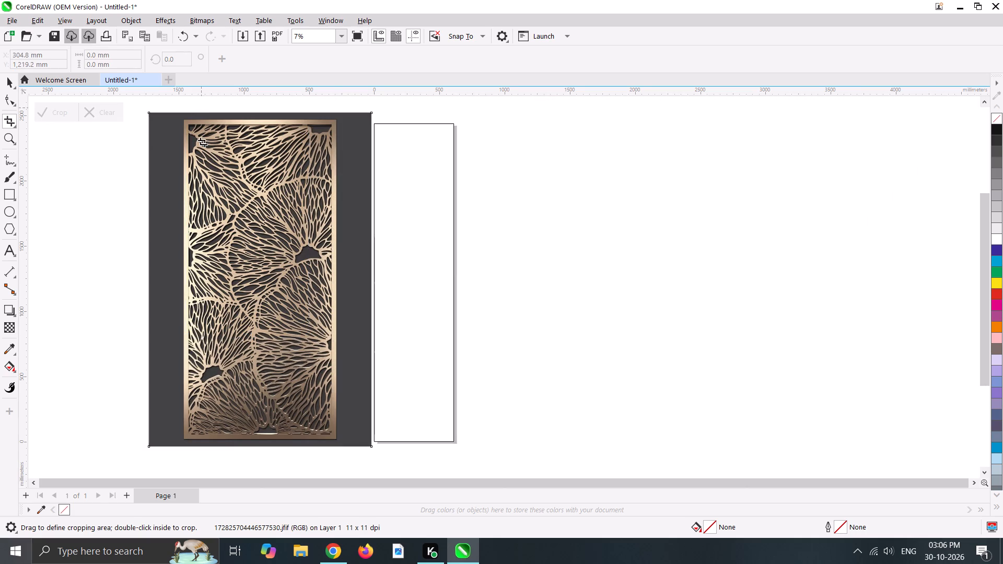
# Define a crop area around the bronze panel's outer frame, about 1,160 mm wide and 2,447 mm high, excluding the dark background.
pyautogui.scroll(7, 188, 109)
pyautogui.scroll(3, 189, 156)
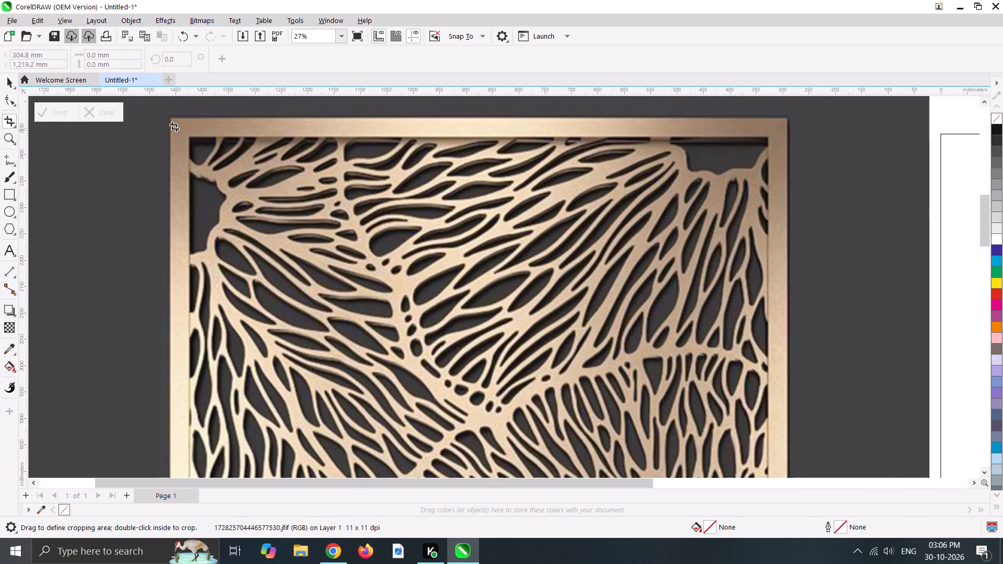
pyautogui.moveTo(171, 118); pyautogui.dragTo(190, 144)
pyautogui.click(190, 144)
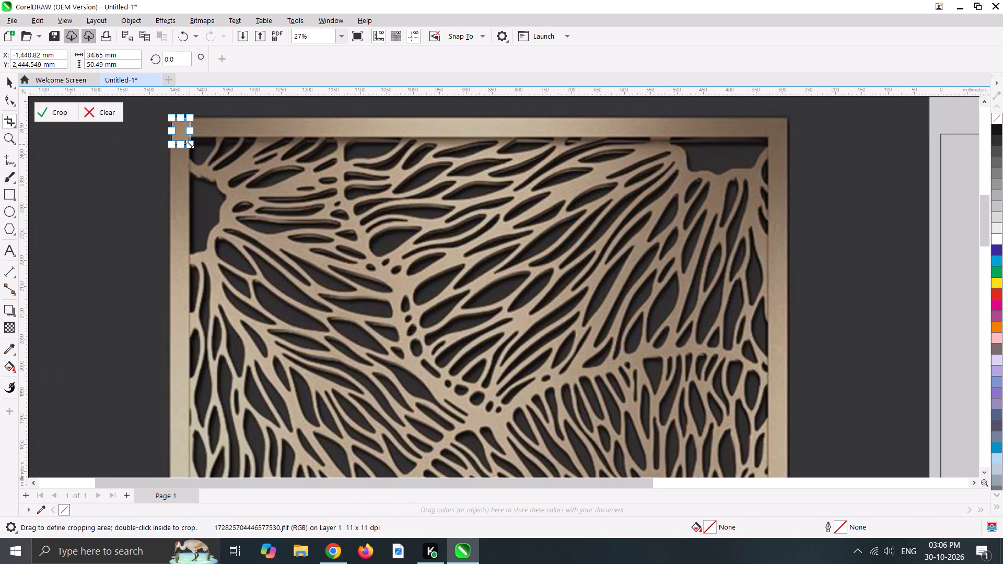
pyautogui.moveTo(190, 144); pyautogui.dragTo(580, 563)
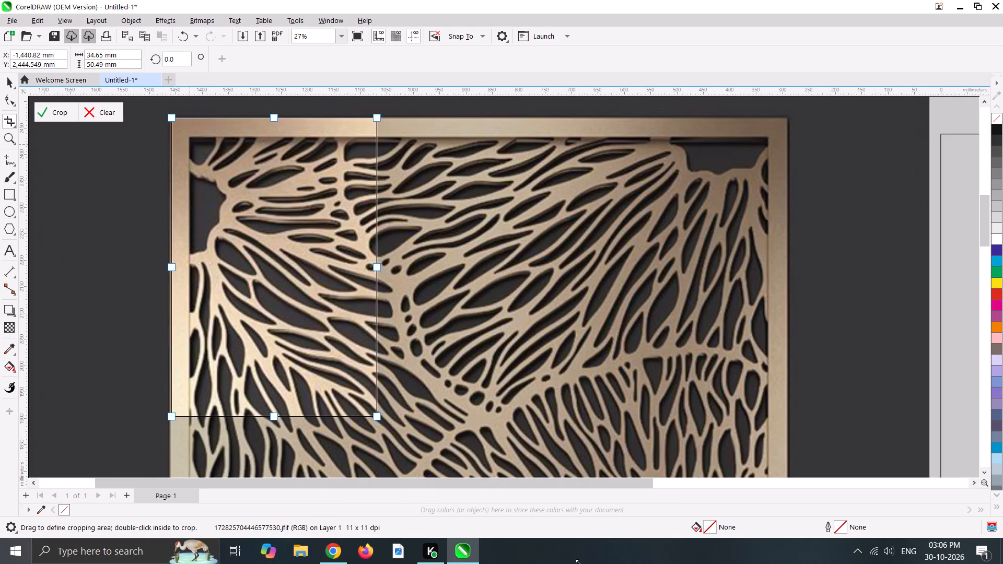
pyautogui.moveTo(580, 563); pyautogui.dragTo(831, 448)
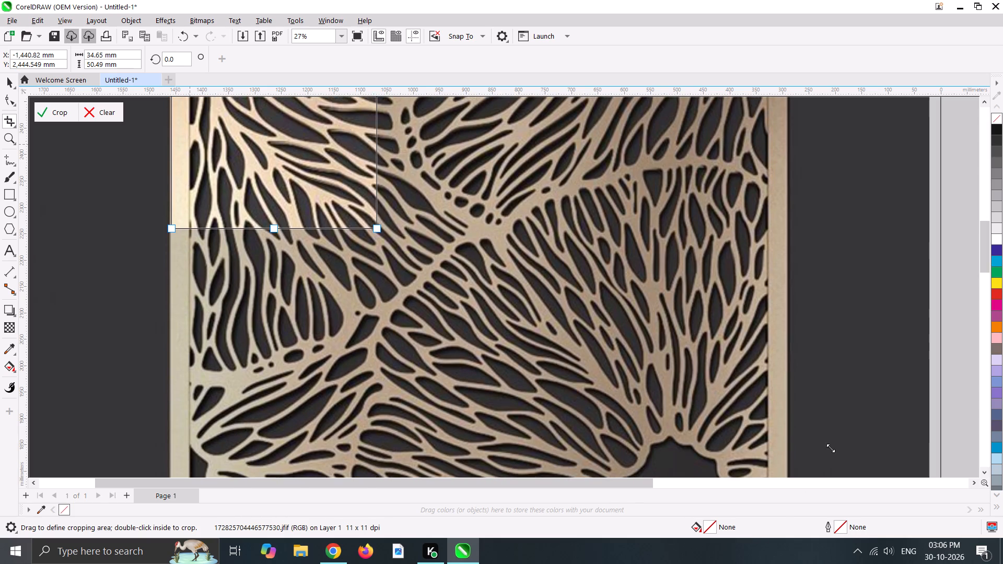
pyautogui.moveTo(831, 448); pyautogui.dragTo(517, 556)
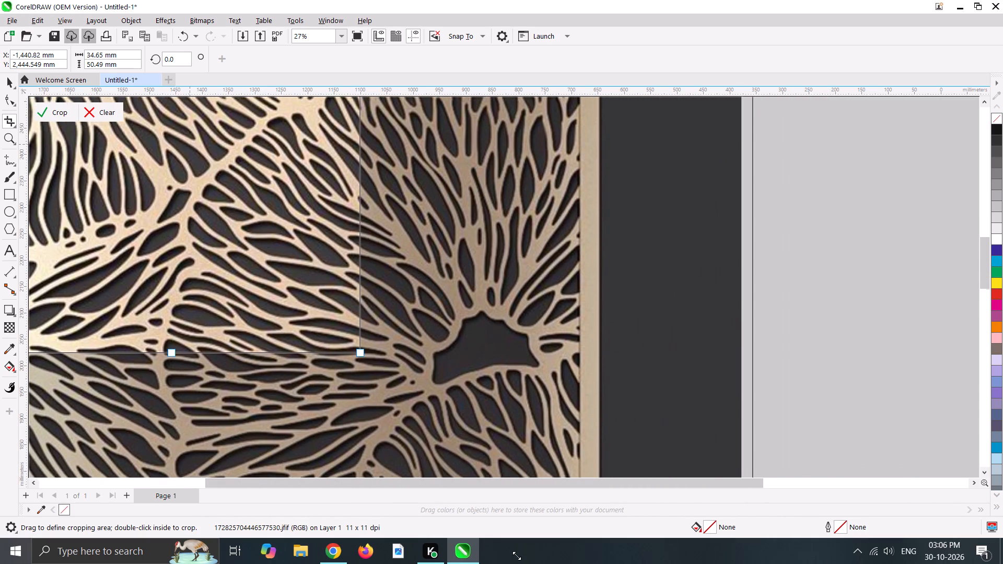
pyautogui.moveTo(517, 556); pyautogui.dragTo(391, 491)
pyautogui.scroll(-9, 394, 457)
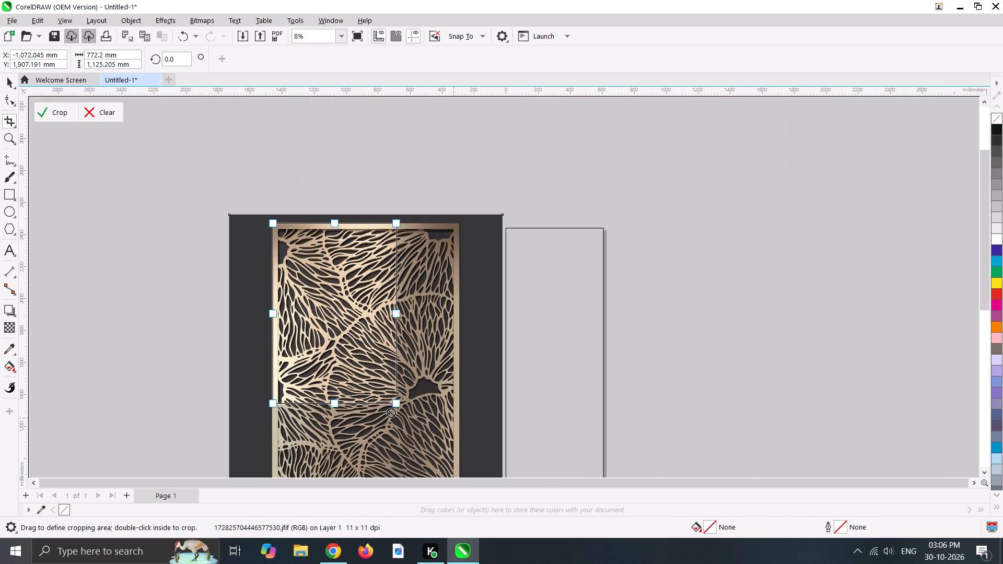
pyautogui.moveTo(398, 403); pyautogui.dragTo(469, 510)
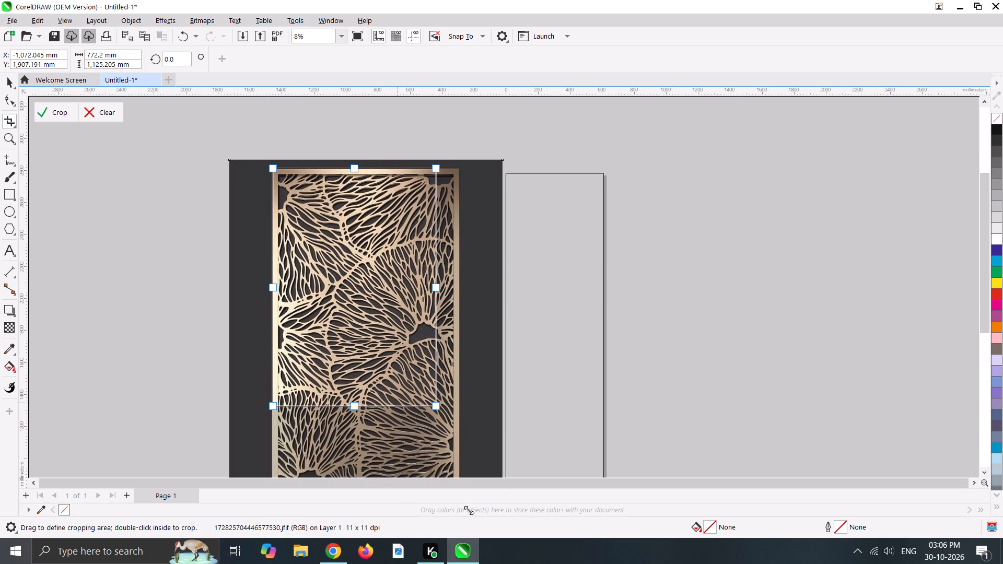
pyautogui.moveTo(469, 510); pyautogui.dragTo(459, 466)
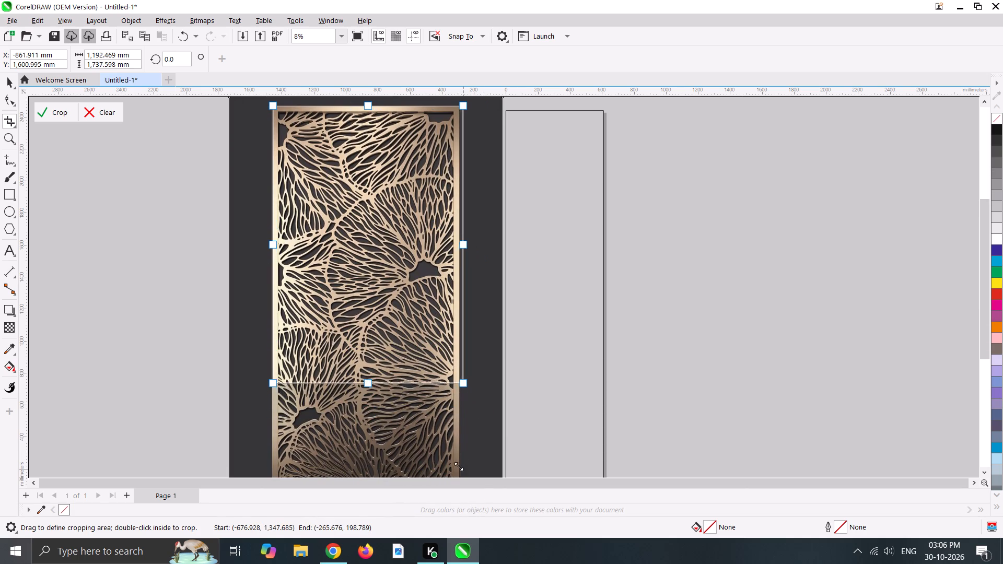
pyautogui.moveTo(459, 466); pyautogui.dragTo(483, 378)
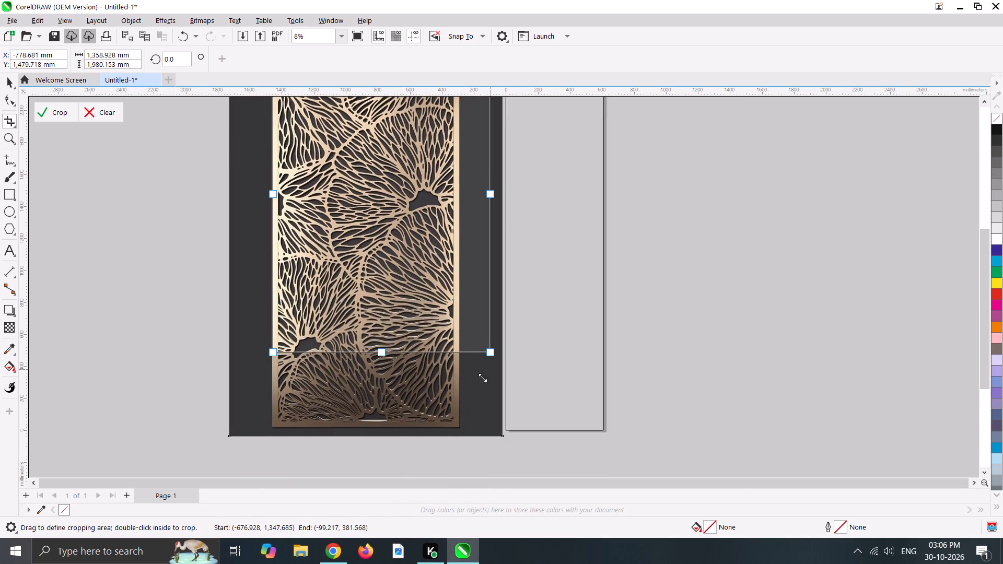
pyautogui.moveTo(483, 378); pyautogui.dragTo(458, 408)
pyautogui.moveTo(365, 306); pyautogui.dragTo(365, 314)
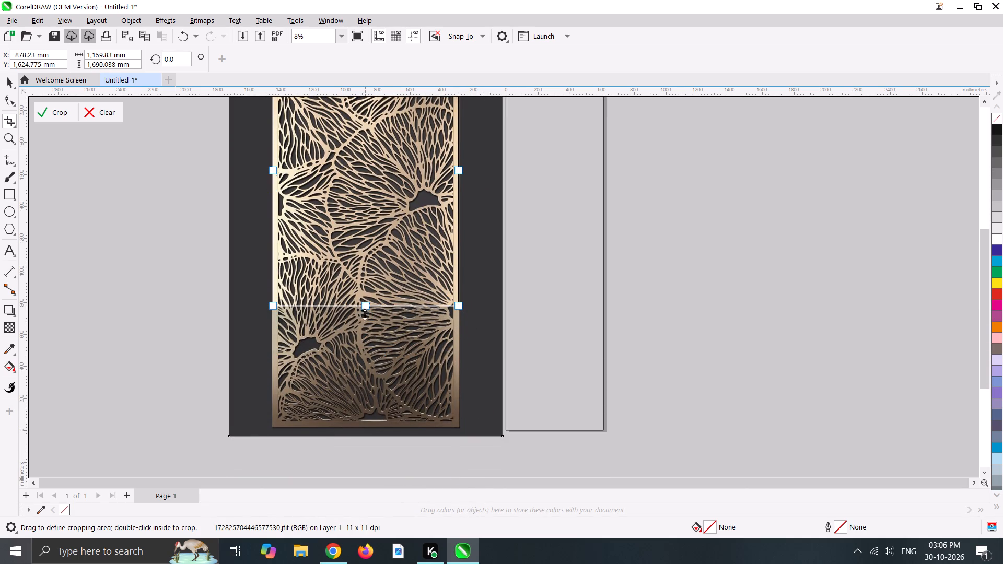
pyautogui.moveTo(365, 314); pyautogui.dragTo(363, 429)
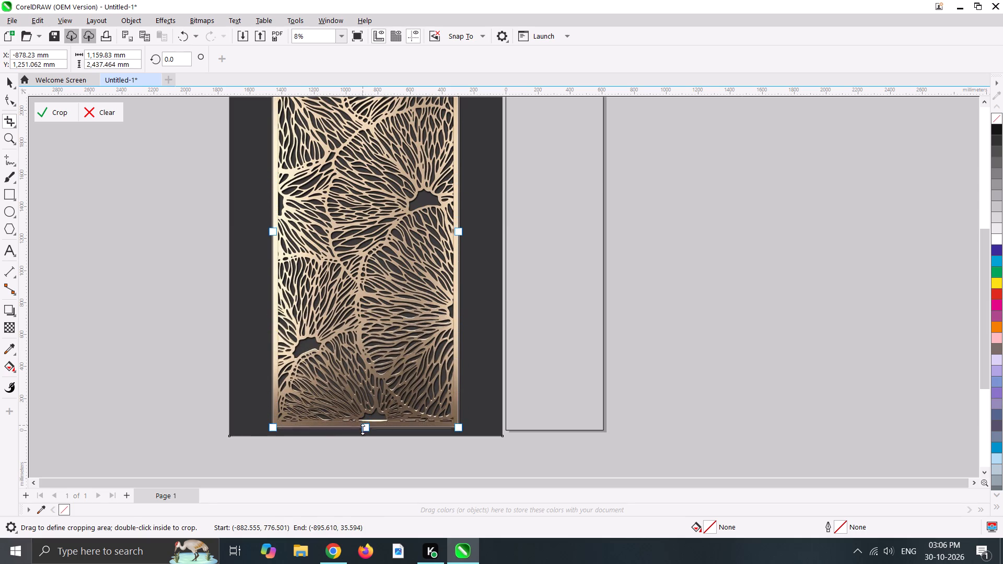
pyautogui.moveTo(363, 429); pyautogui.dragTo(366, 426)
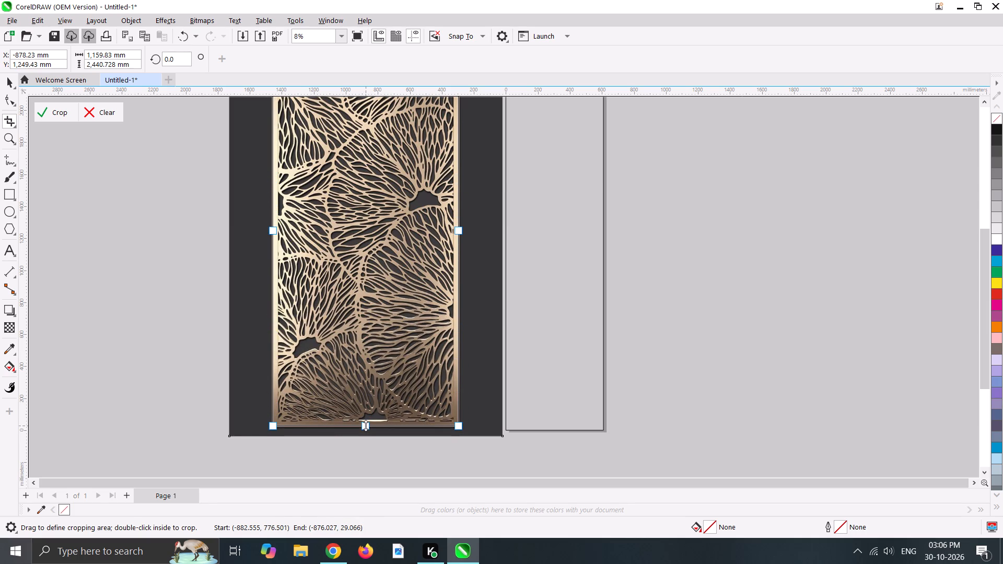
pyautogui.moveTo(366, 426); pyautogui.dragTo(365, 427)
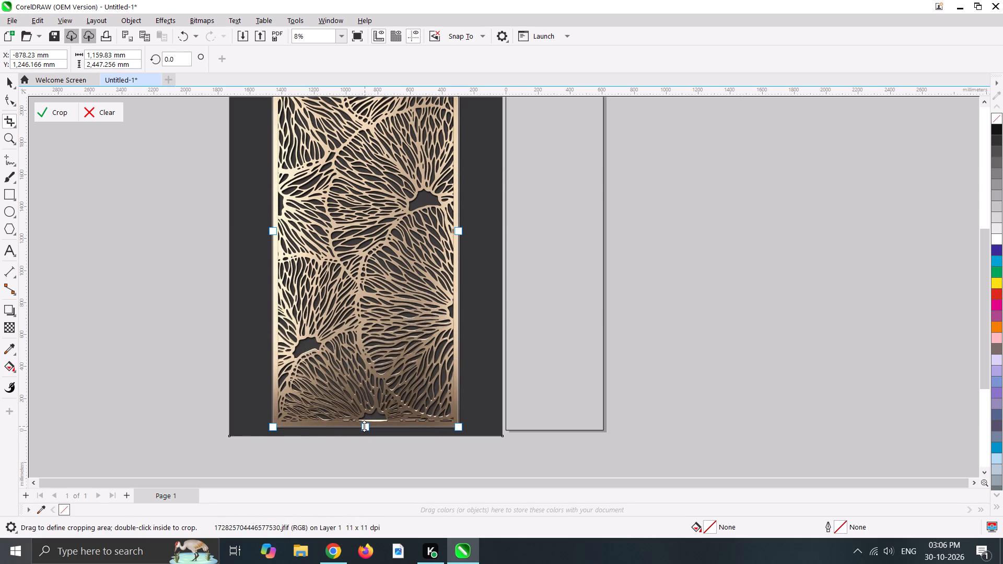
# Widen the crop area slightly to about 1,162 mm so it meets the bronze frame's right edge, and apply the crop.
pyautogui.scroll(3, 402, 211)
pyautogui.scroll(-7, 410, 189)
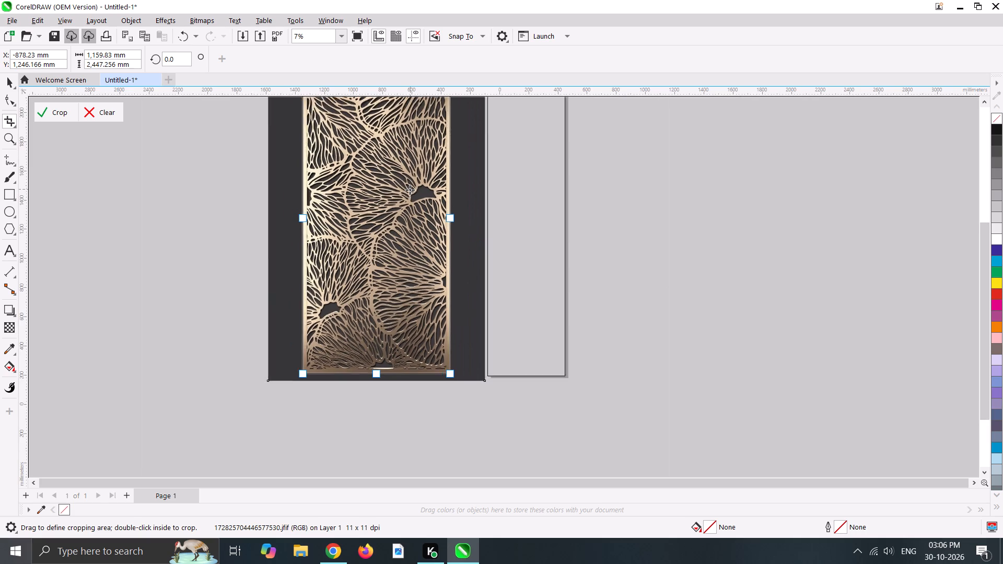
pyautogui.scroll(-3, 413, 144)
pyautogui.scroll(4, 407, 107)
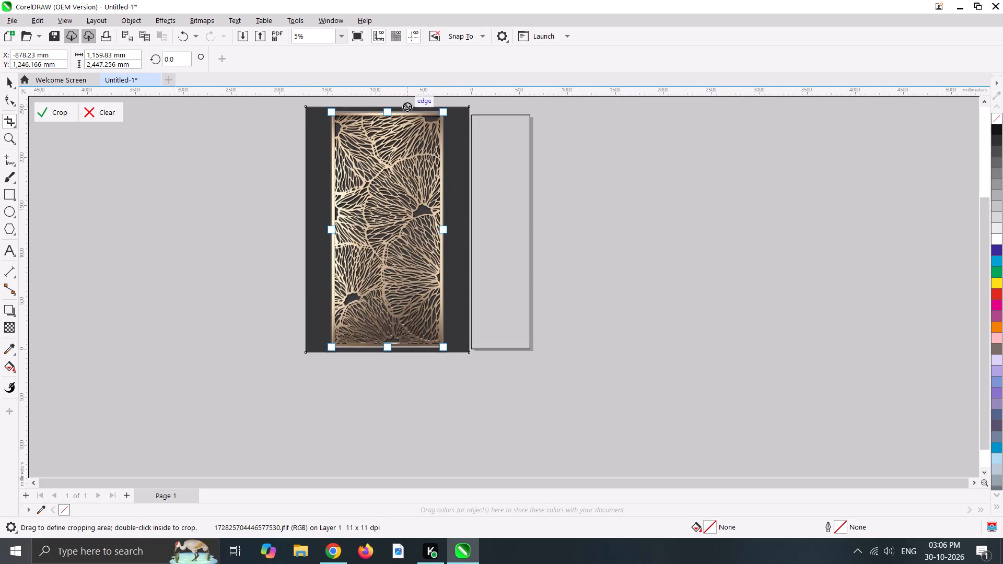
pyautogui.scroll(5, 407, 107)
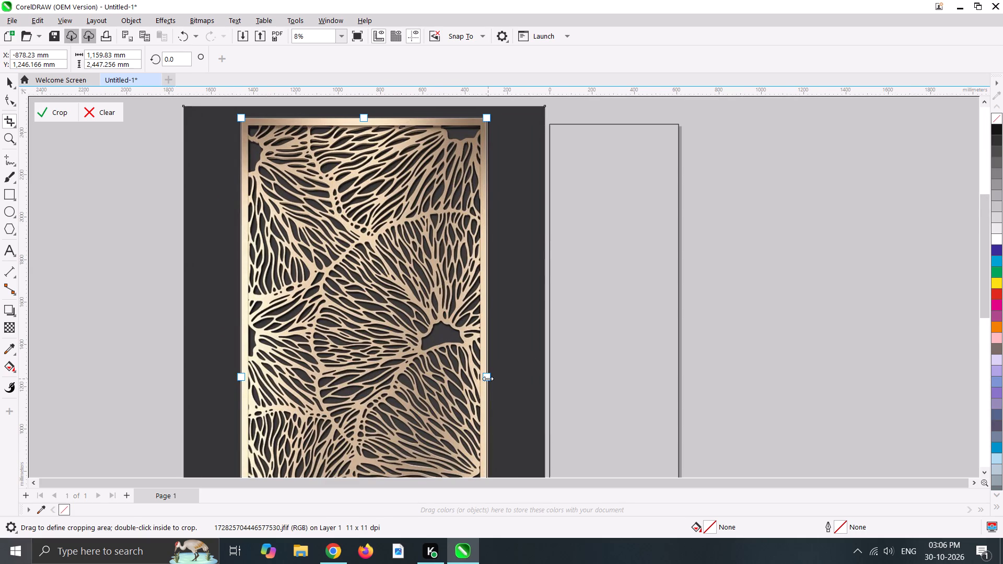
pyautogui.click(488, 379)
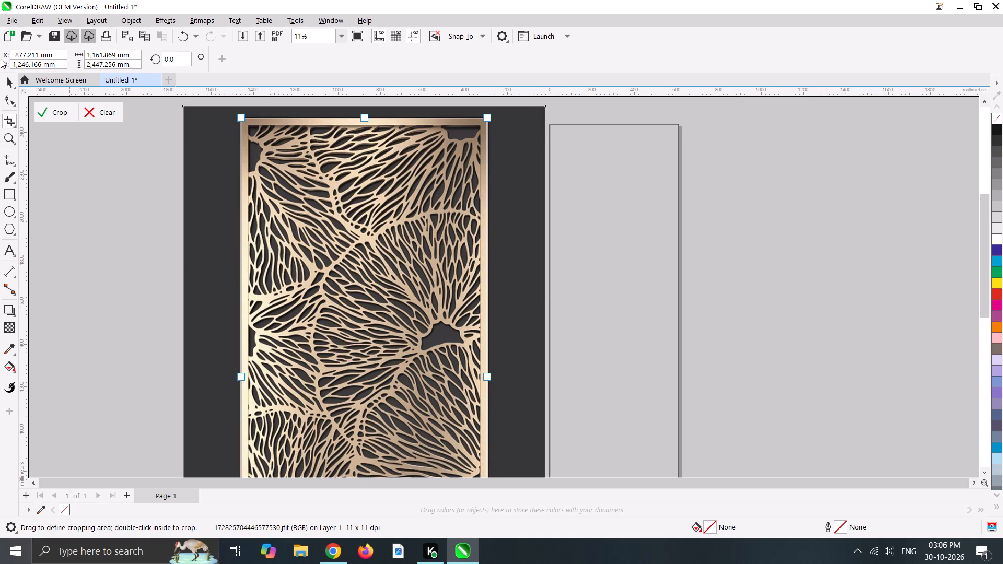
pyautogui.click(51, 116)
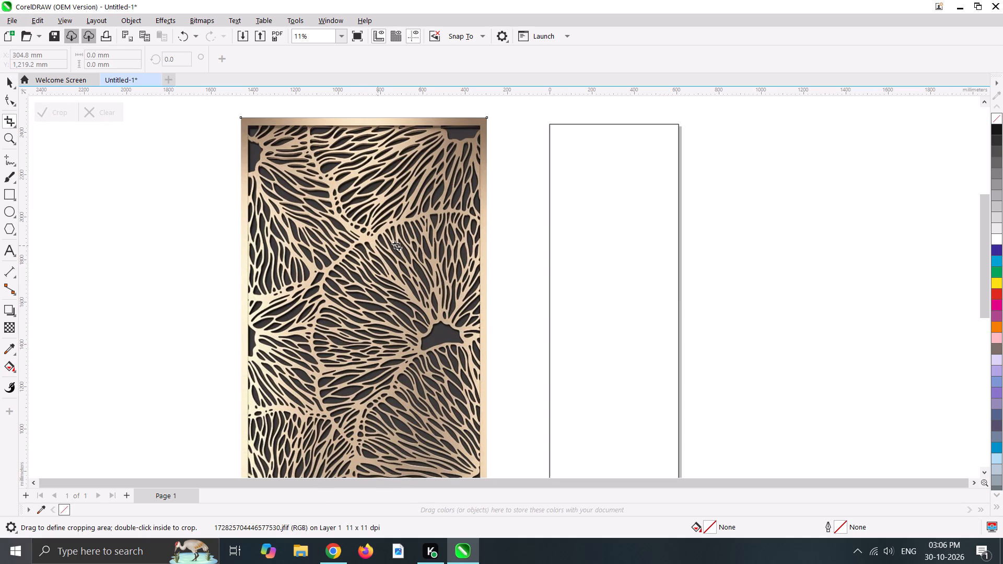
# Overlay the cropped panel on the page to compare their sizes, and move it to the blank area left of the page.
pyautogui.click(6, 78)
pyautogui.moveTo(398, 217); pyautogui.dragTo(680, 256)
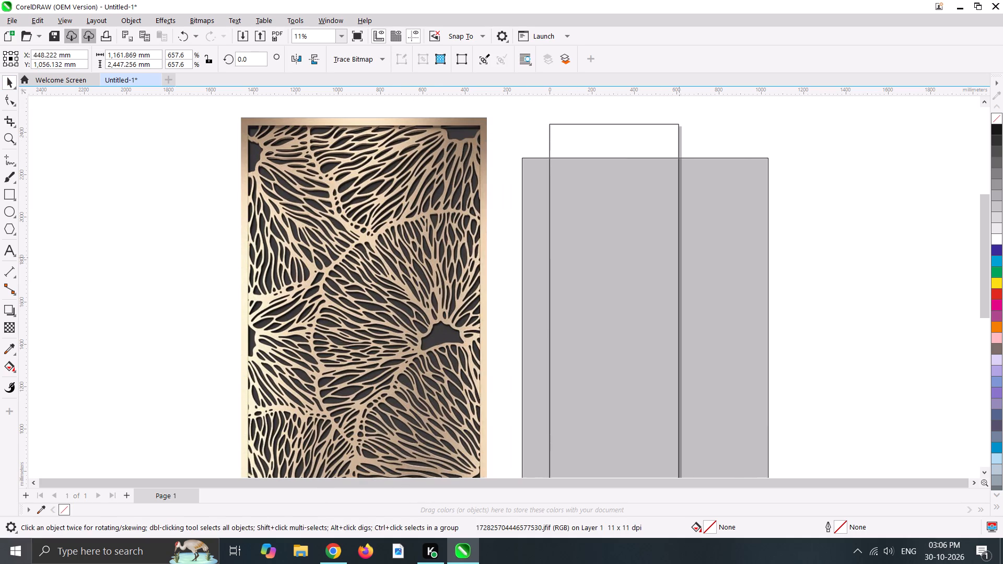
pyautogui.moveTo(680, 256); pyautogui.dragTo(611, 225)
pyautogui.scroll(-6, 609, 224)
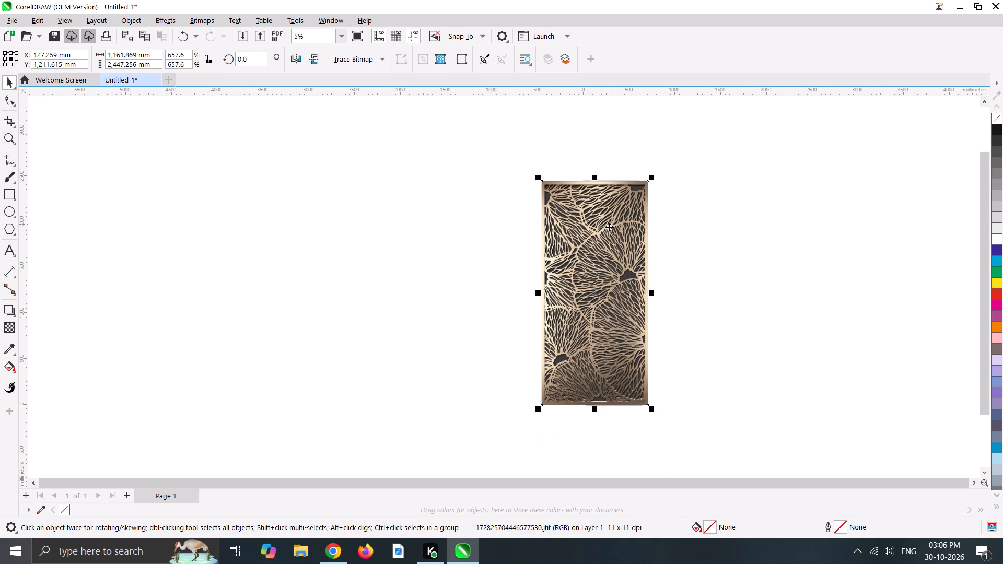
pyautogui.scroll(-1, 618, 238)
pyautogui.moveTo(588, 262); pyautogui.dragTo(449, 242)
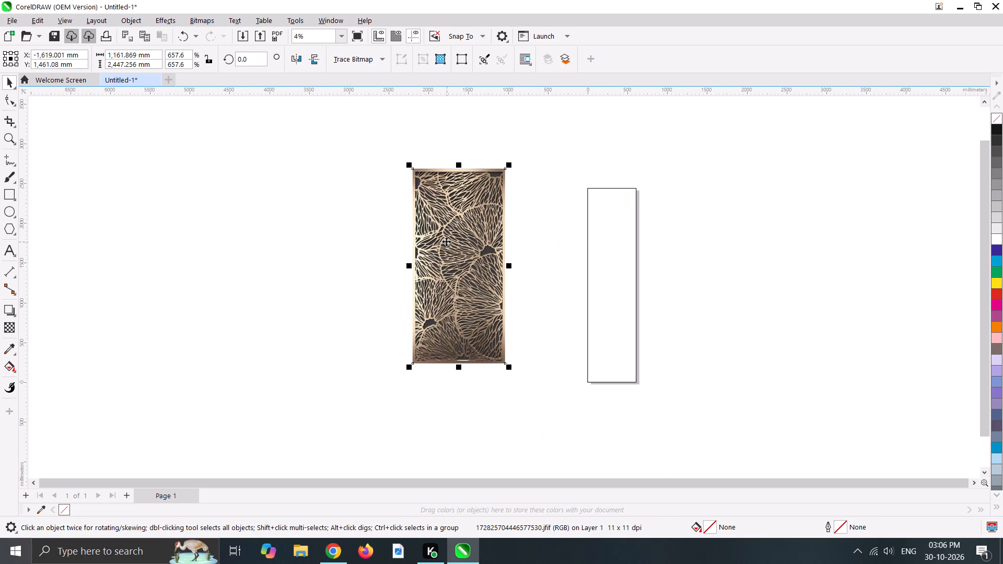
# Narrow the cropped panel from its right side to about 904 mm wide, keeping its height.
pyautogui.scroll(3, 494, 211)
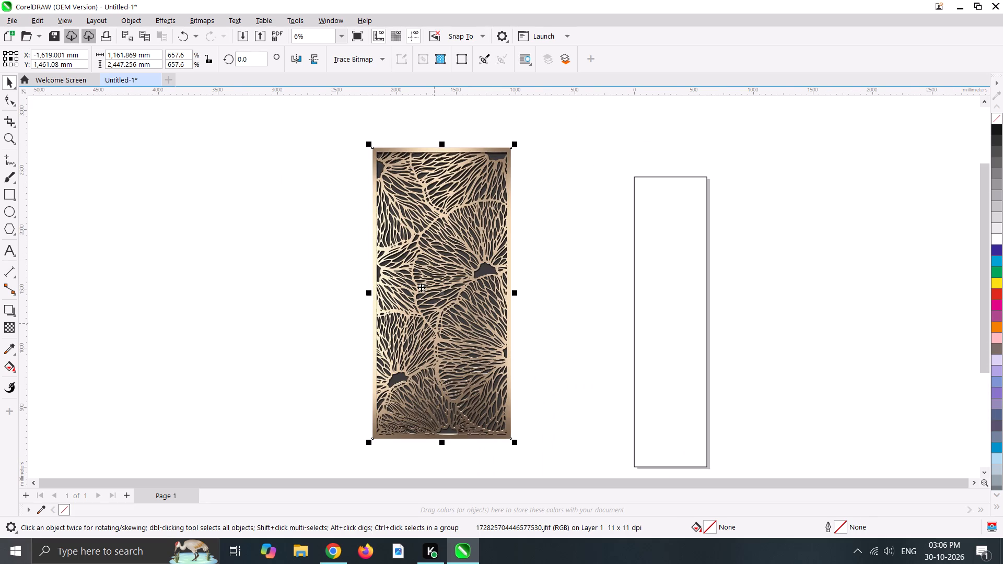
pyautogui.moveTo(515, 293); pyautogui.dragTo(489, 292)
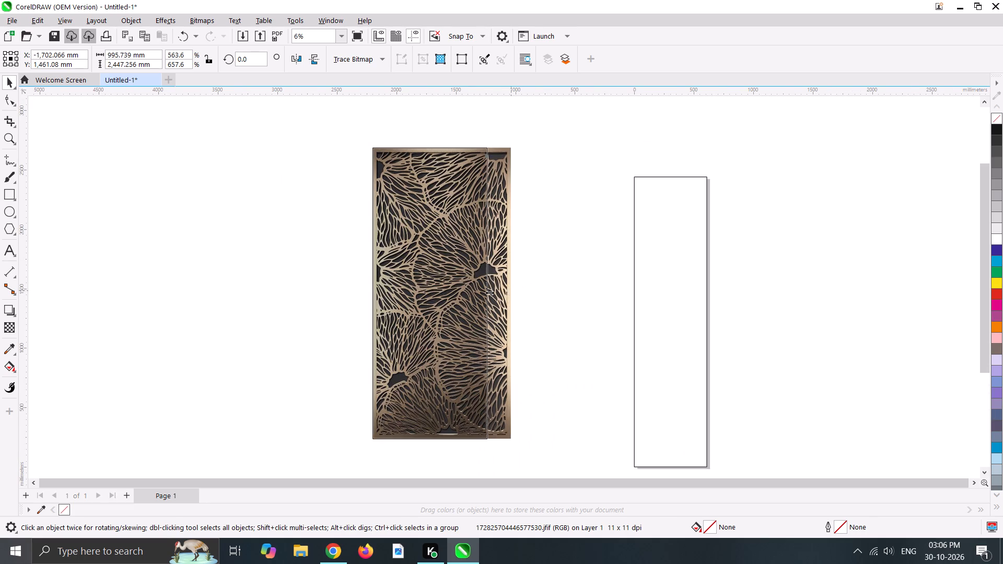
pyautogui.moveTo(489, 292); pyautogui.dragTo(484, 292)
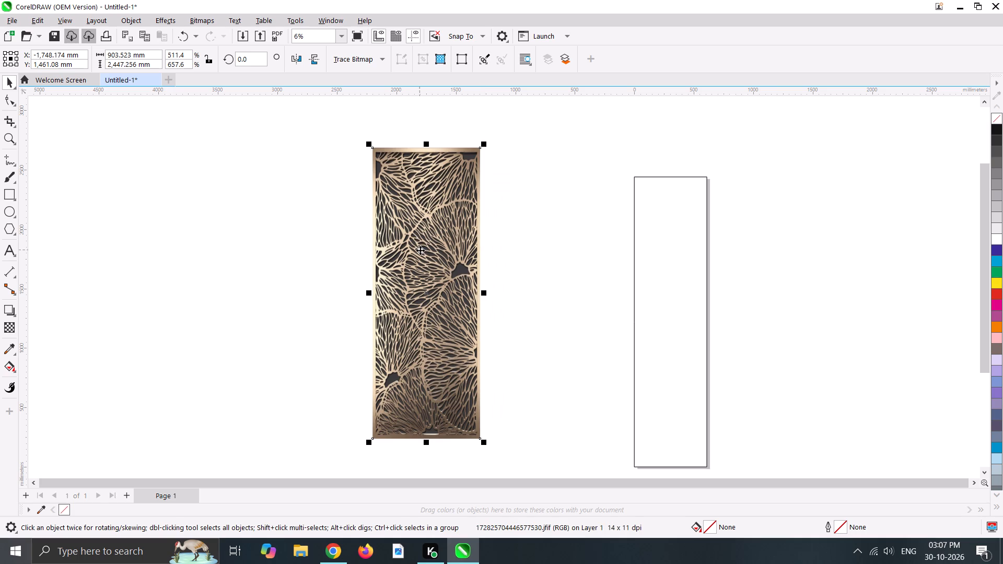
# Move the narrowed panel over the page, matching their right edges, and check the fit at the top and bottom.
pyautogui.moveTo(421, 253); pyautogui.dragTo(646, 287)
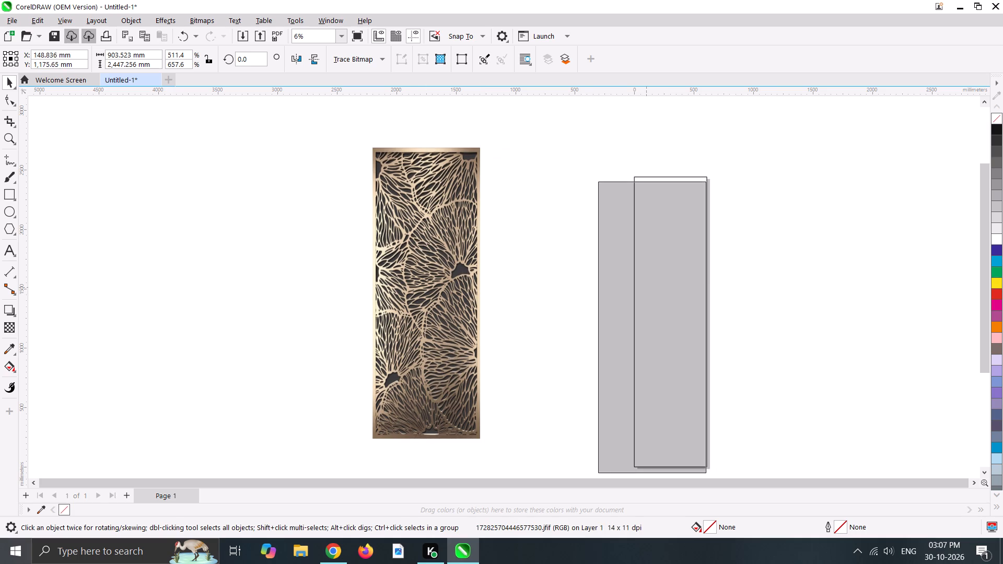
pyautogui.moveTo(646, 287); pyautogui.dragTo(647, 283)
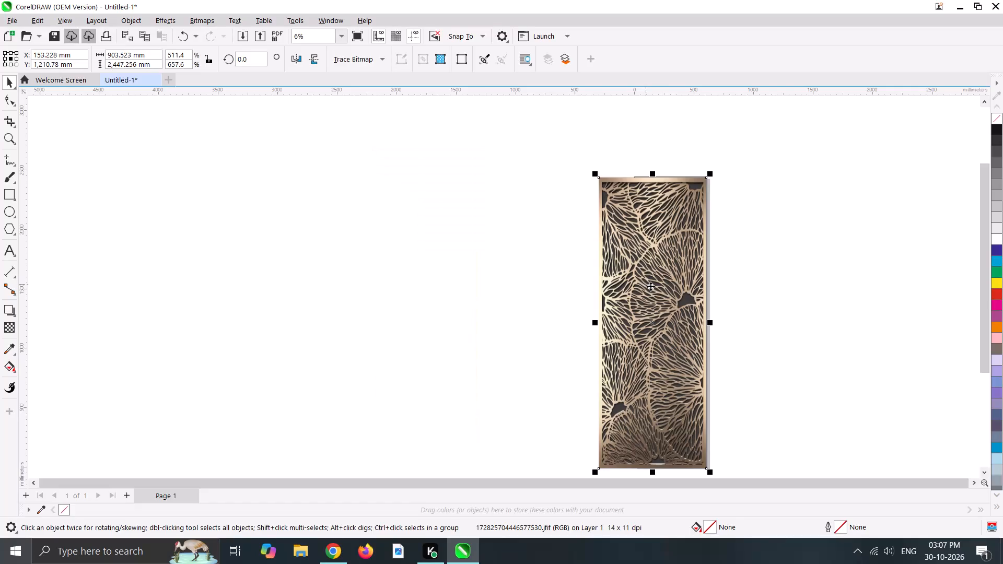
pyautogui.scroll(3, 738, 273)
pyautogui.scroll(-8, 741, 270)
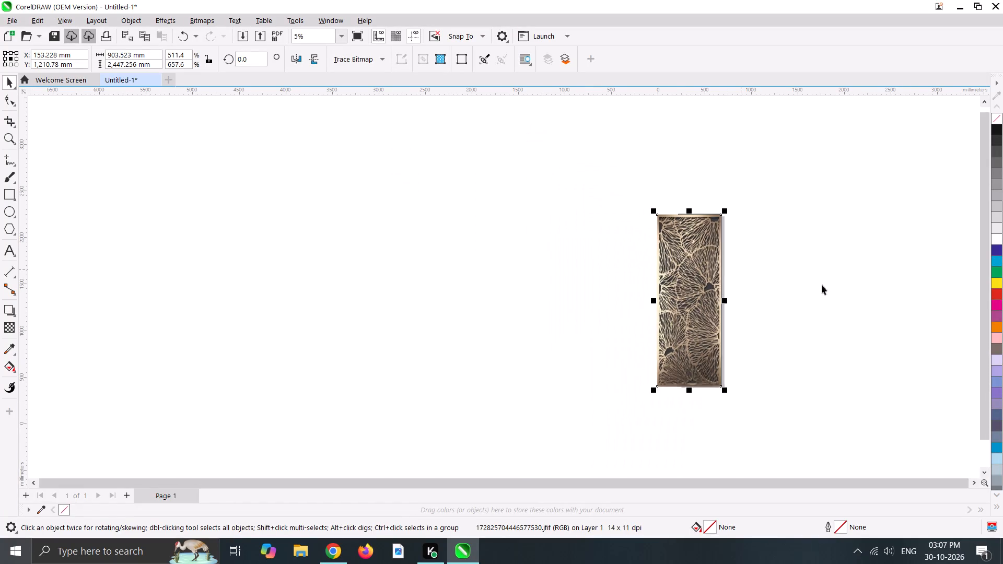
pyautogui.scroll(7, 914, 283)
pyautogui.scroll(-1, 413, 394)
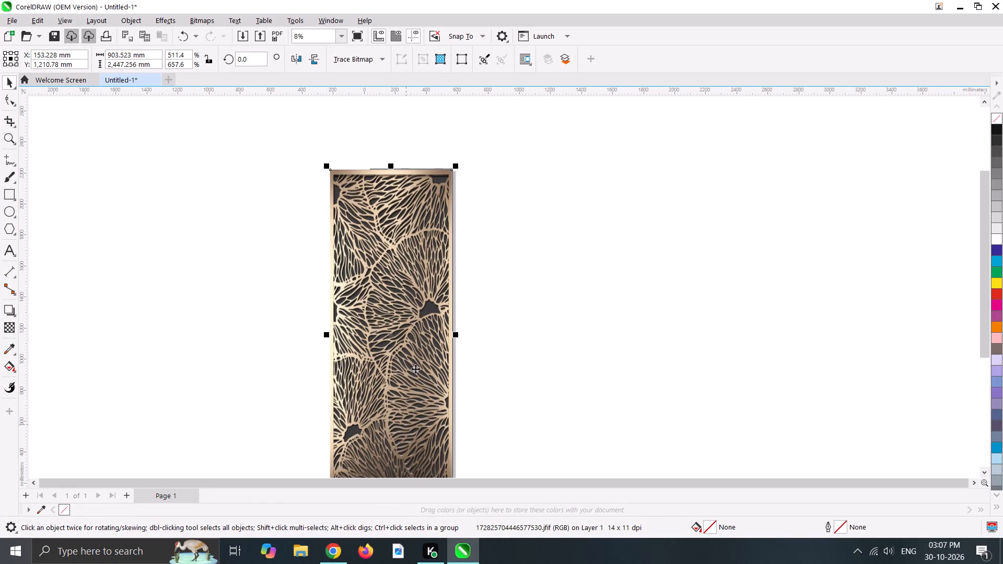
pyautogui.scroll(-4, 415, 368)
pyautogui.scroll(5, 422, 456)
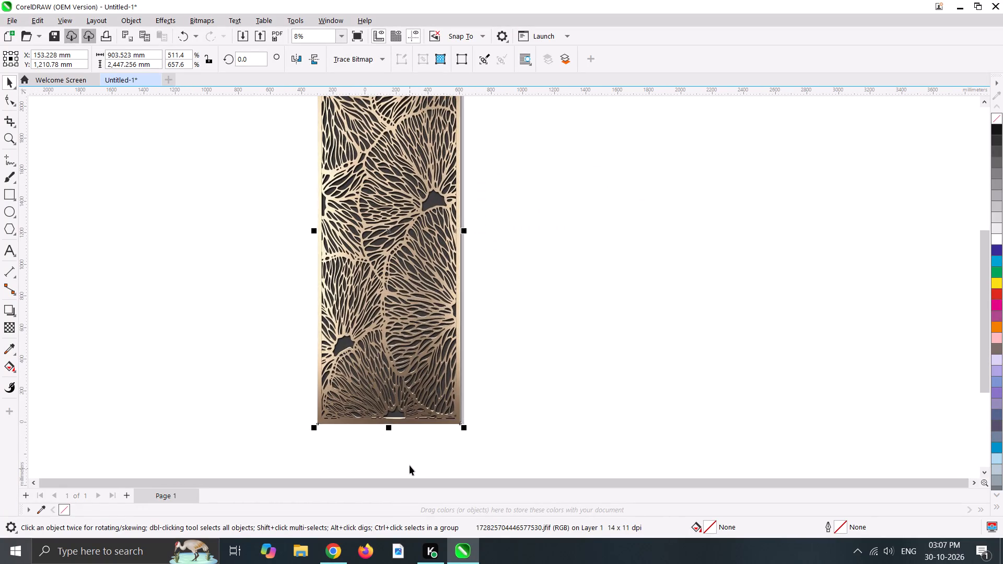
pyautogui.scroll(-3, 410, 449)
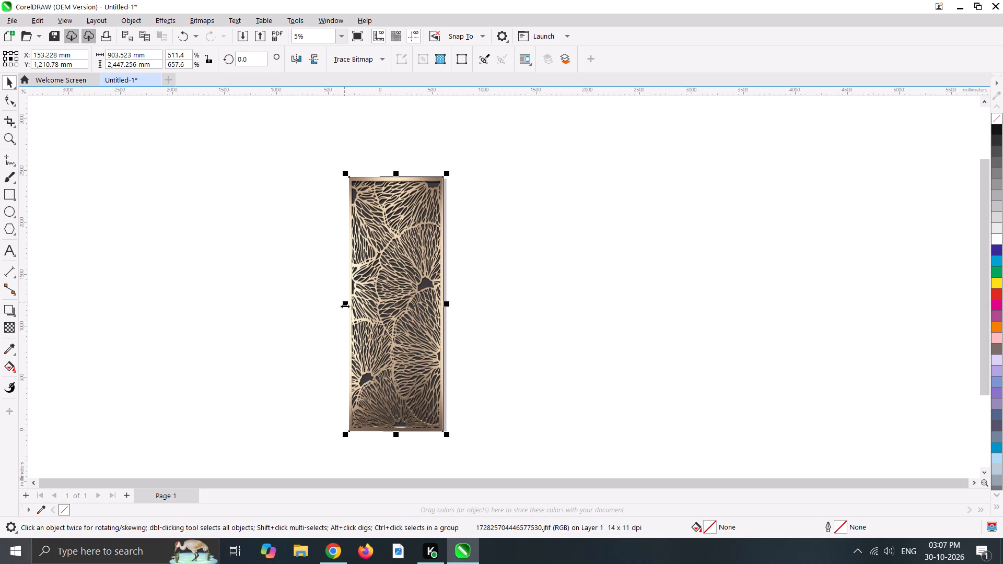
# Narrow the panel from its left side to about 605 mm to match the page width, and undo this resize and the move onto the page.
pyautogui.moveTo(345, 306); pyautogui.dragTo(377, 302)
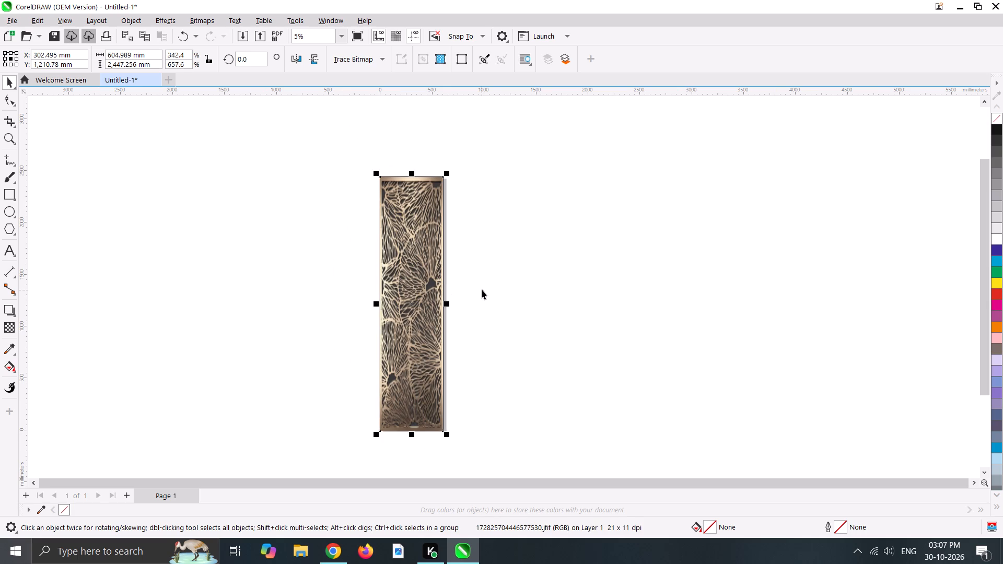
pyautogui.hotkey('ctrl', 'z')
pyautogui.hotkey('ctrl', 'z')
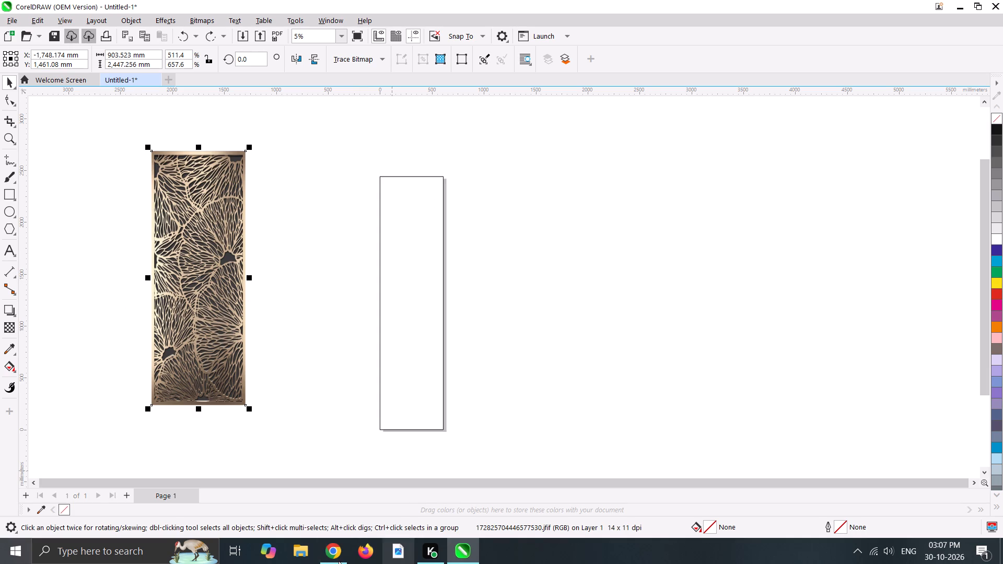
# Switch to Chrome and look through the abhamandal design results on Pinterest for more panel patterns, going back up to the first results.
pyautogui.click(324, 557)
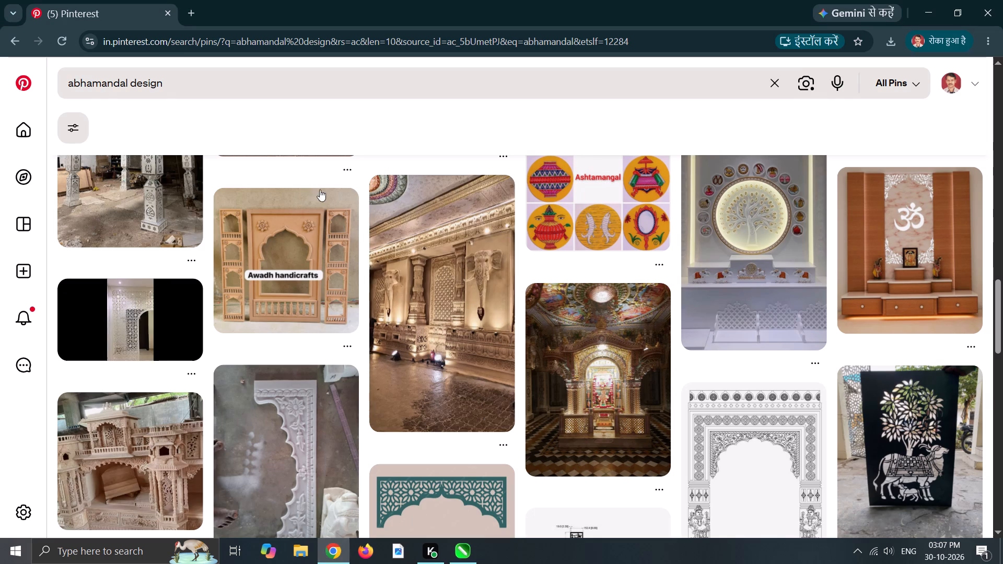
pyautogui.scroll(-5, 407, 258)
pyautogui.scroll(-2, 465, 258)
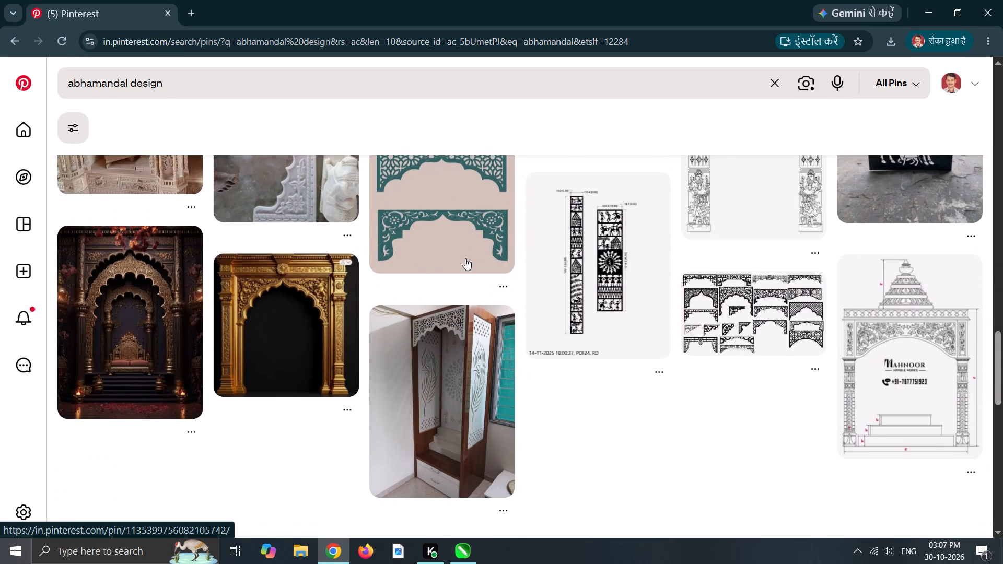
pyautogui.scroll(-1, 465, 258)
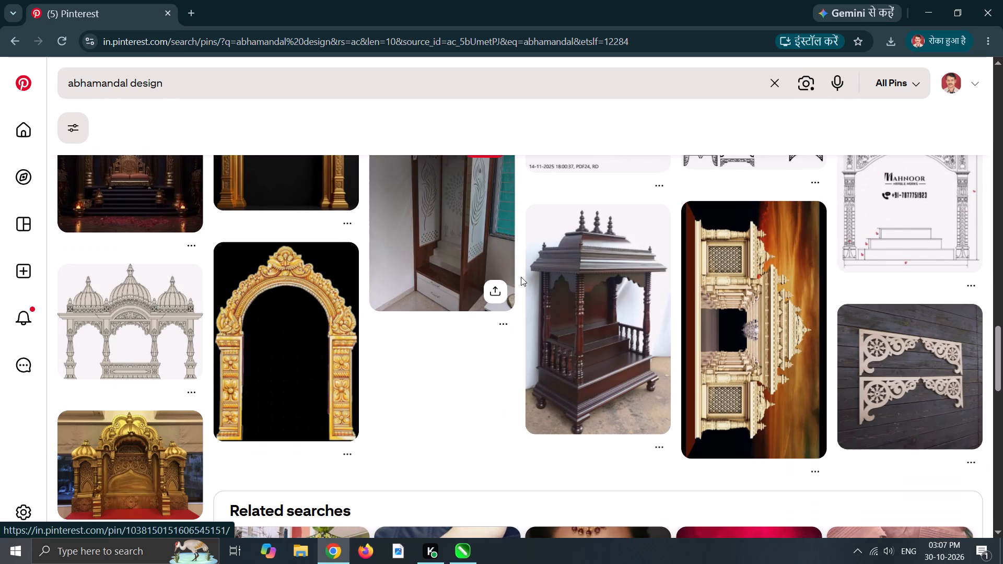
pyautogui.scroll(7, 504, 325)
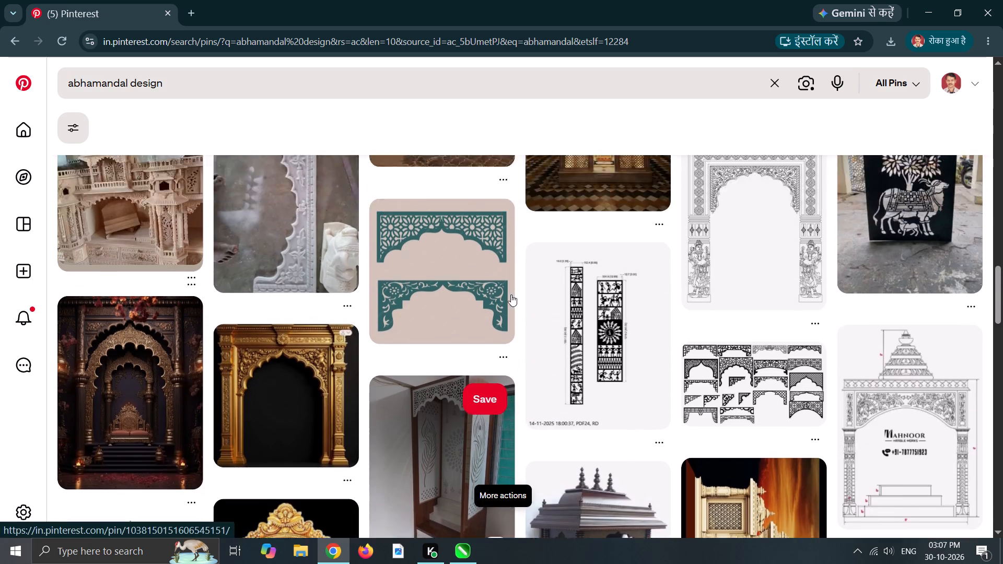
pyautogui.scroll(5, 522, 299)
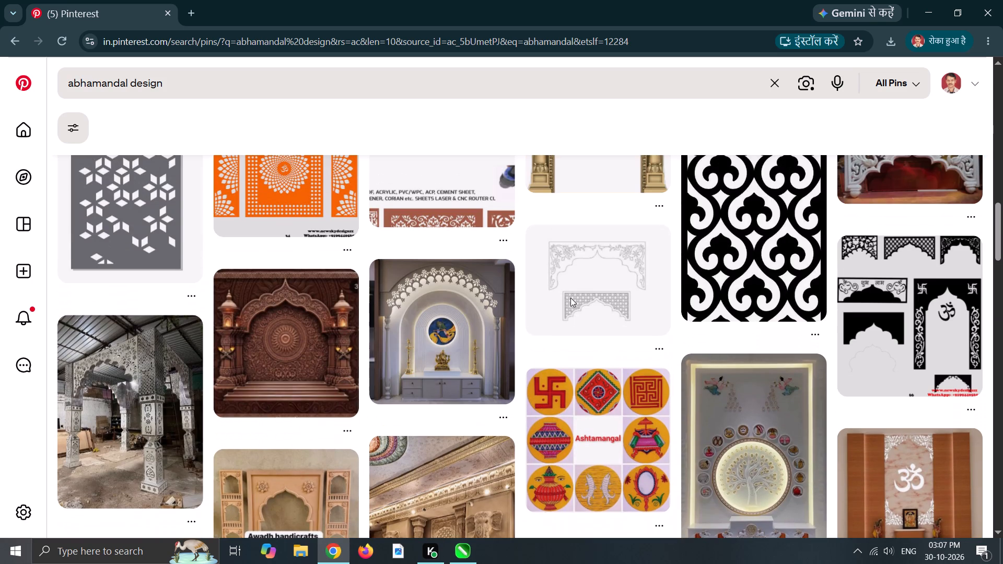
pyautogui.scroll(3, 838, 296)
pyautogui.scroll(3, 409, 327)
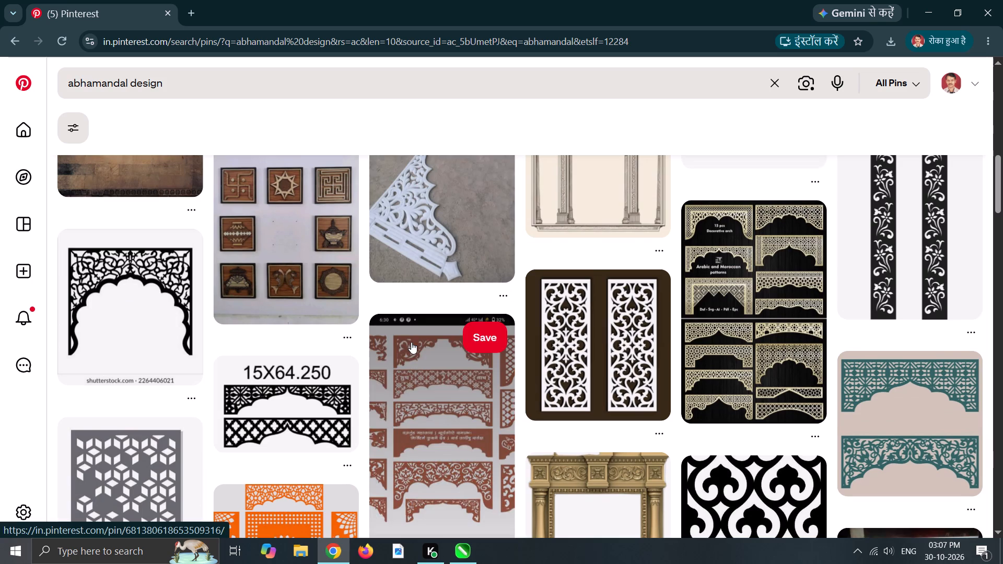
pyautogui.scroll(3, 608, 335)
pyautogui.scroll(2, 699, 327)
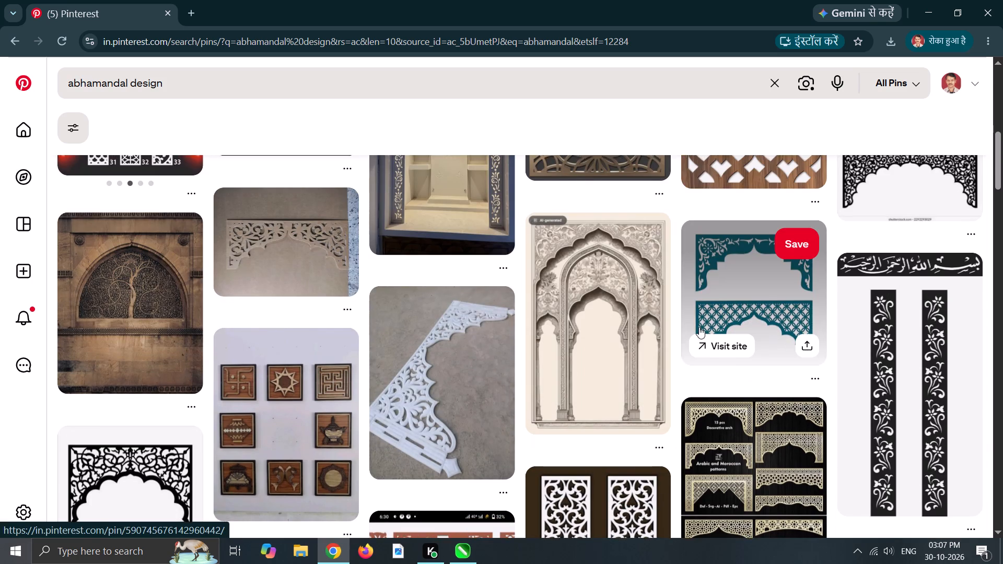
pyautogui.scroll(11, 699, 327)
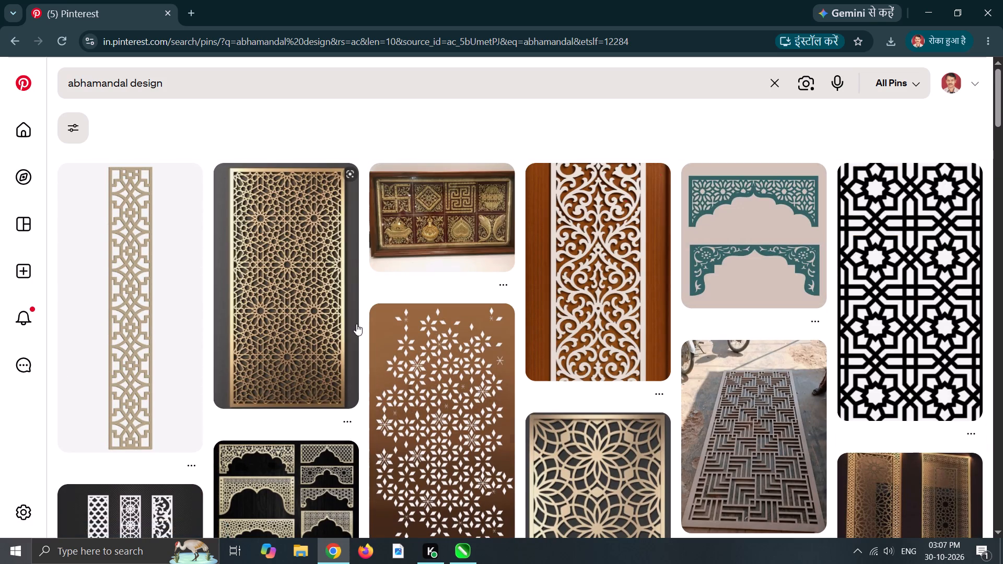
pyautogui.scroll(-4, 358, 309)
pyautogui.scroll(4, 358, 307)
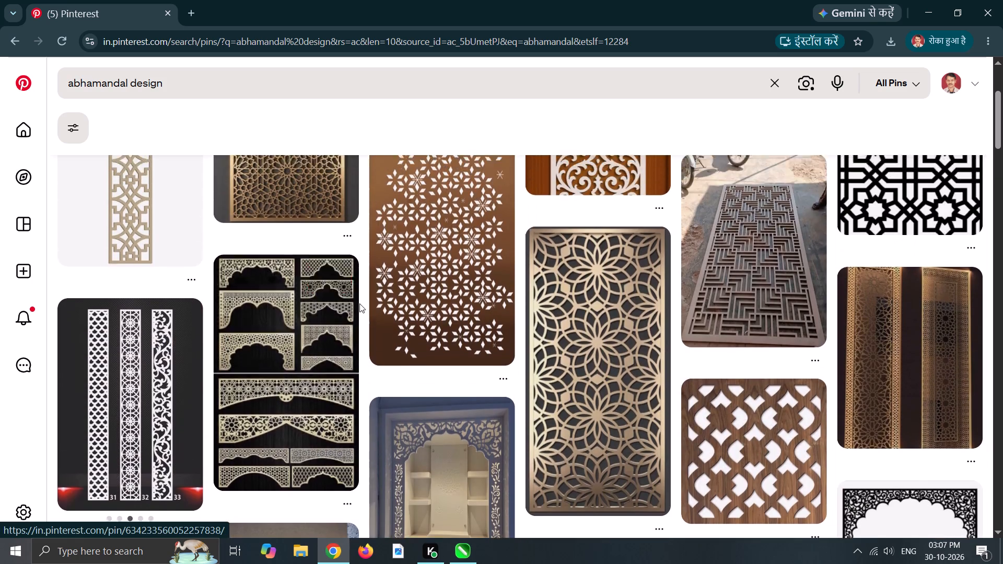
pyautogui.scroll(5, 359, 303)
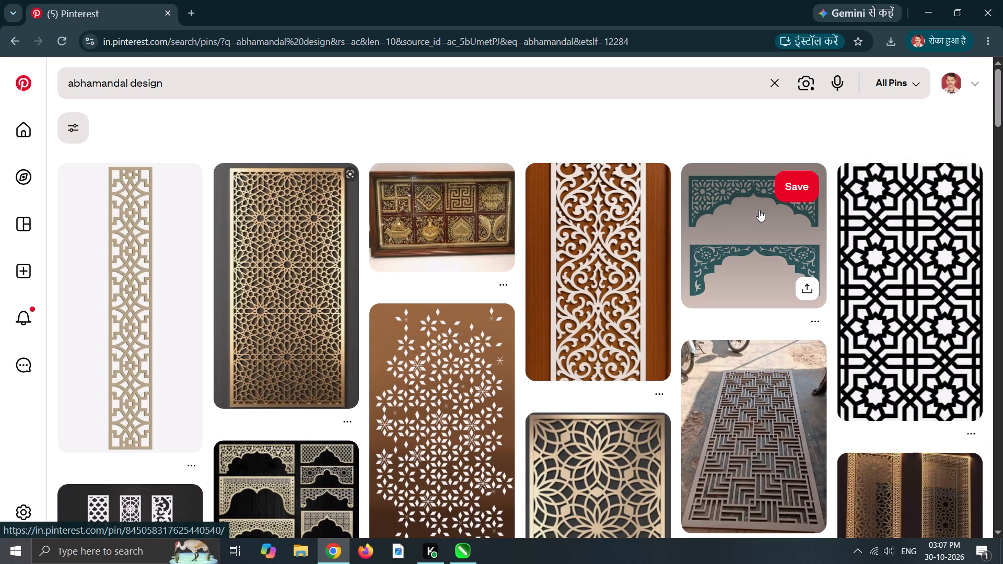
# Look through the abhamandal design results from the first rows down to the temple and arch designs for suitable cutting patterns.
pyautogui.scroll(-1, 605, 354)
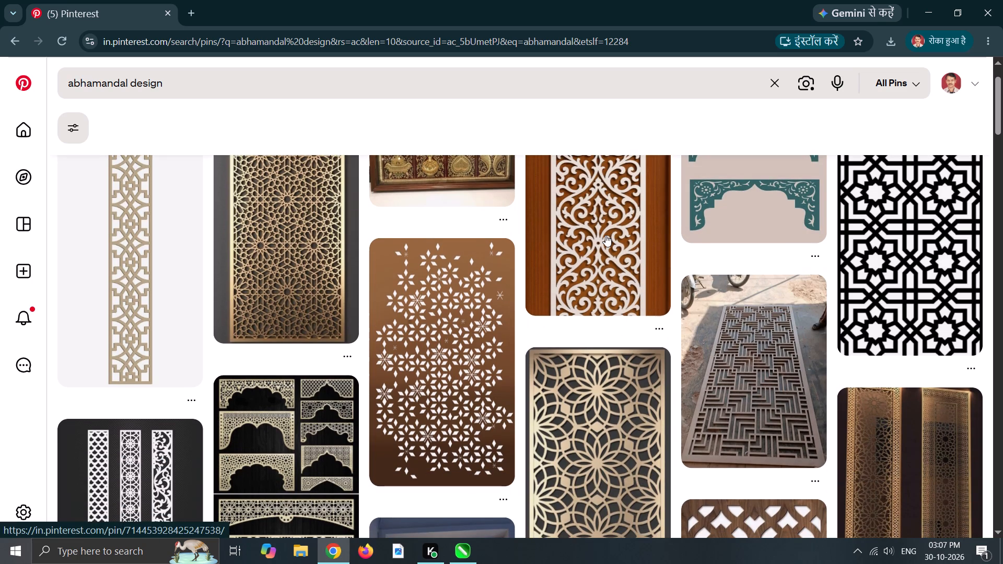
pyautogui.scroll(-4, 605, 235)
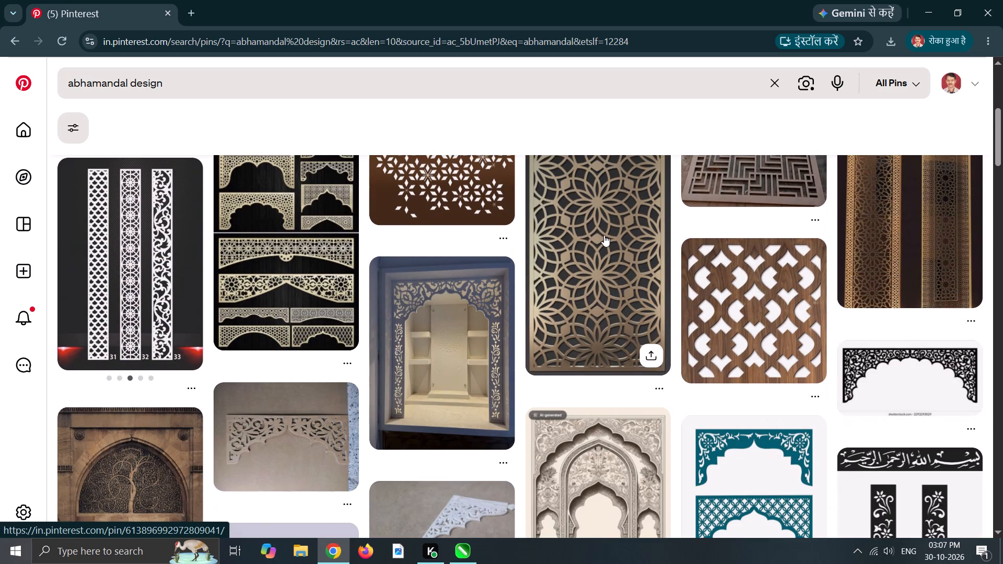
pyautogui.scroll(-3, 646, 229)
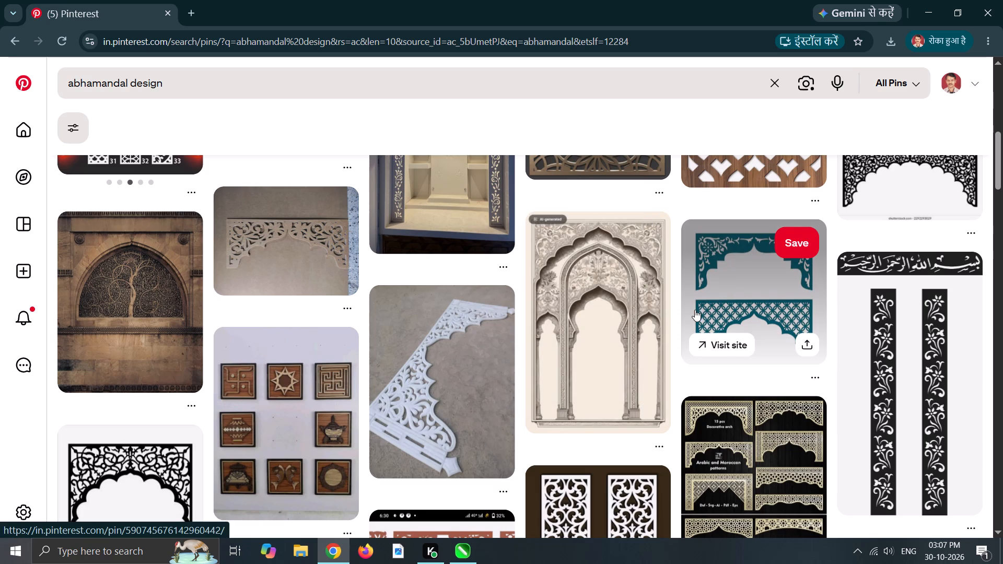
pyautogui.scroll(-12, 703, 287)
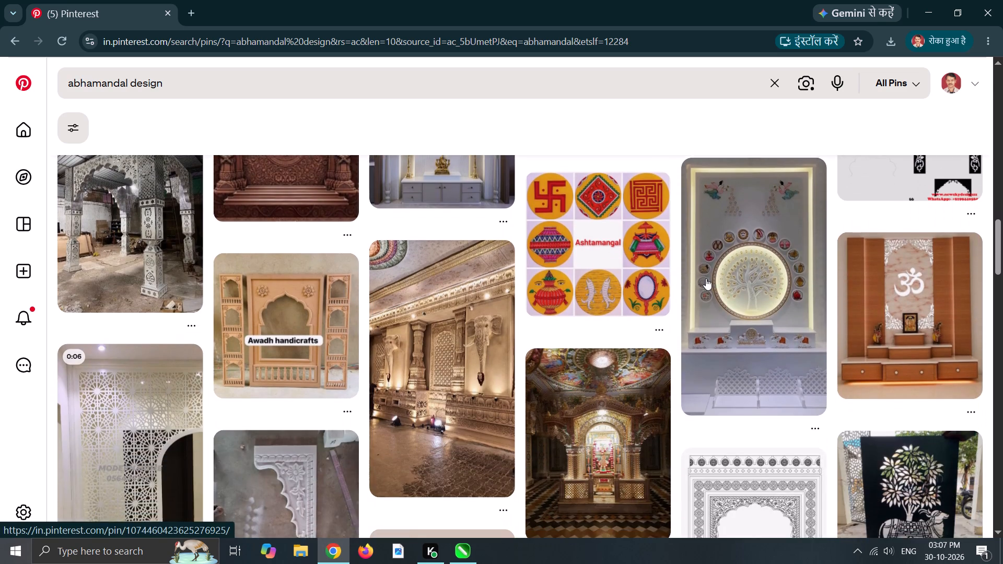
pyautogui.scroll(-12, 706, 278)
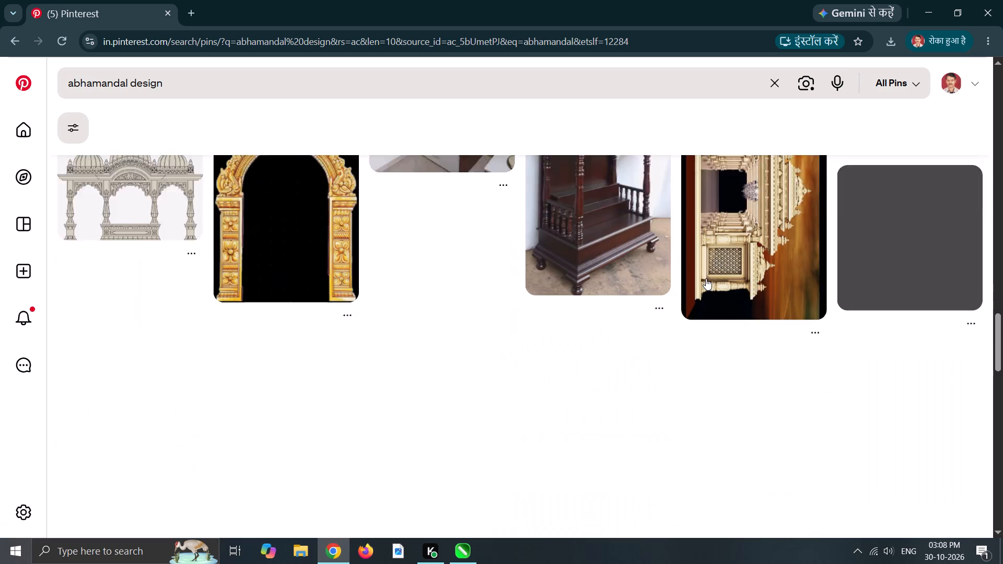
pyautogui.scroll(-5, 706, 278)
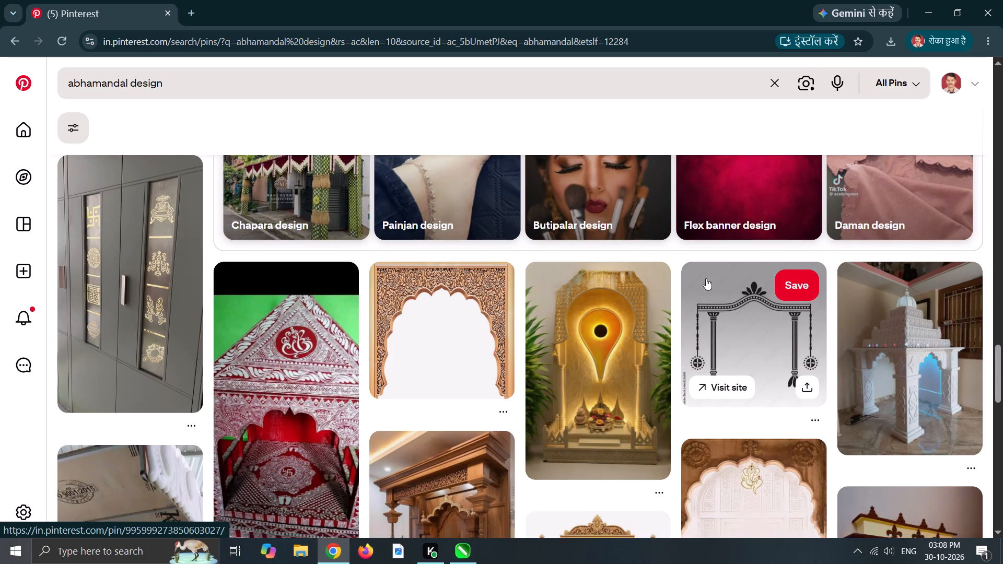
pyautogui.scroll(-10, 706, 278)
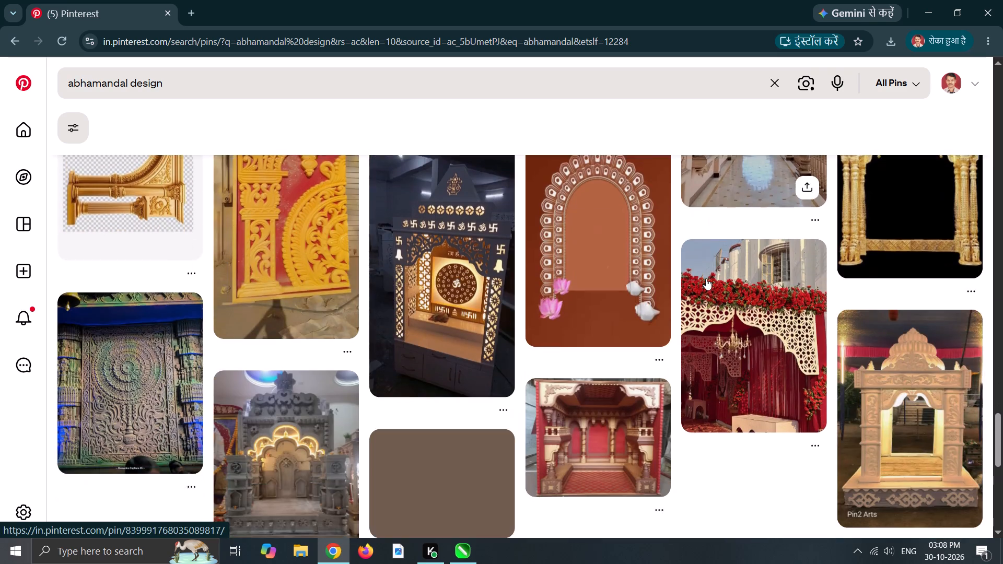
pyautogui.scroll(-9, 706, 278)
pyautogui.scroll(1, 706, 278)
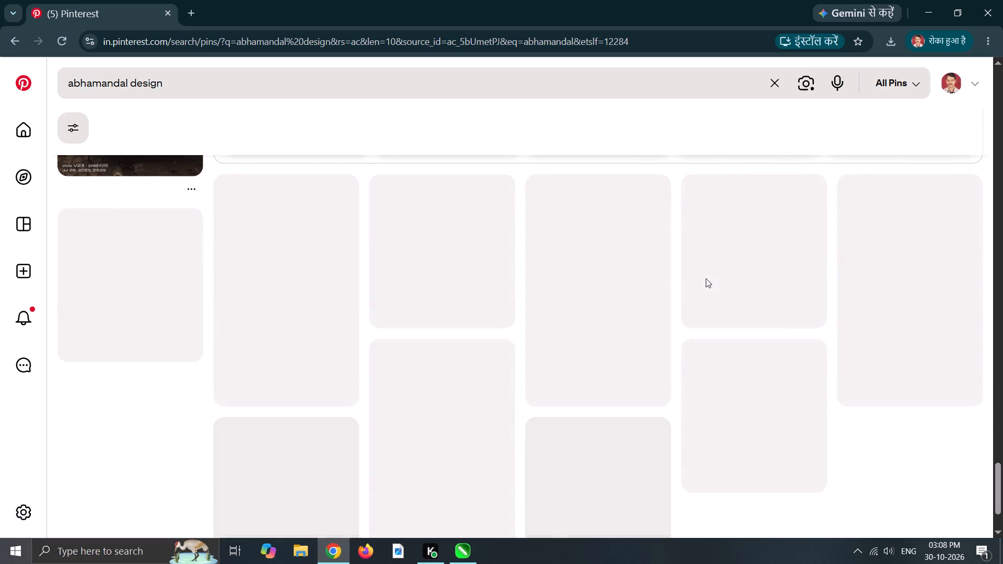
pyautogui.scroll(-4, 708, 275)
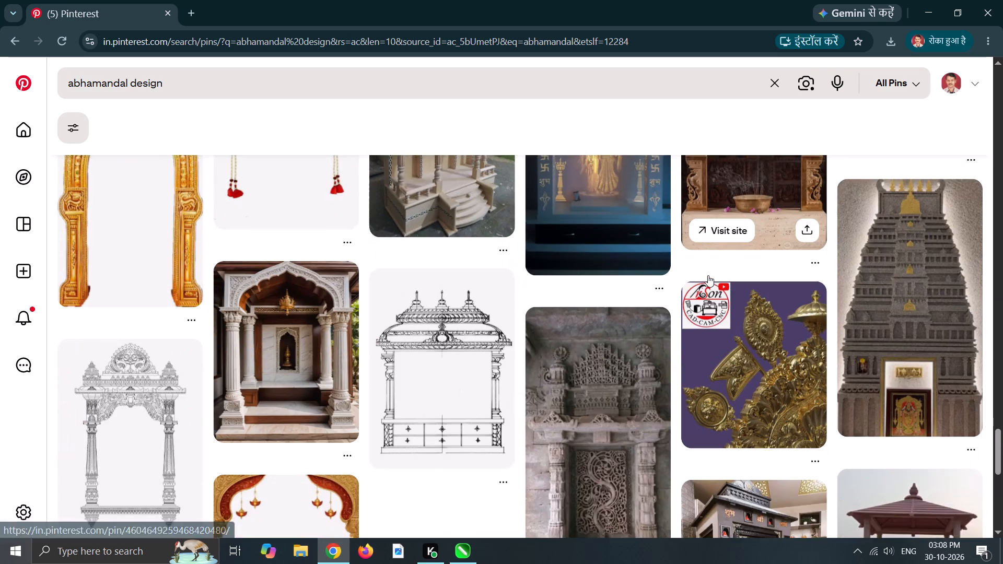
pyautogui.scroll(-3, 708, 275)
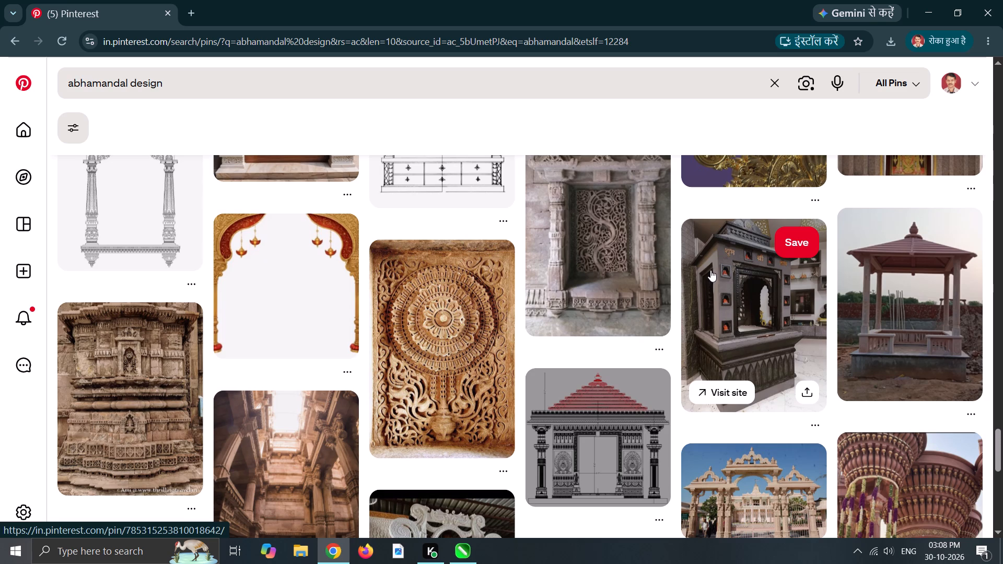
# Go back up the abhamandal design results to the rows of jali panels and black-and-white arch sets, re-examining the patterns.
pyautogui.scroll(17, 713, 268)
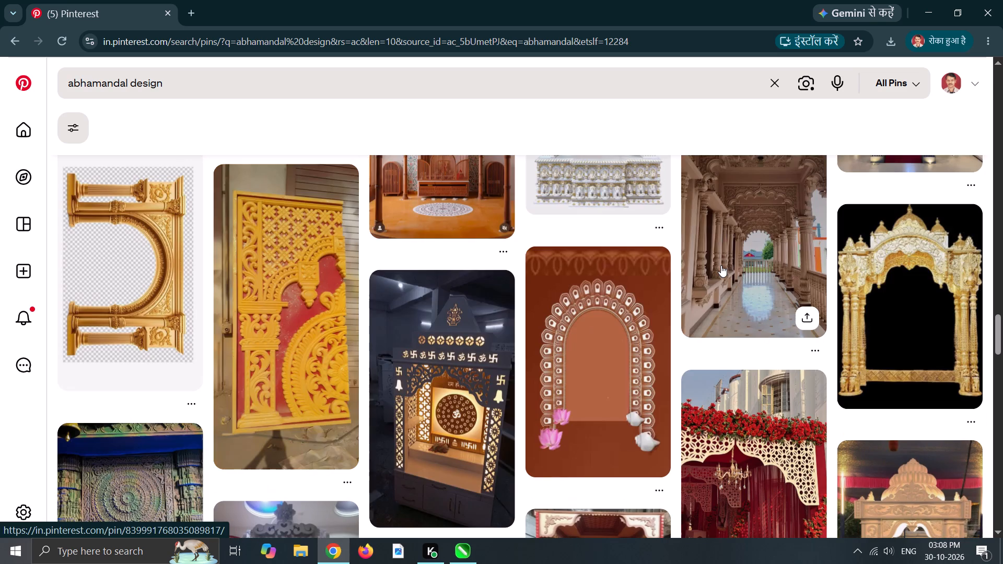
pyautogui.scroll(12, 721, 265)
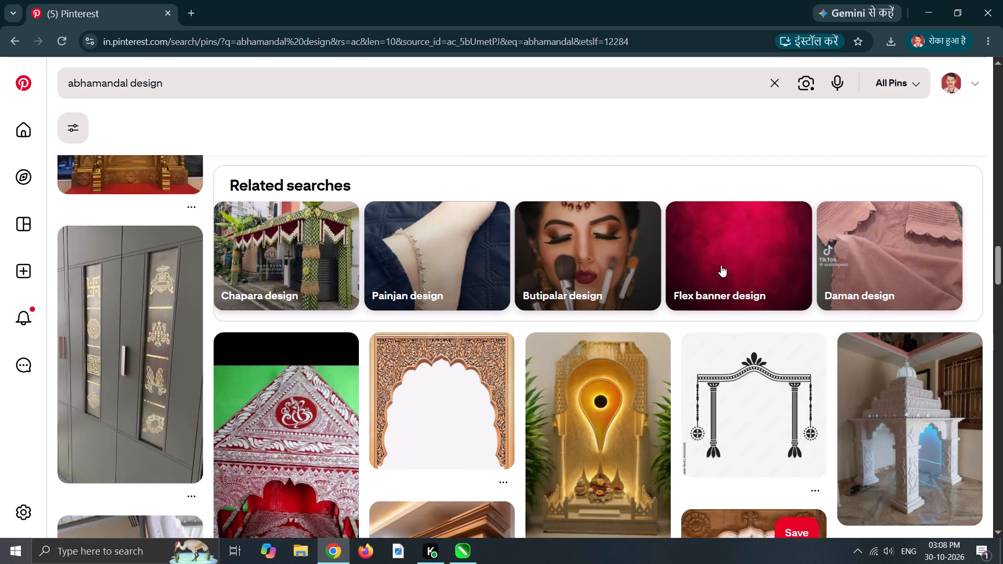
pyautogui.scroll(10, 721, 265)
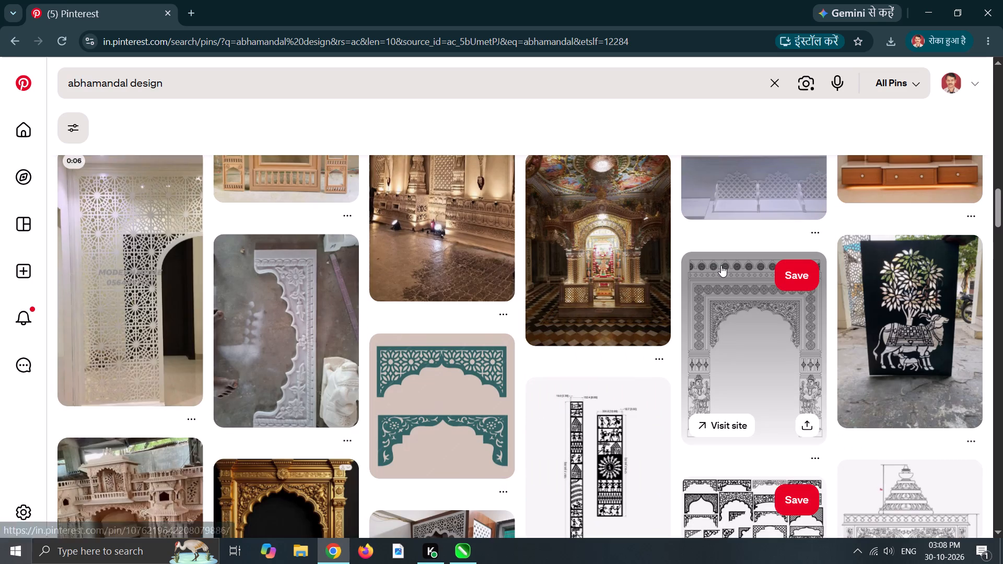
pyautogui.scroll(7, 721, 265)
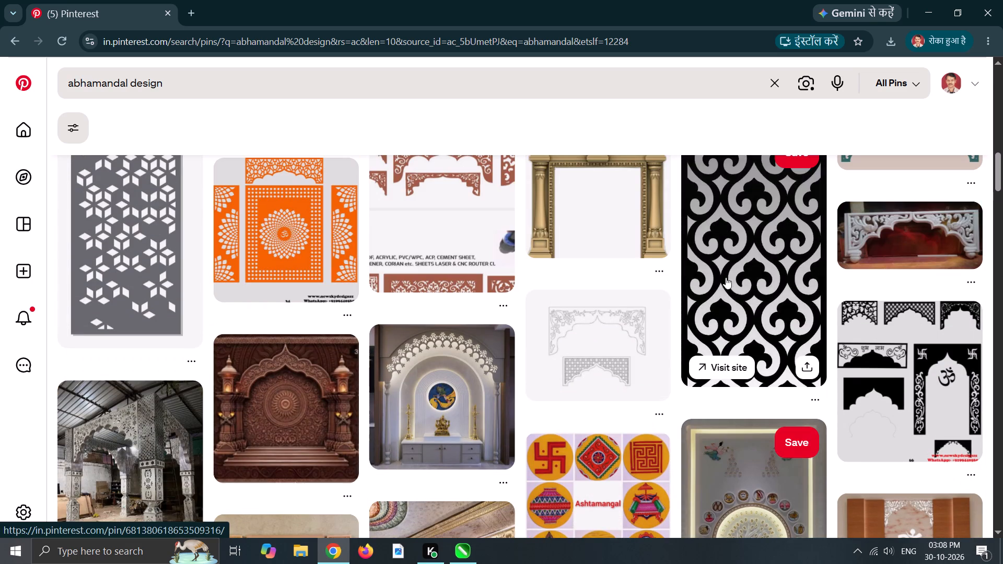
# Open the pin with the black-and-white arch set and Om mandir frame, and look through its related arch designs.
pyautogui.doubleClick(892, 339)
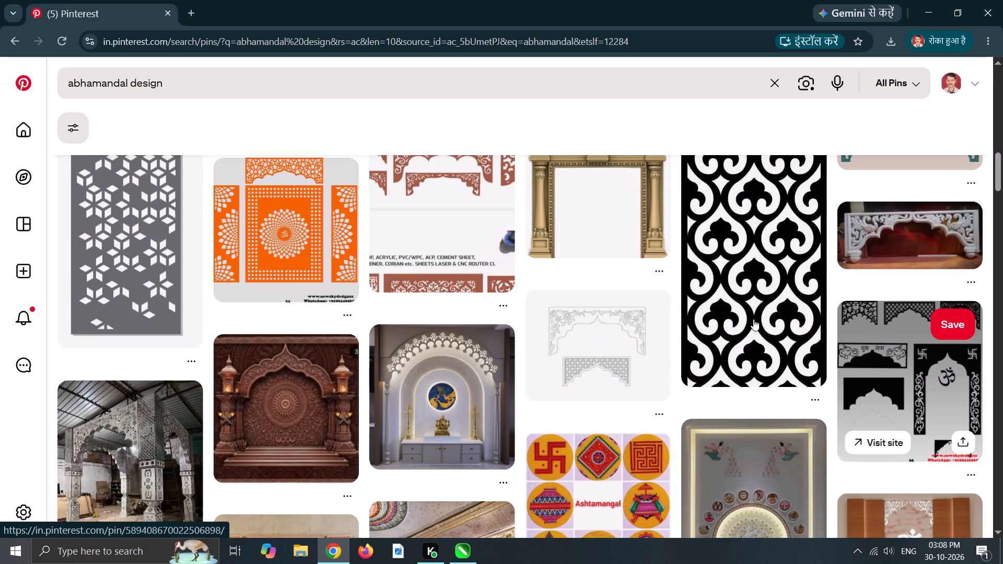
pyautogui.doubleClick(953, 393)
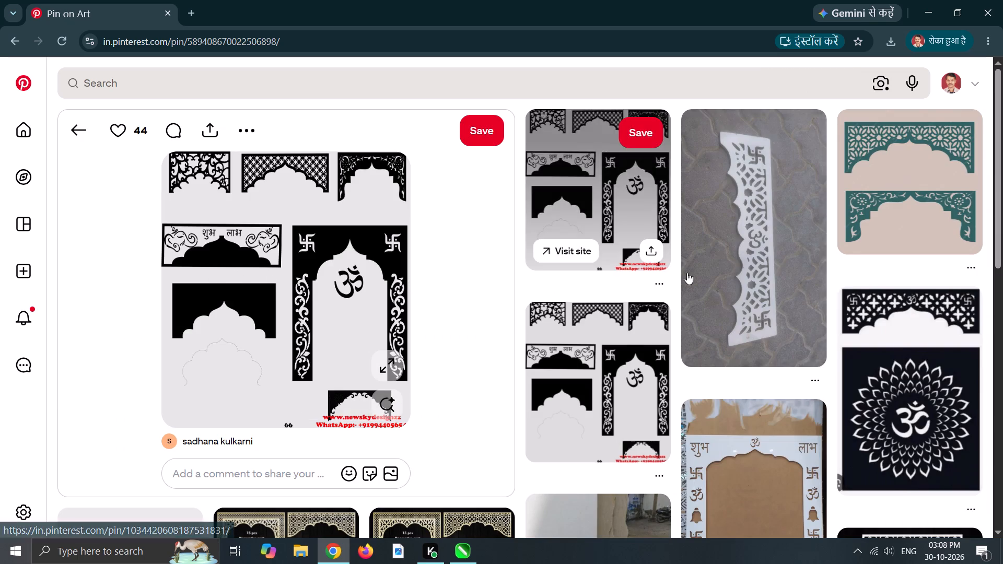
pyautogui.scroll(-7, 756, 255)
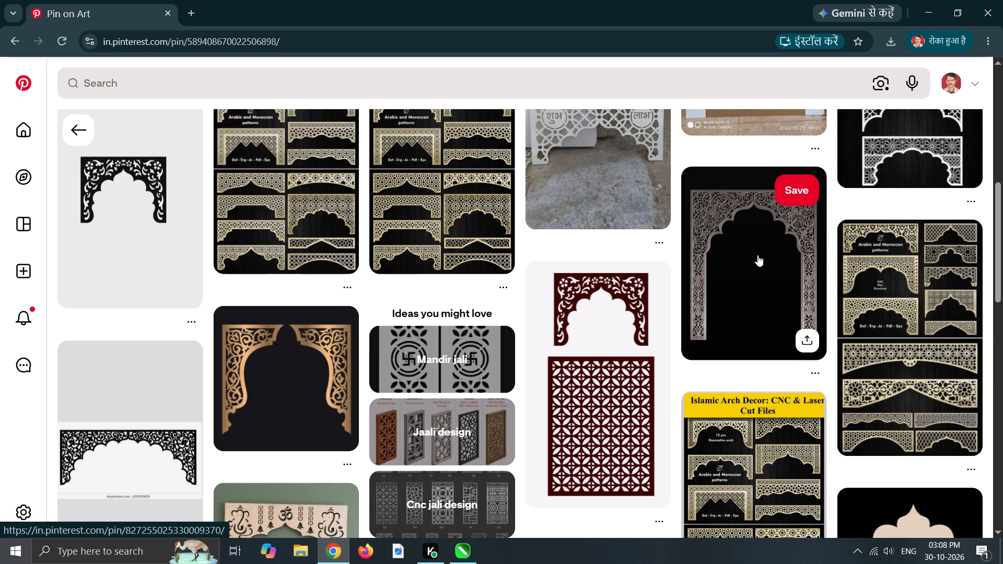
pyautogui.scroll(-7, 757, 255)
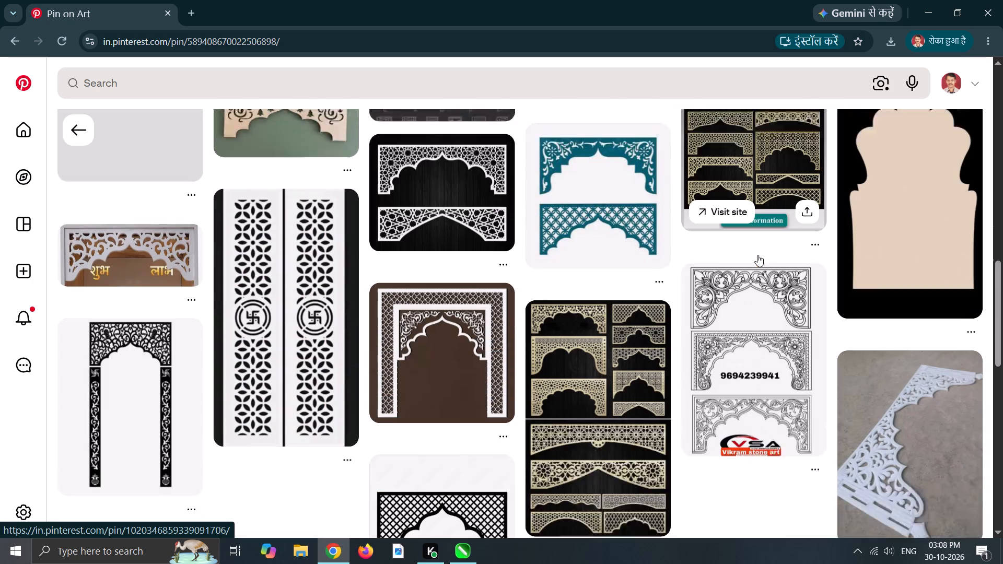
pyautogui.scroll(-2, 757, 255)
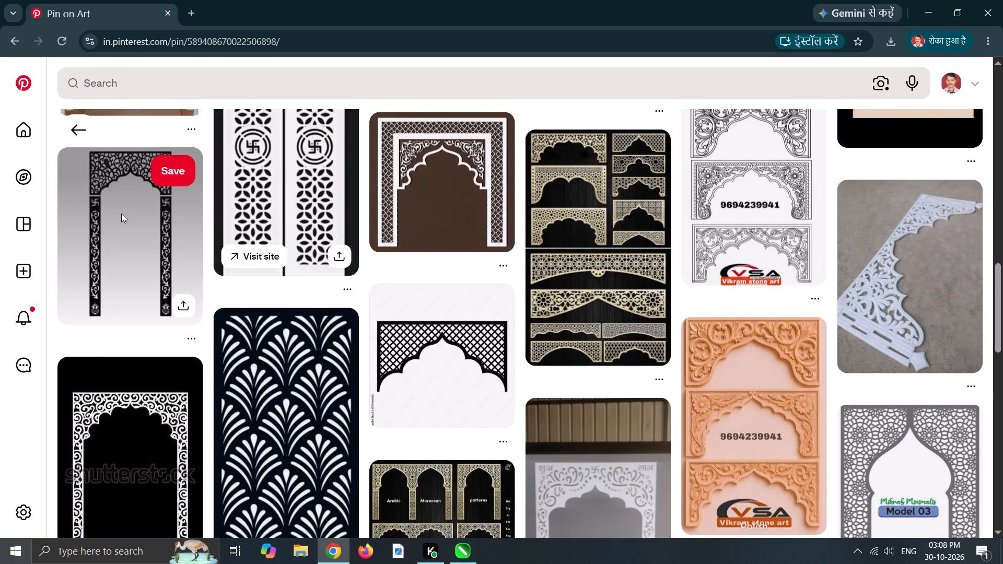
# Open the related pin of the black floral arch with two swastika-topped side strips, and examine it and its similar designs.
pyautogui.doubleClick(121, 214)
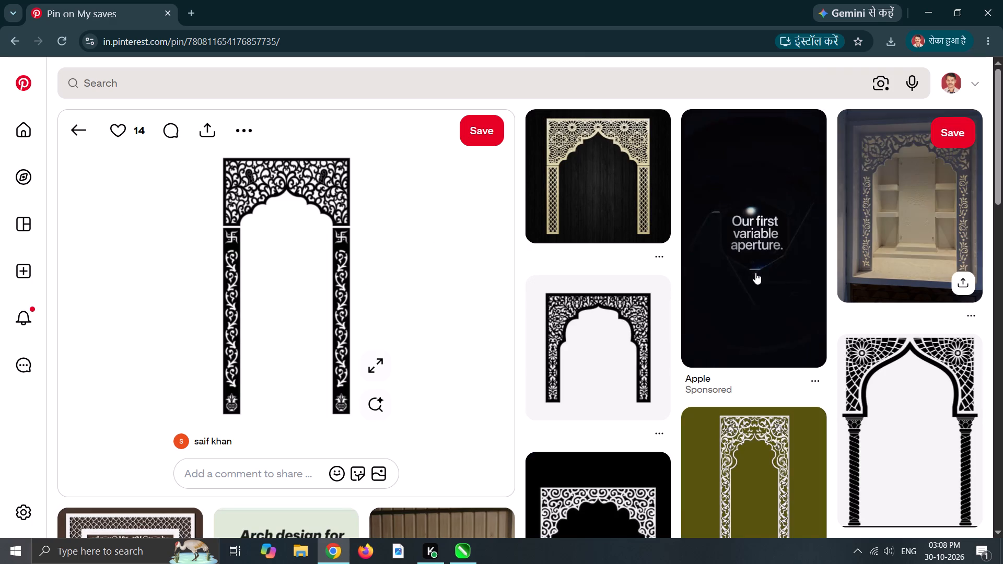
pyautogui.scroll(-3, 695, 238)
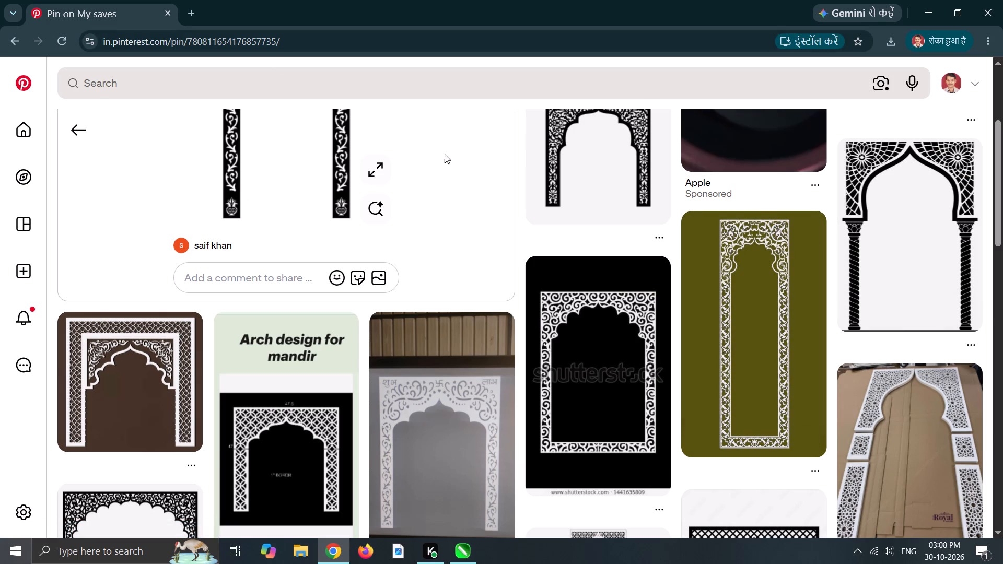
pyautogui.scroll(3, 431, 97)
pyautogui.scroll(2, 317, 140)
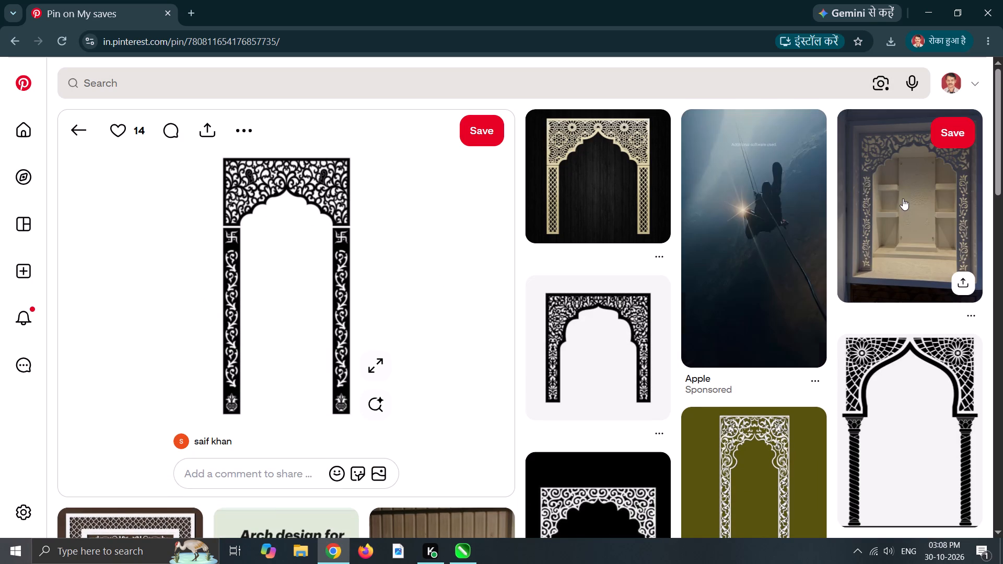
# Open the related pin of the lit blue mandir niche with shelves and a carved arch, and download its image.
pyautogui.doubleClick(914, 182)
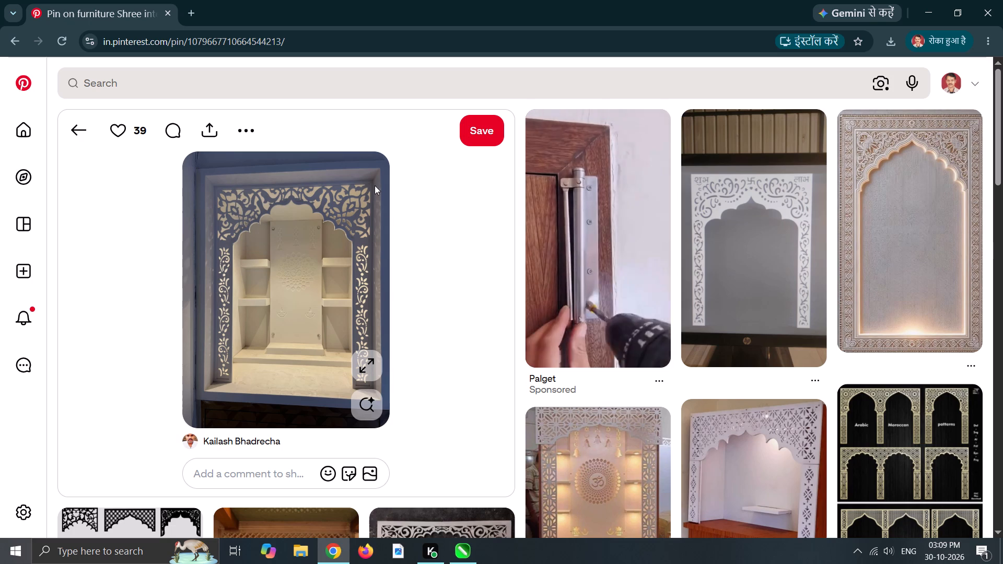
pyautogui.scroll(-3, 255, 332)
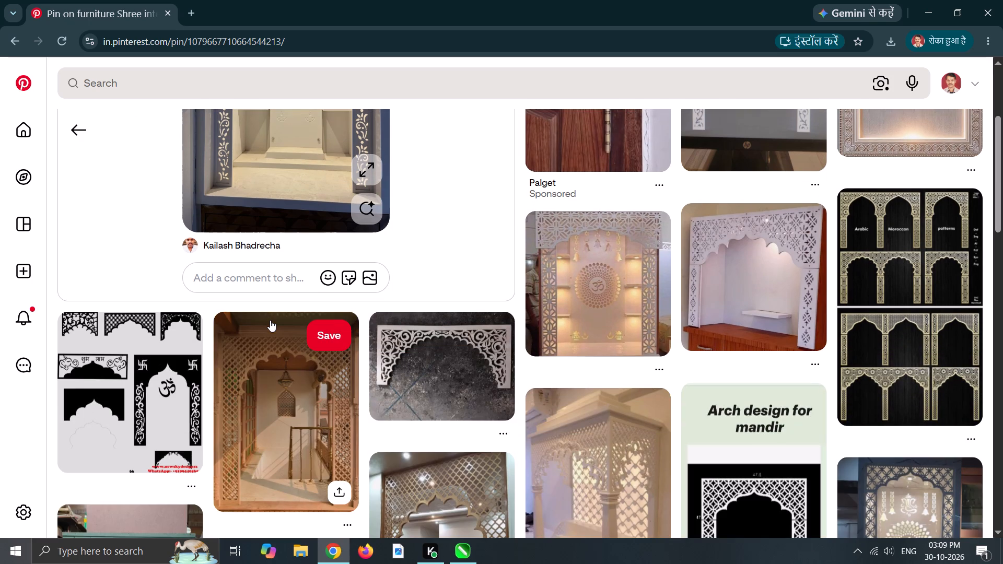
pyautogui.scroll(-4, 270, 320)
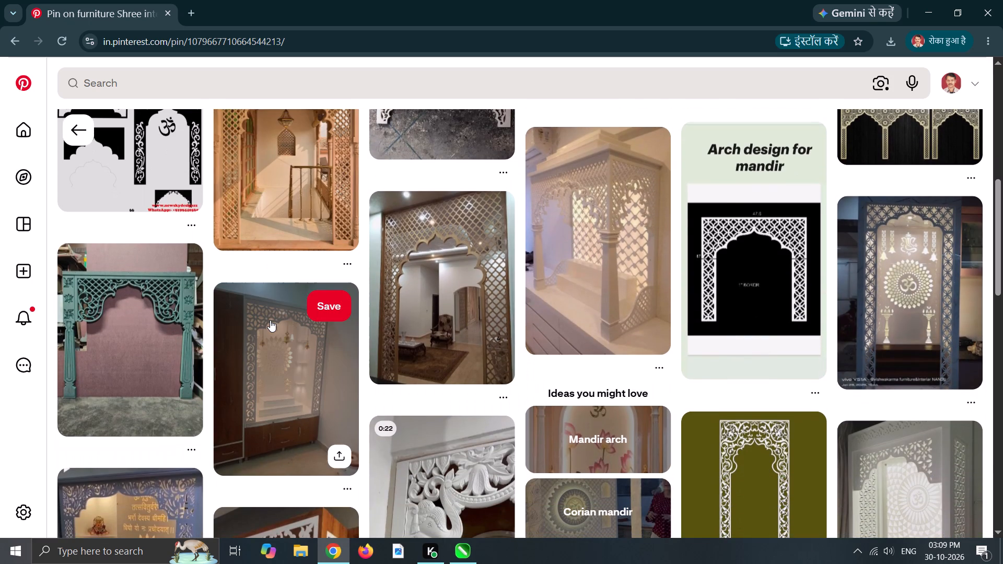
pyautogui.scroll(7, 270, 320)
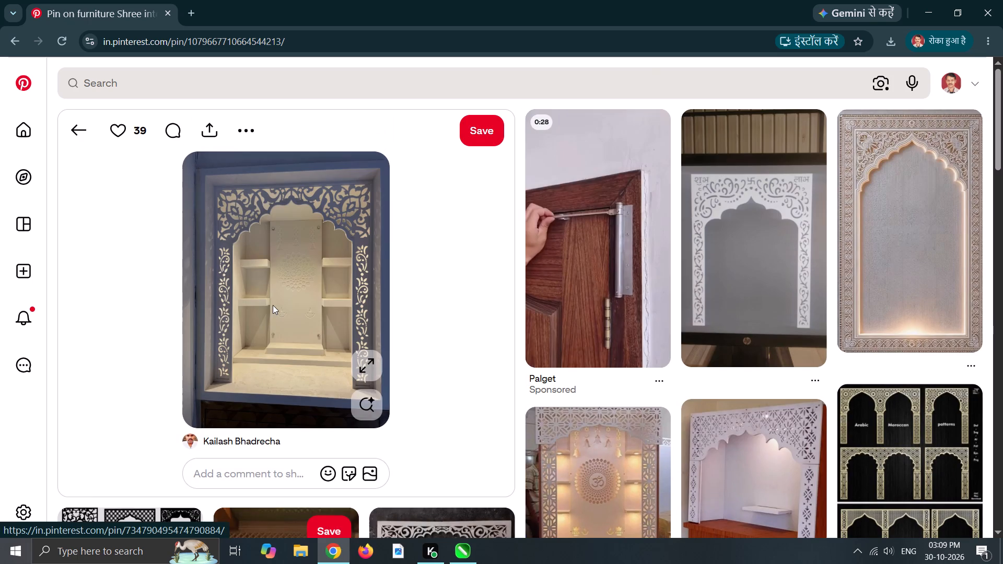
pyautogui.click(295, 331)
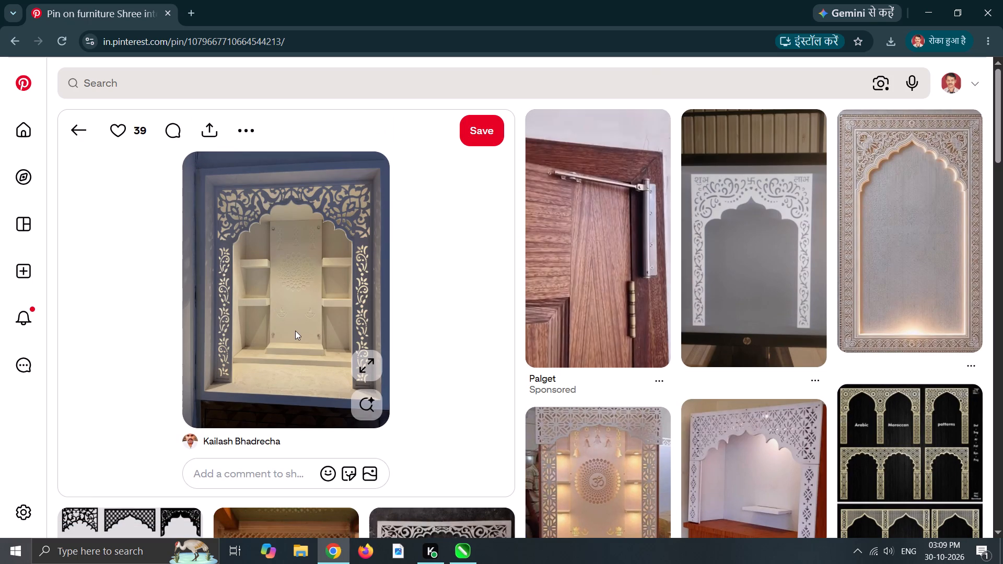
pyautogui.click(239, 127)
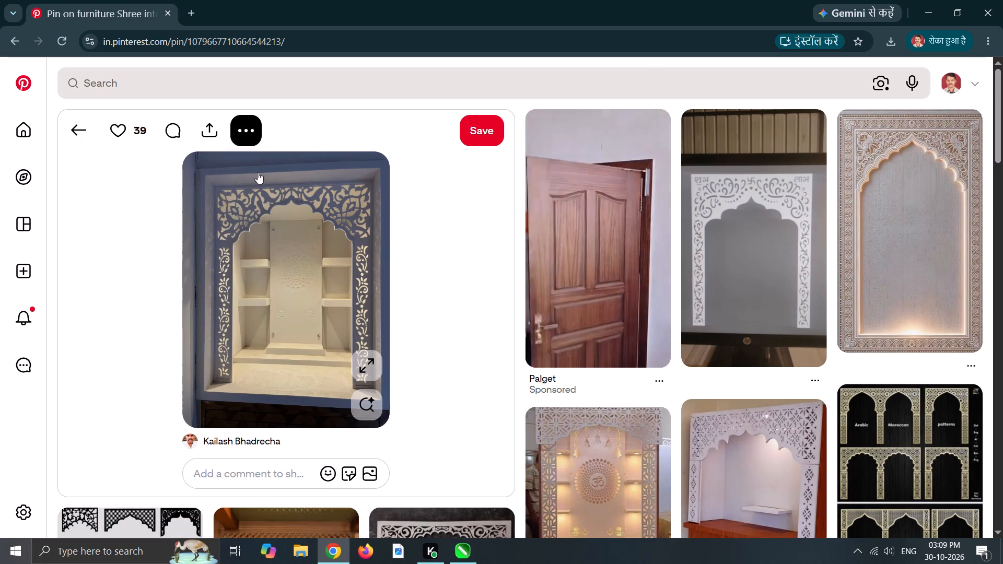
pyautogui.click(259, 165)
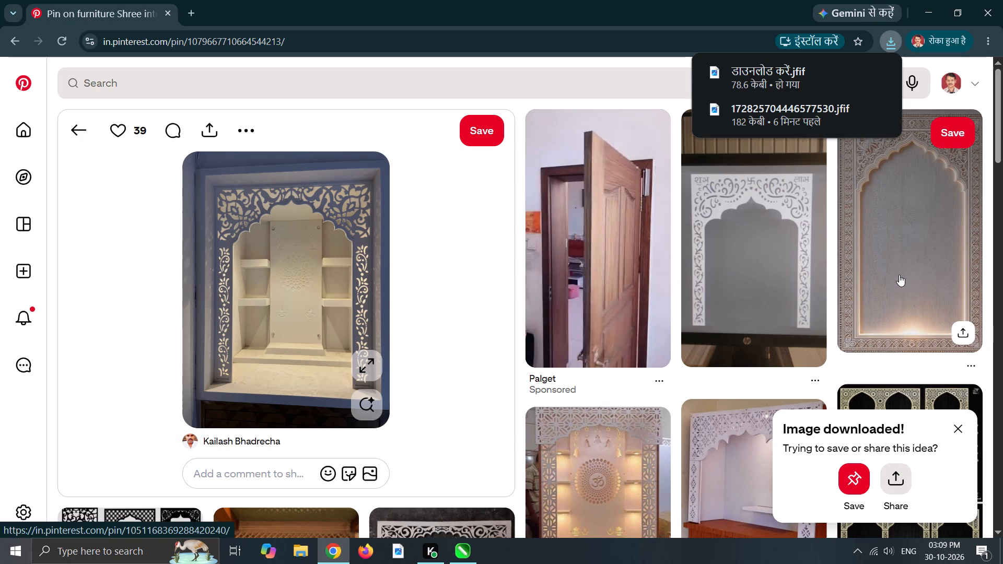
# Look through the mandir, arch and jali designs related to the lit blue mandir niche pin for another suitable panel.
pyautogui.scroll(-6, 396, 289)
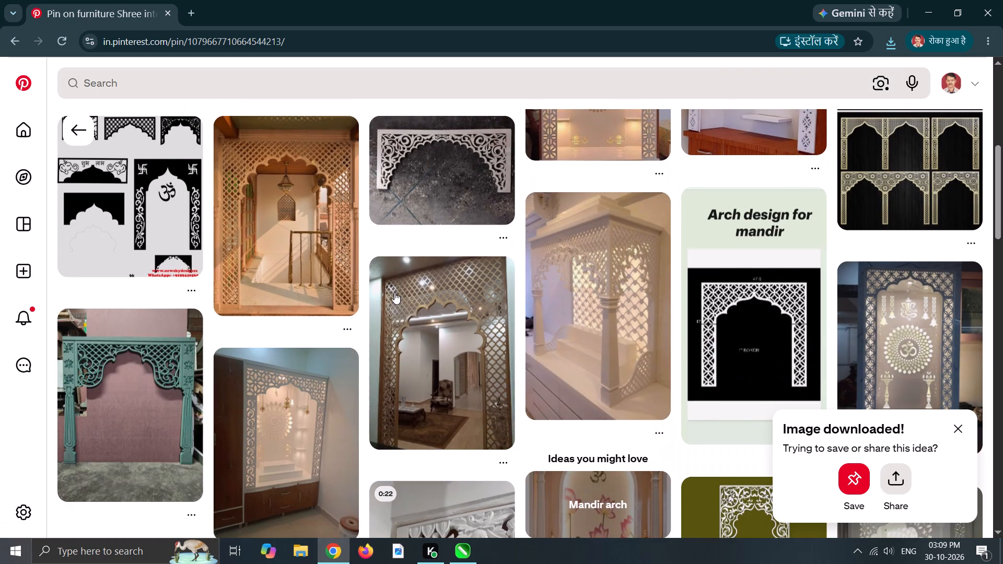
pyautogui.scroll(-3, 394, 292)
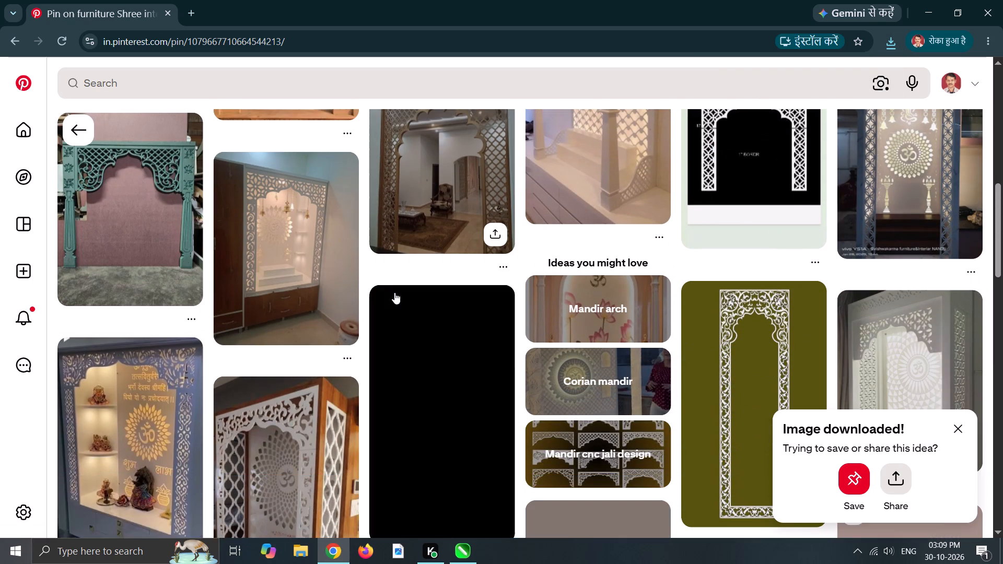
pyautogui.scroll(-5, 394, 292)
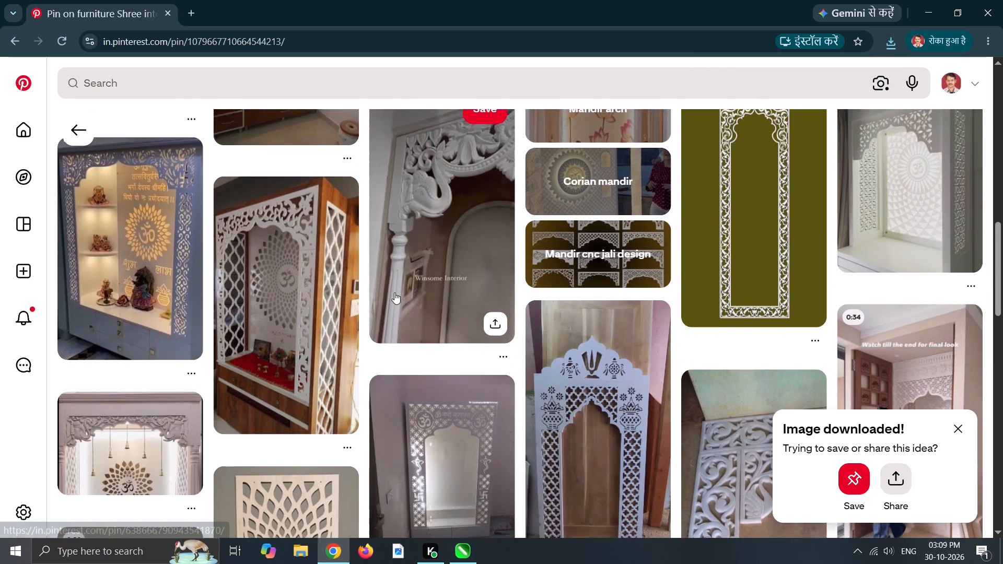
pyautogui.scroll(-6, 394, 292)
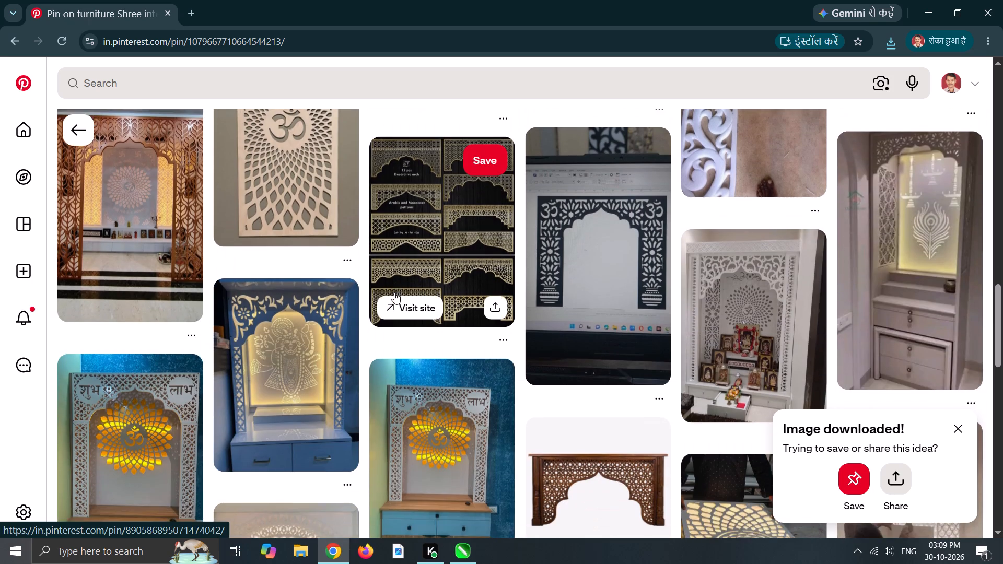
pyautogui.scroll(-9, 394, 292)
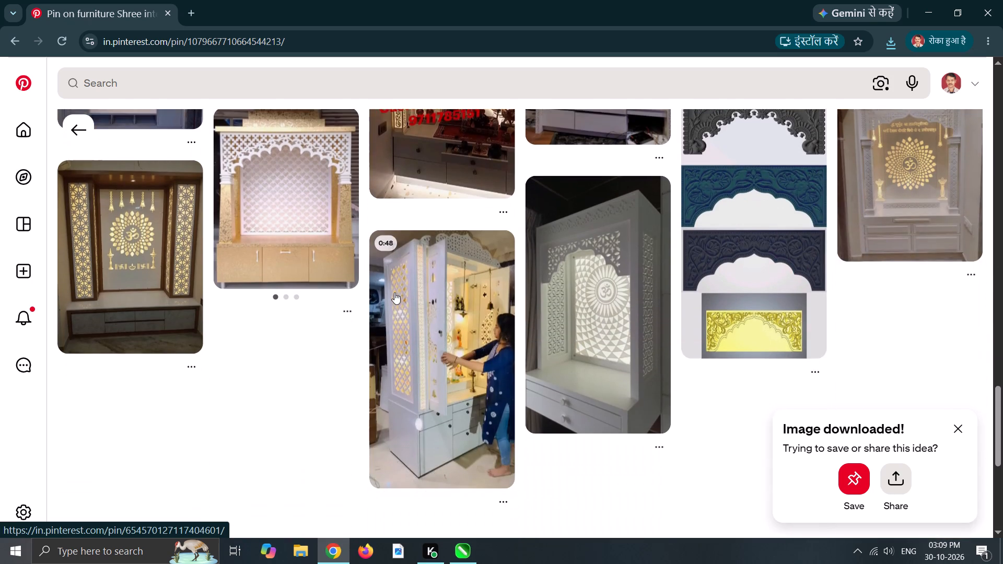
pyautogui.scroll(-3, 394, 292)
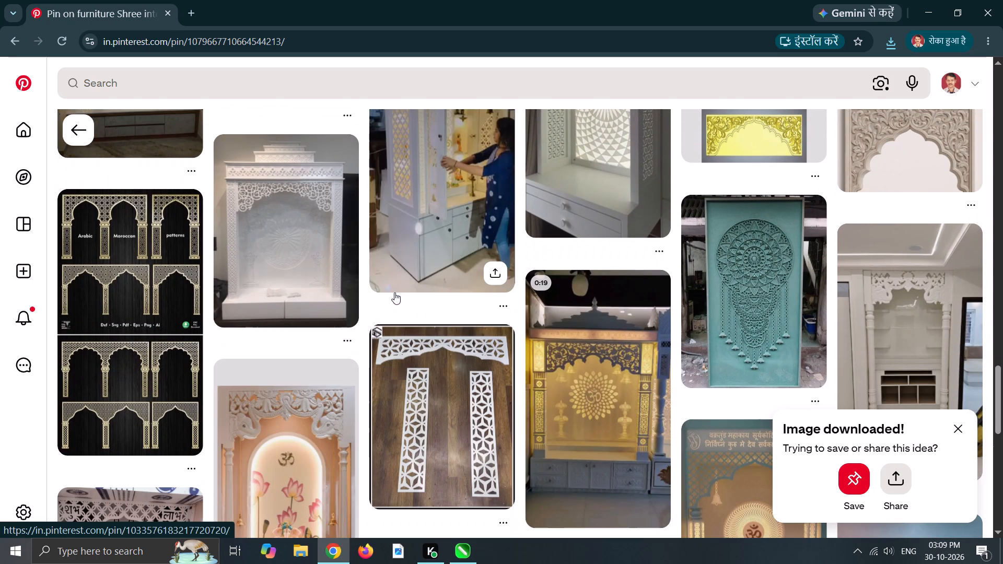
pyautogui.scroll(-9, 394, 292)
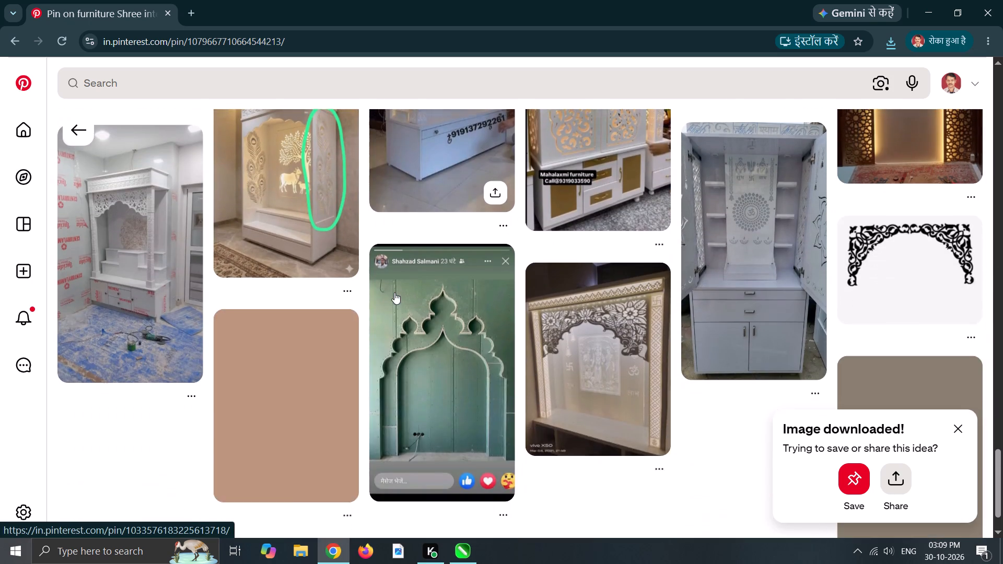
pyautogui.scroll(-3, 394, 292)
pyautogui.scroll(3, 394, 288)
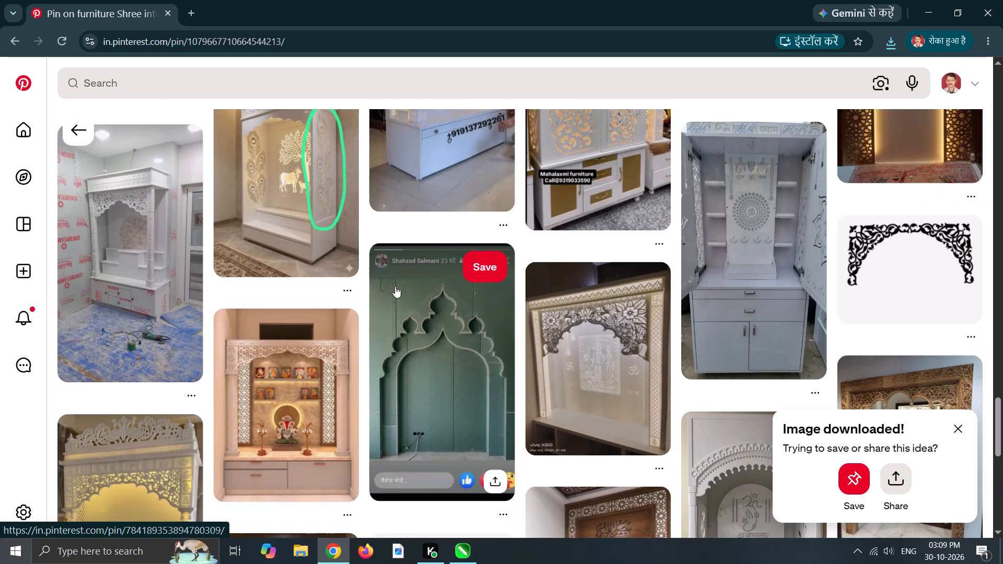
pyautogui.scroll(-5, 396, 284)
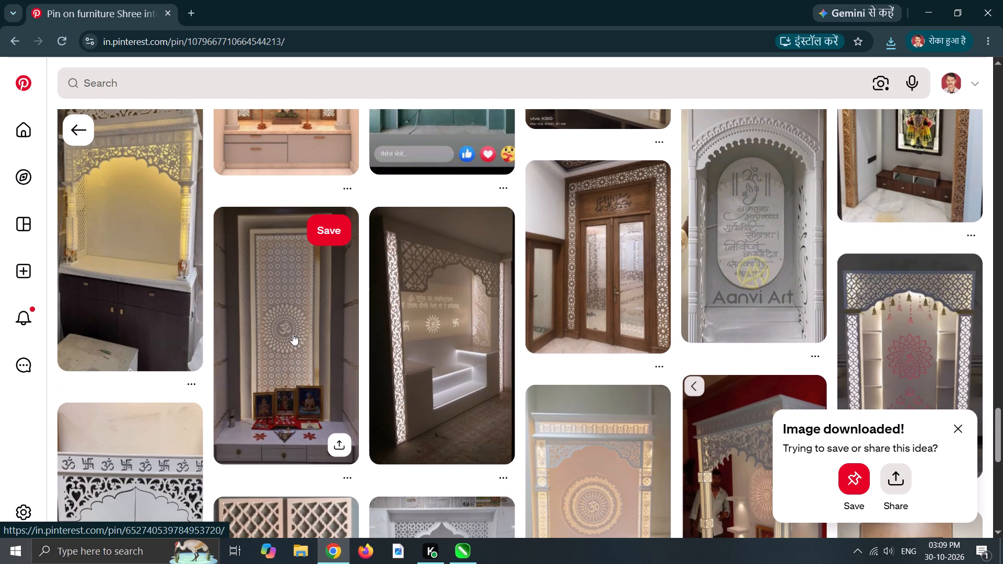
# Open the related pin of the tall backlit Om jali panel above three framed deity pictures, and download its image.
pyautogui.doubleClick(293, 334)
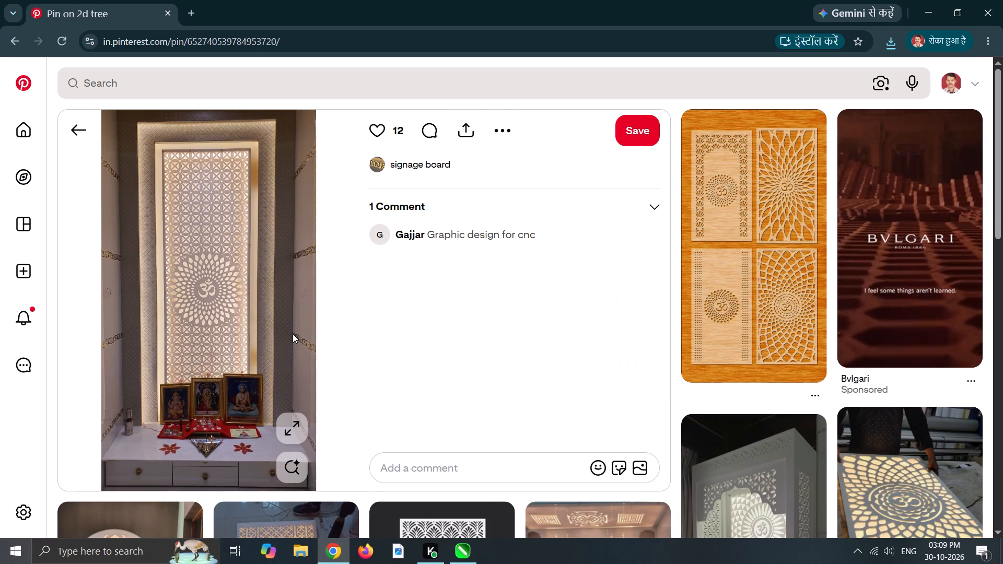
pyautogui.click(495, 136)
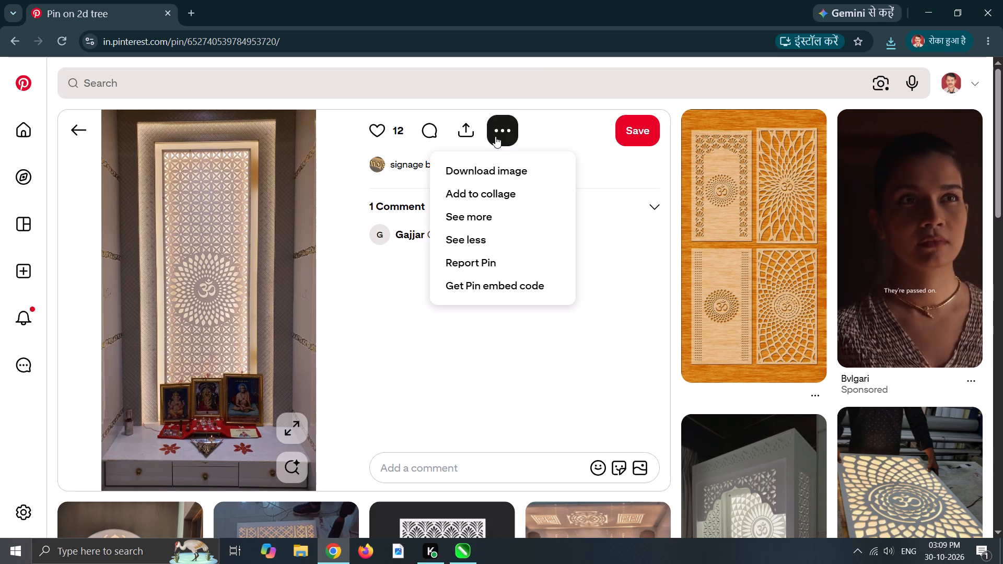
pyautogui.click(491, 172)
# Examine the first rows of Om and lotus jali panels related to the downloaded backlit panel, returning to the pin.
pyautogui.scroll(-3, 614, 172)
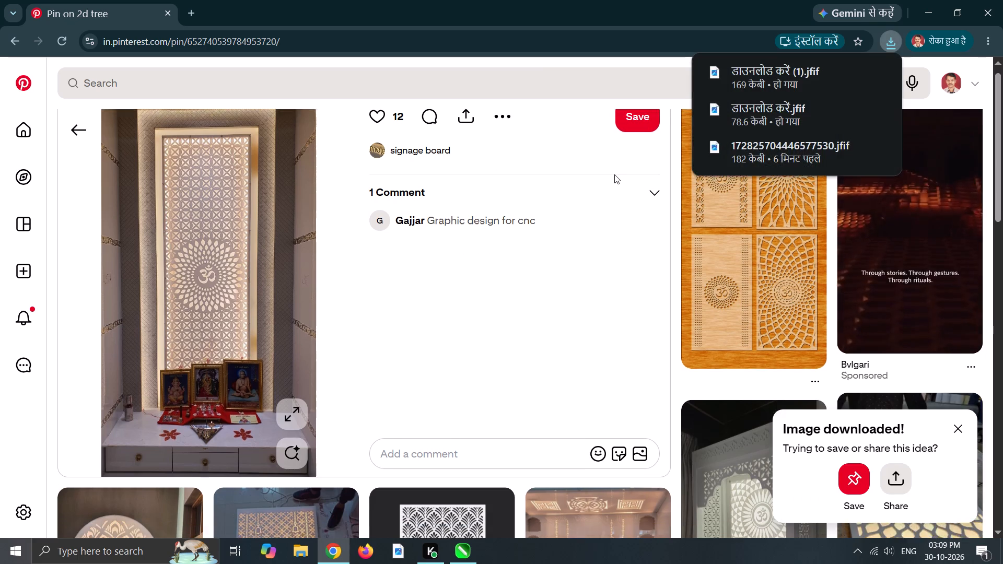
pyautogui.scroll(-1, 614, 174)
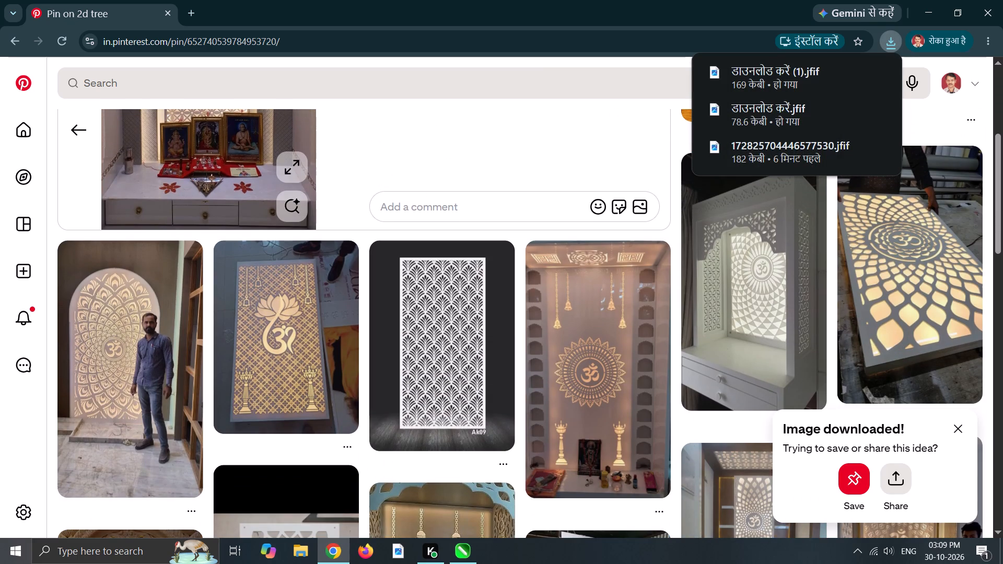
pyautogui.scroll(-3, 534, 220)
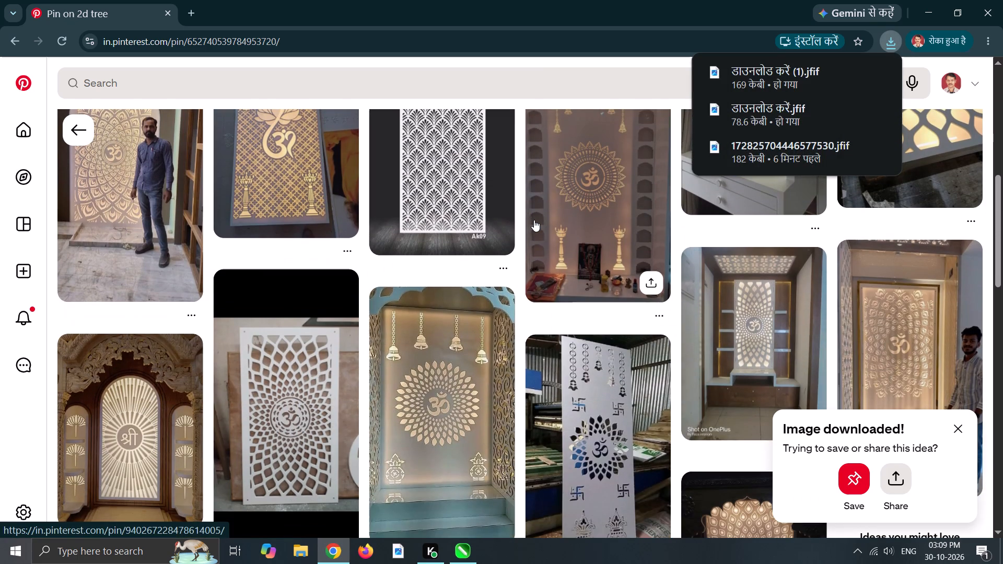
pyautogui.scroll(3, 192, 220)
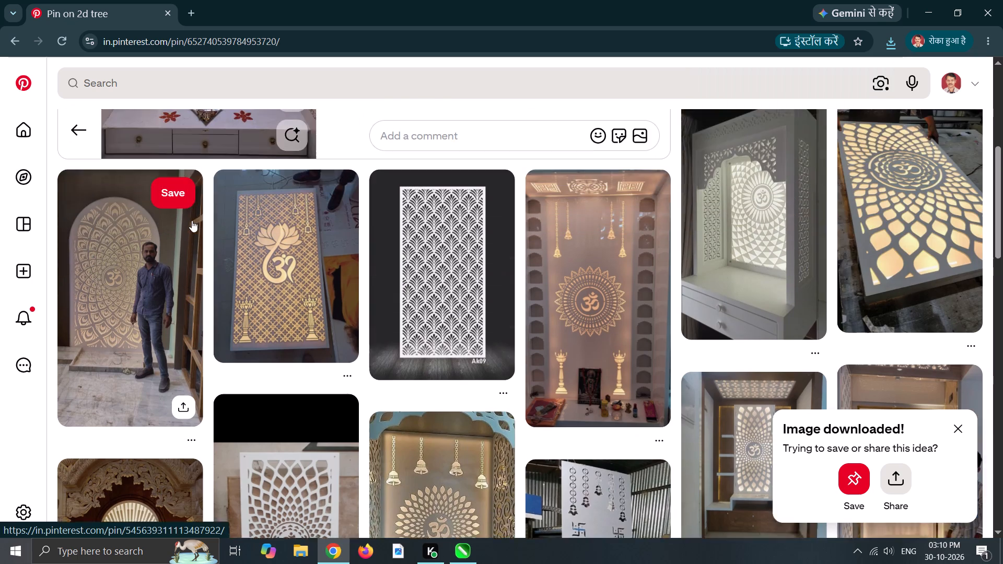
pyautogui.scroll(-2, 192, 220)
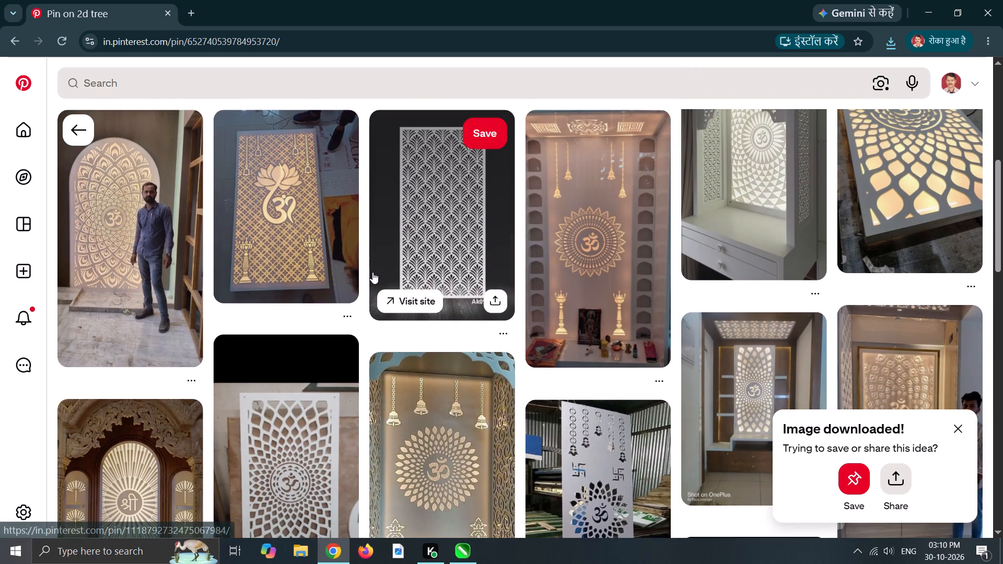
pyautogui.scroll(-7, 372, 272)
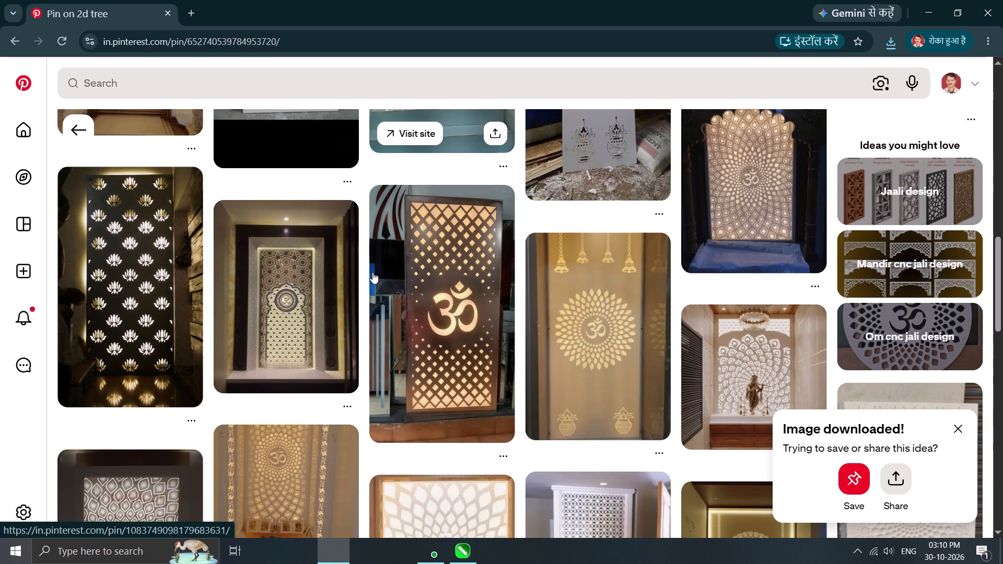
pyautogui.scroll(-1, 372, 272)
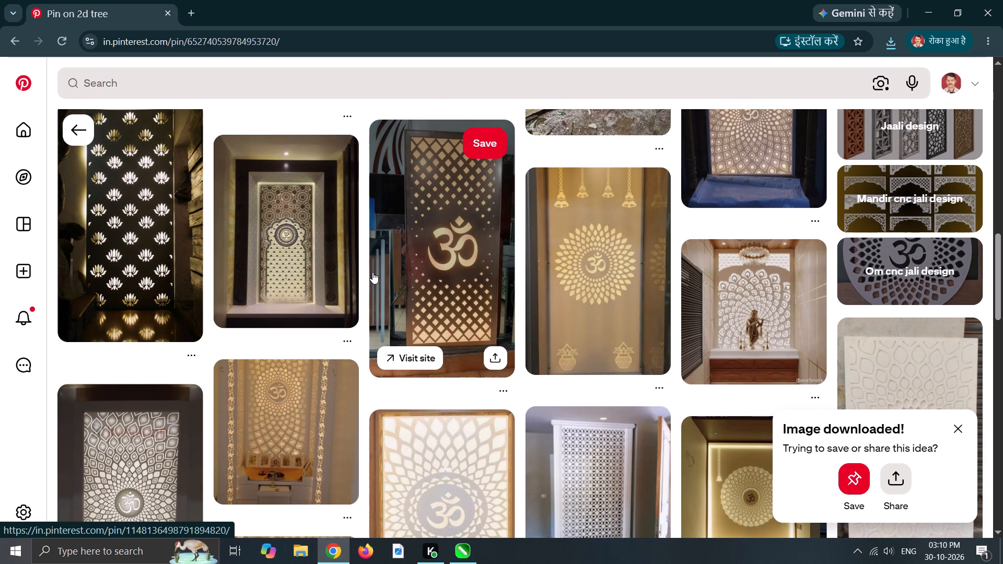
pyautogui.scroll(3, 377, 262)
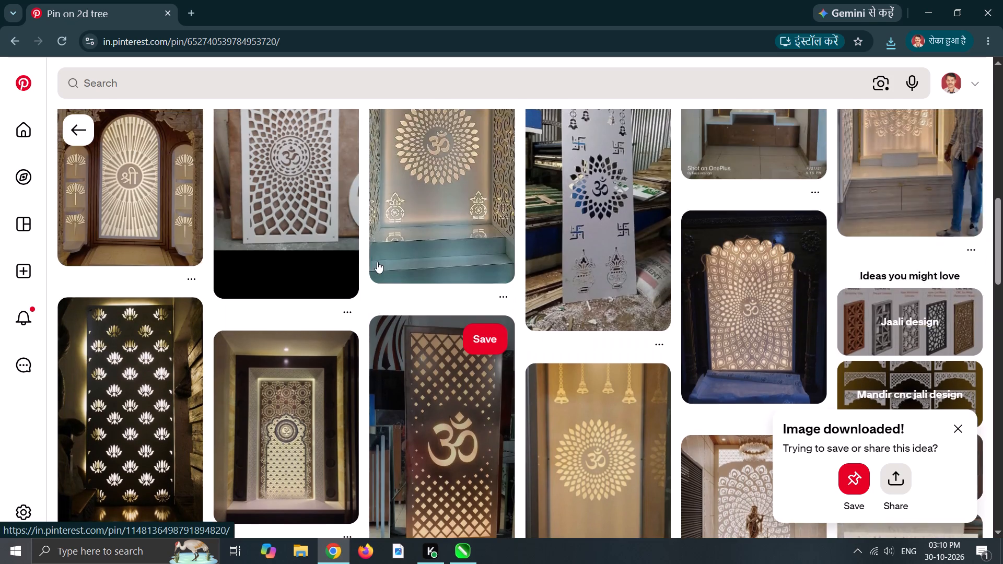
pyautogui.scroll(14, 377, 262)
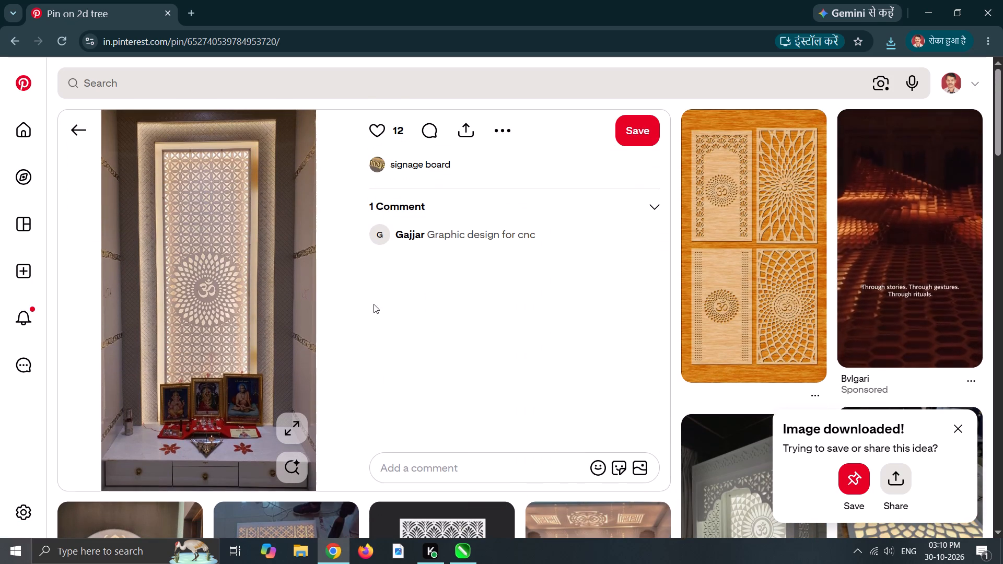
# Go through the backlit panel's related designs again, continuing further down to the peacock, geometric and border jali patterns.
pyautogui.scroll(-3, 232, 249)
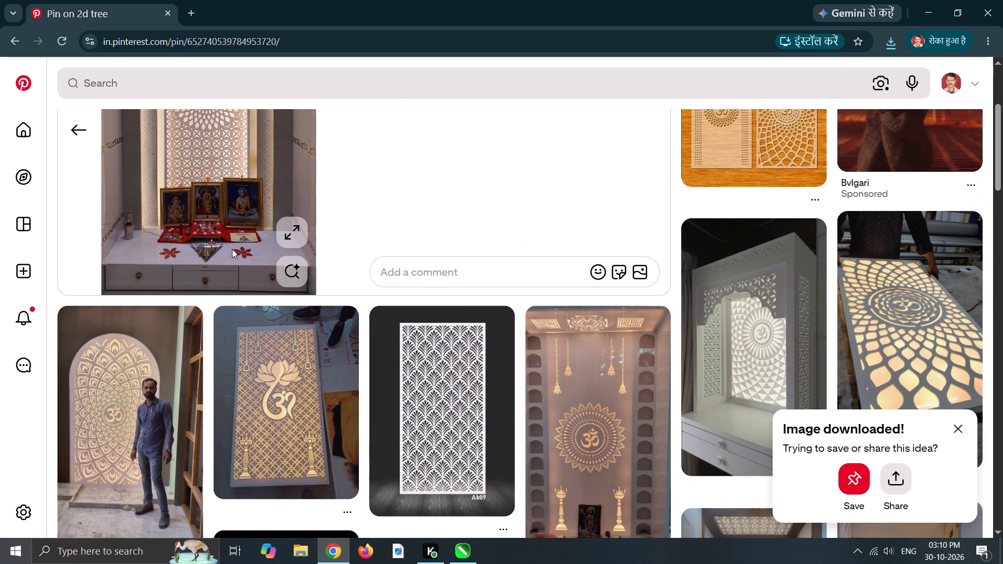
pyautogui.scroll(-5, 232, 249)
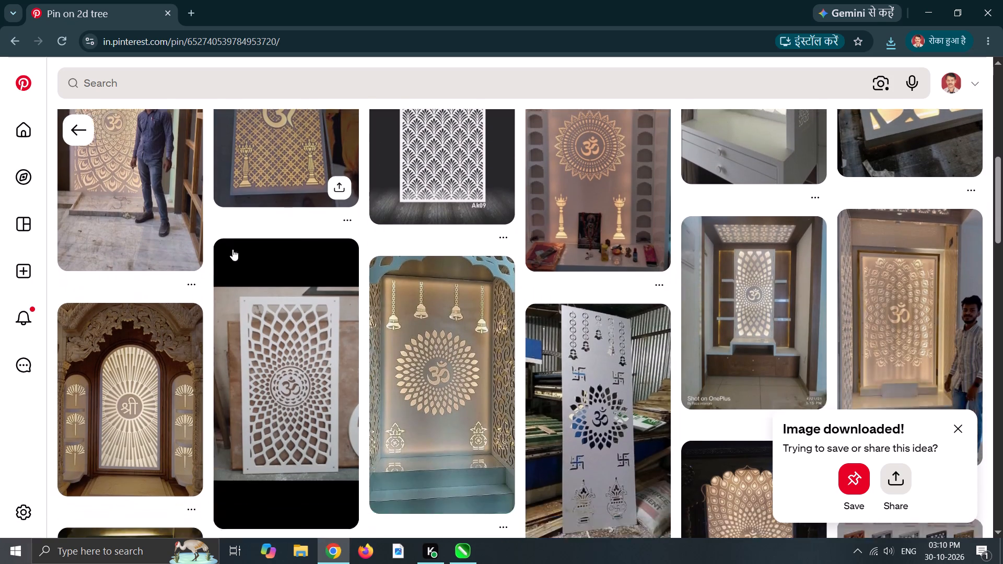
pyautogui.scroll(-15, 232, 249)
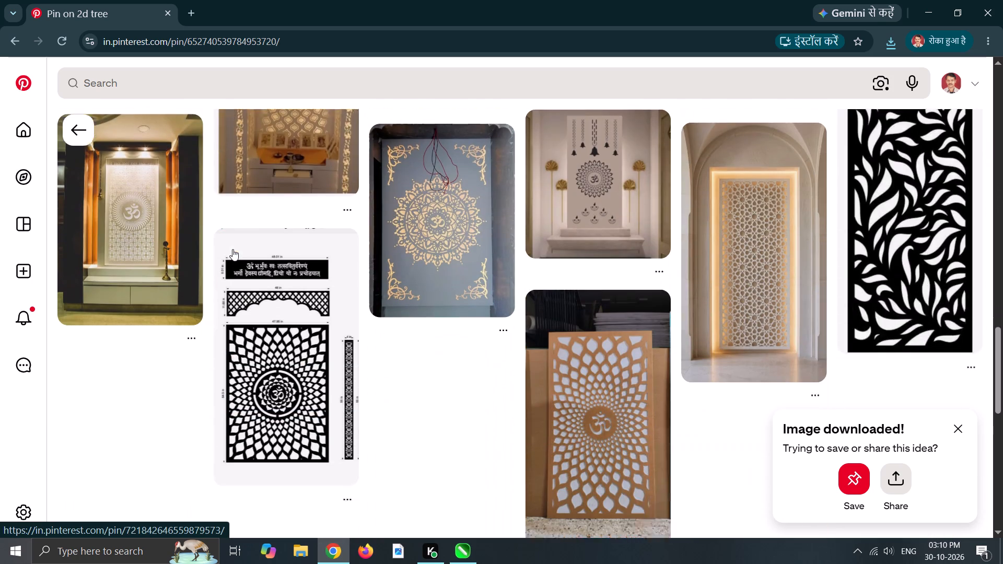
pyautogui.scroll(-3, 232, 249)
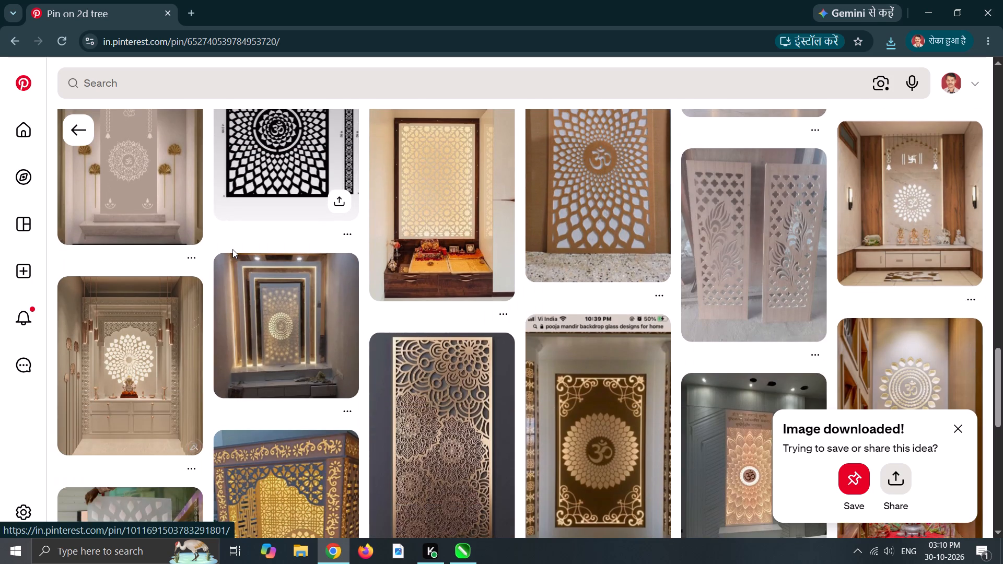
pyautogui.scroll(-4, 232, 249)
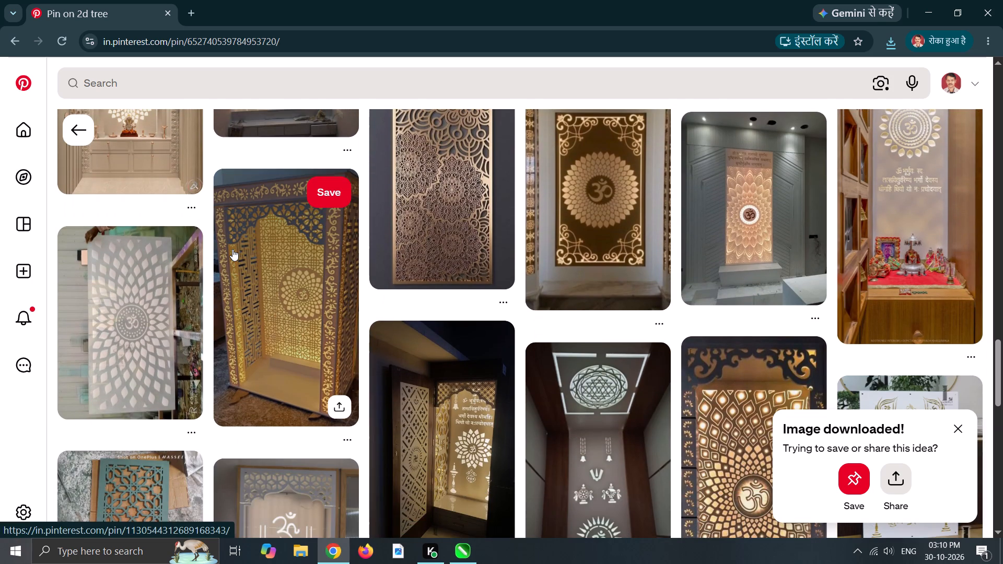
pyautogui.scroll(-2, 233, 248)
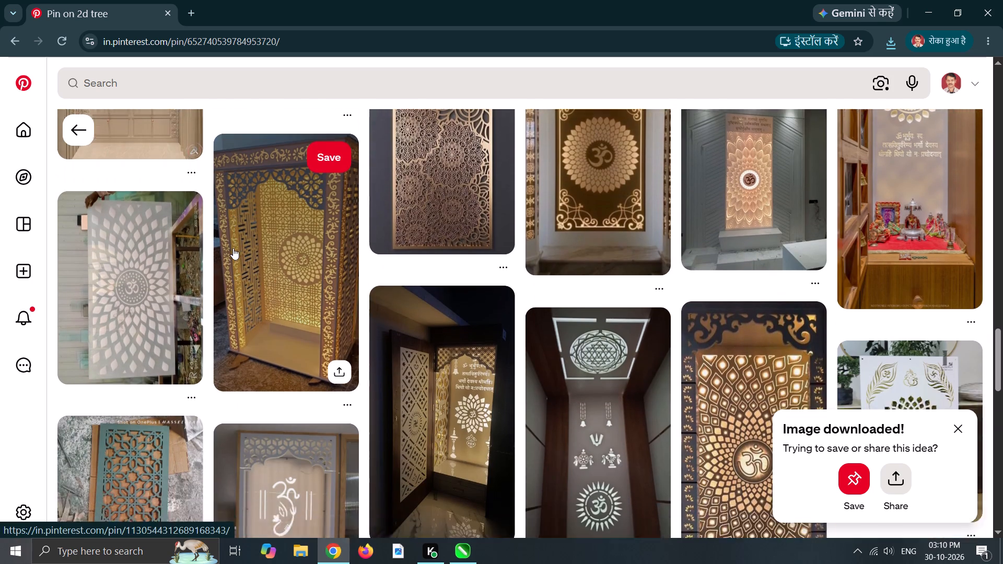
pyautogui.scroll(-3, 233, 248)
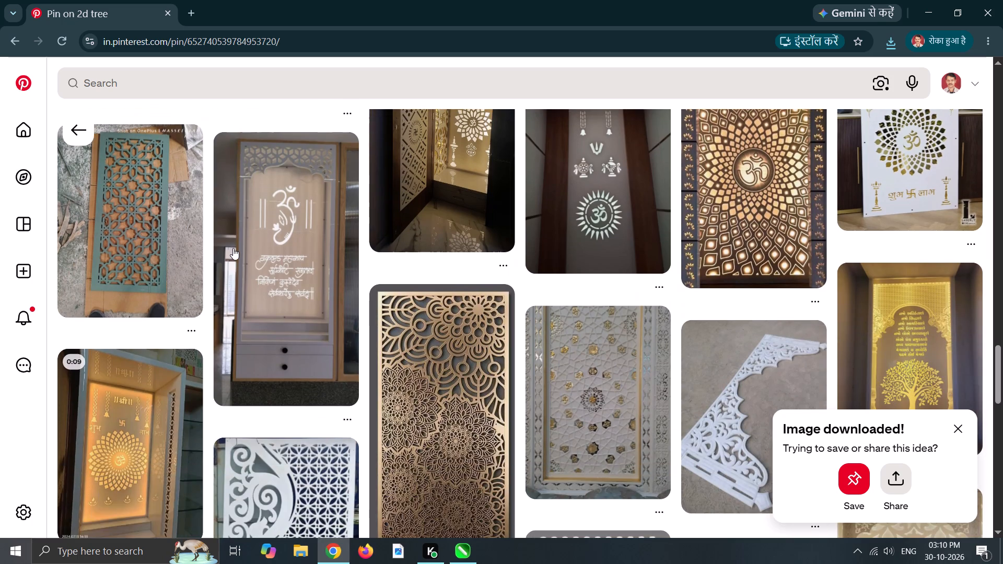
pyautogui.scroll(-5, 233, 248)
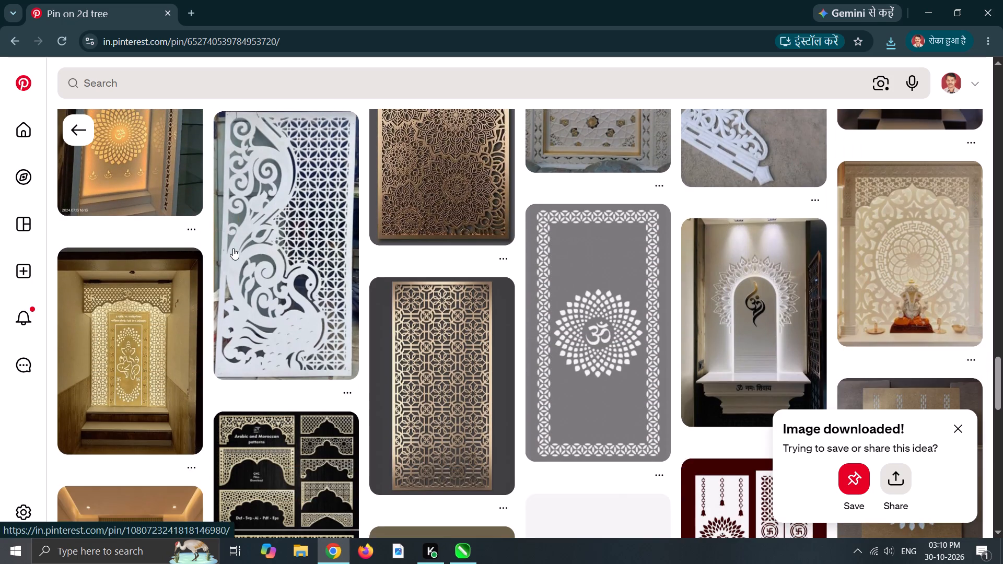
pyautogui.scroll(-7, 233, 248)
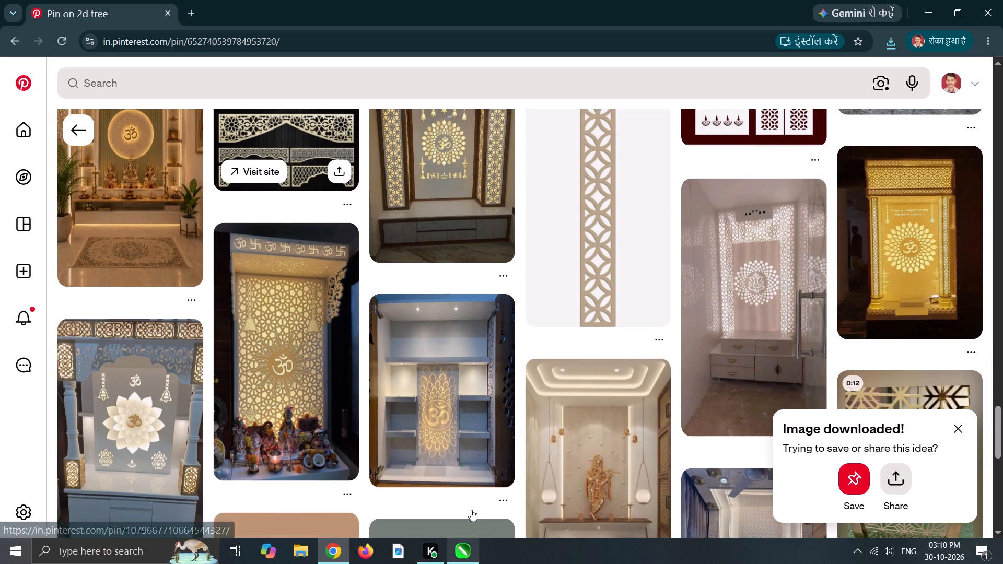
# Switch to CorelDRAW and import the downloaded image डाउनलोड करें (1), placing it beside the page's upper right side.
pyautogui.click(460, 553)
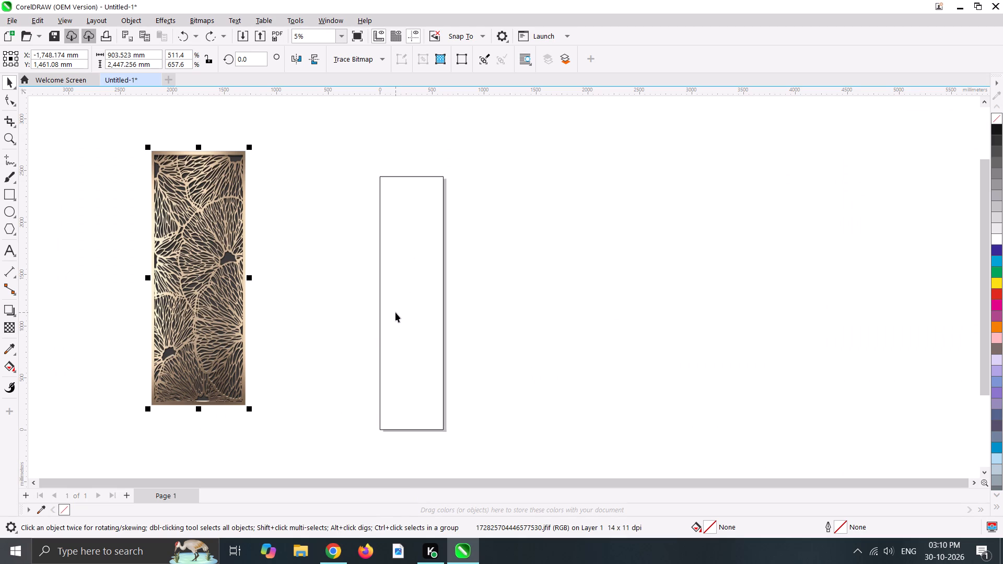
pyautogui.hotkey('ctrl', 'i')
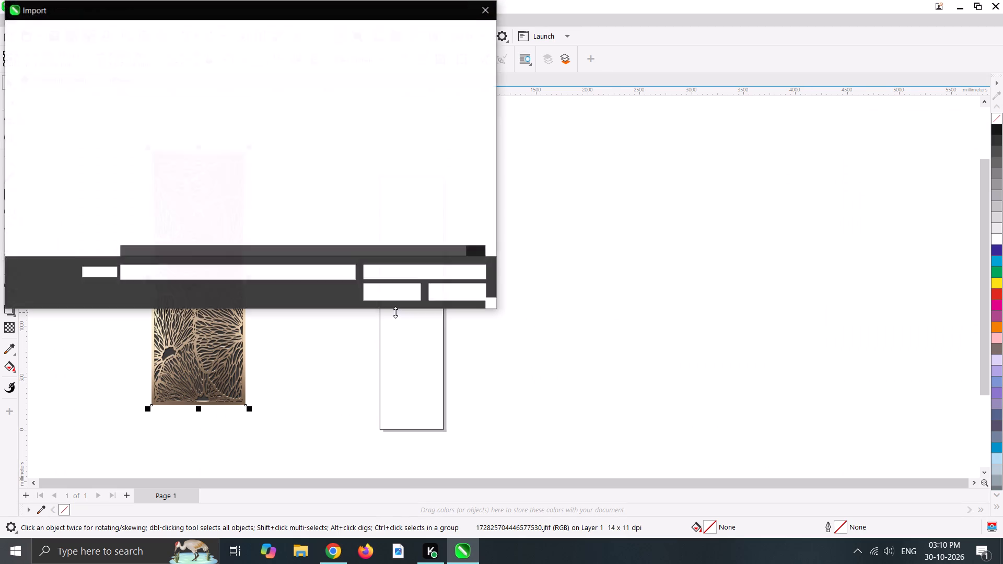
pyautogui.doubleClick(162, 107)
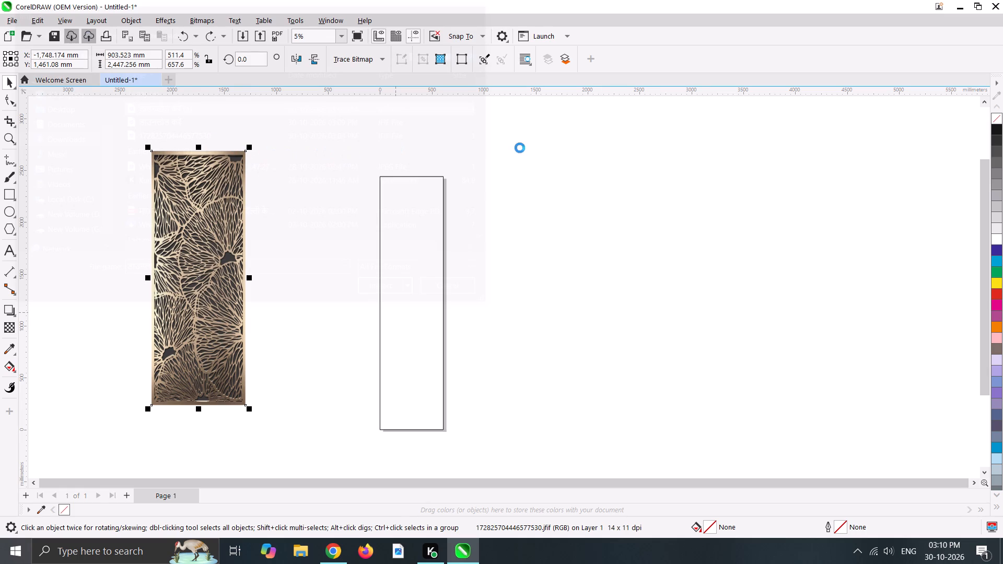
pyautogui.click(521, 148)
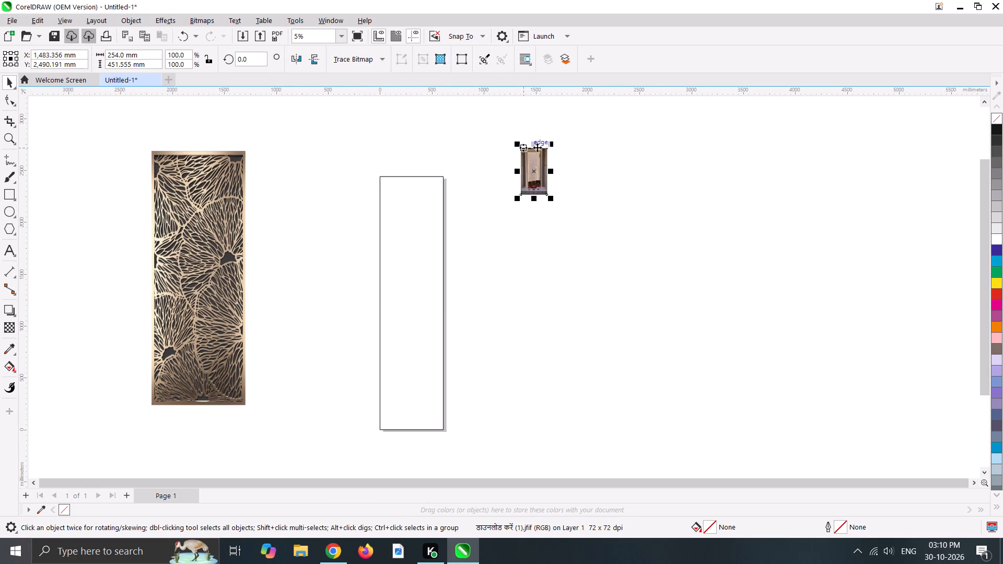
# Import the downloaded arch image डाउनलोड करें, enlarge it to about 1,638 by 2,183 mm, and place it right of the page.
pyautogui.hotkey('ctrl', 'i')
pyautogui.click(197, 114)
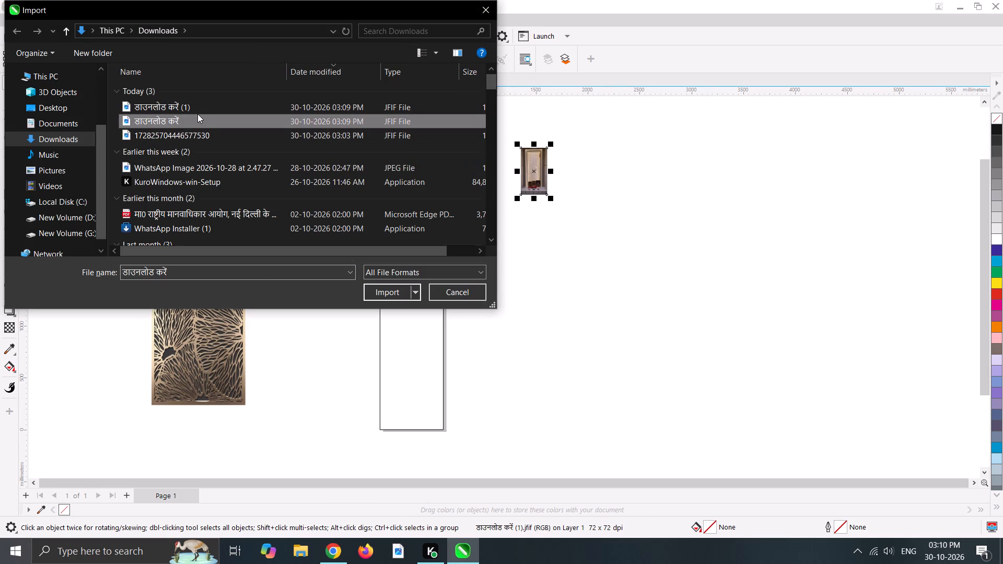
pyautogui.doubleClick(197, 118)
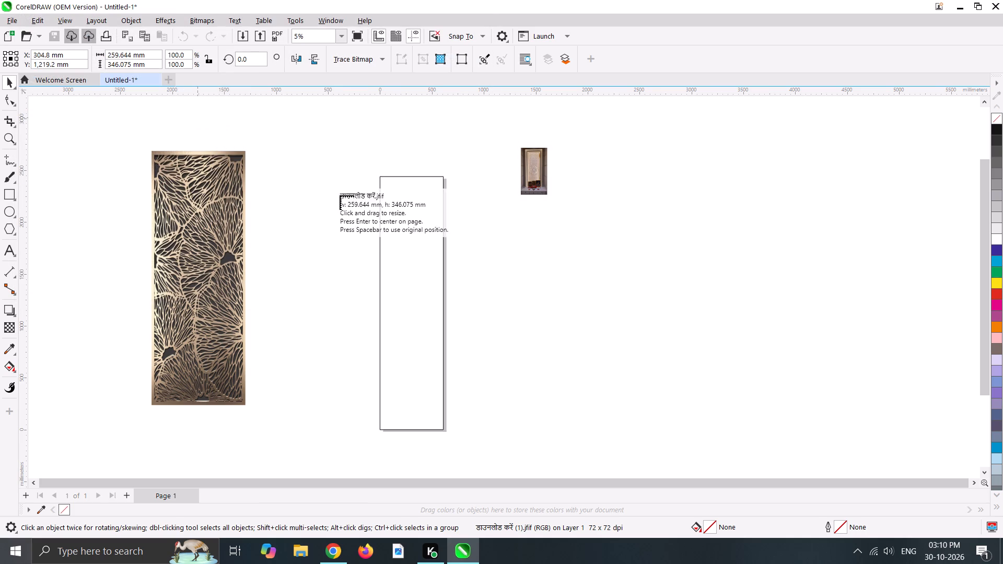
pyautogui.click(341, 196)
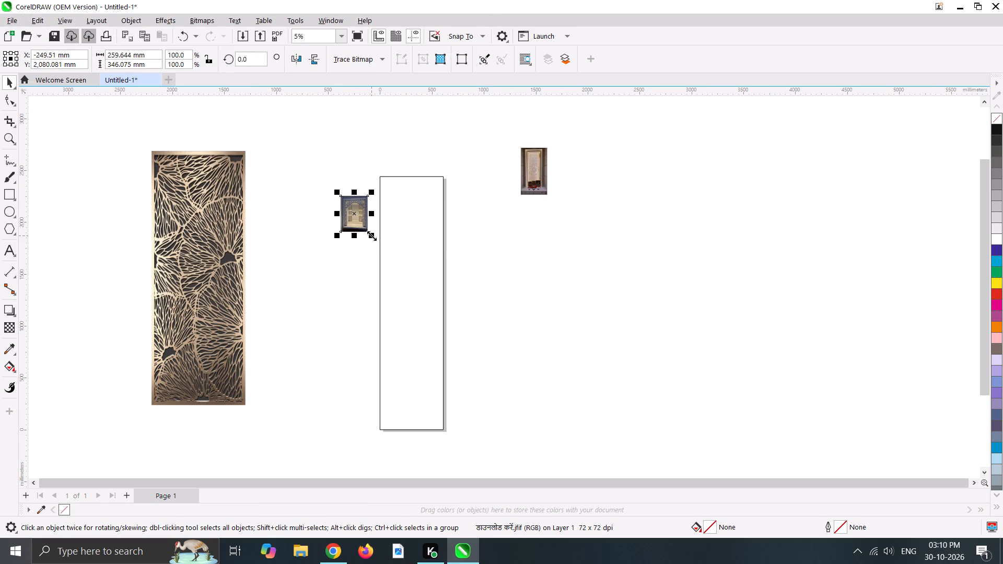
pyautogui.moveTo(371, 236); pyautogui.dragTo(544, 426)
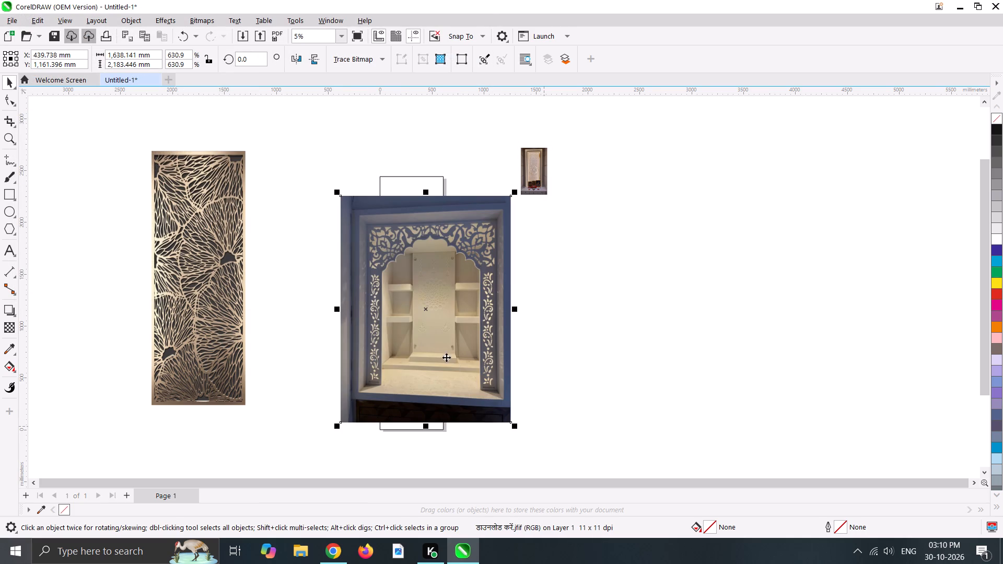
pyautogui.moveTo(414, 329); pyautogui.dragTo(659, 323)
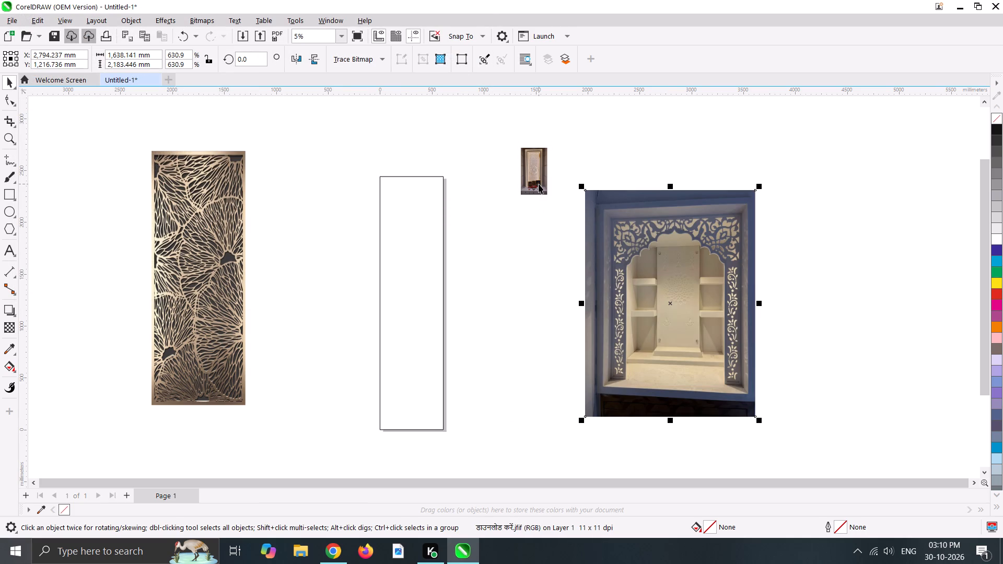
# Enlarge the backlit Om panel image to about 1,237 by 2,199 mm and move it over the page, aligned near its top edge.
pyautogui.click(538, 184)
pyautogui.moveTo(518, 199); pyautogui.dragTo(324, 338)
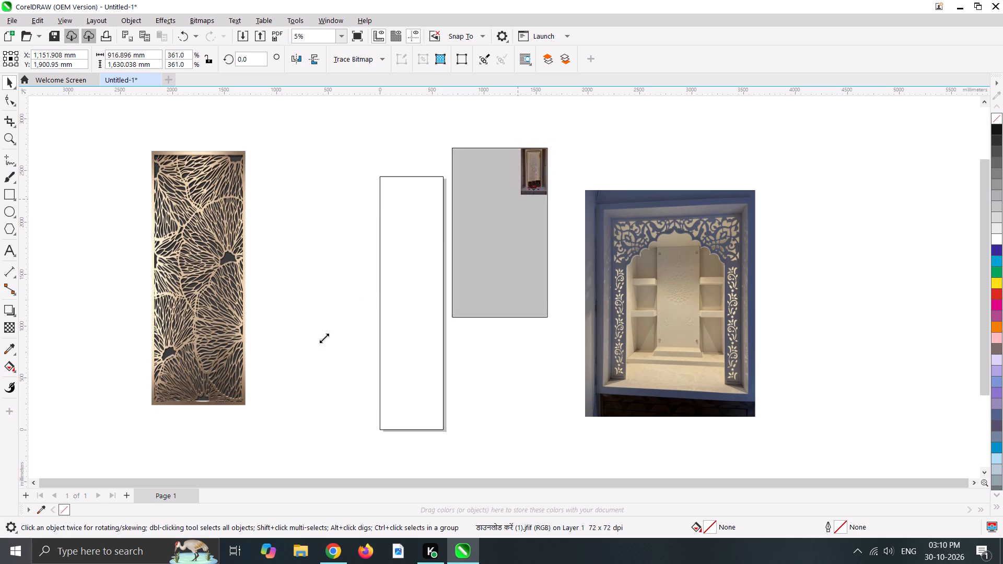
pyautogui.moveTo(324, 338); pyautogui.dragTo(272, 380)
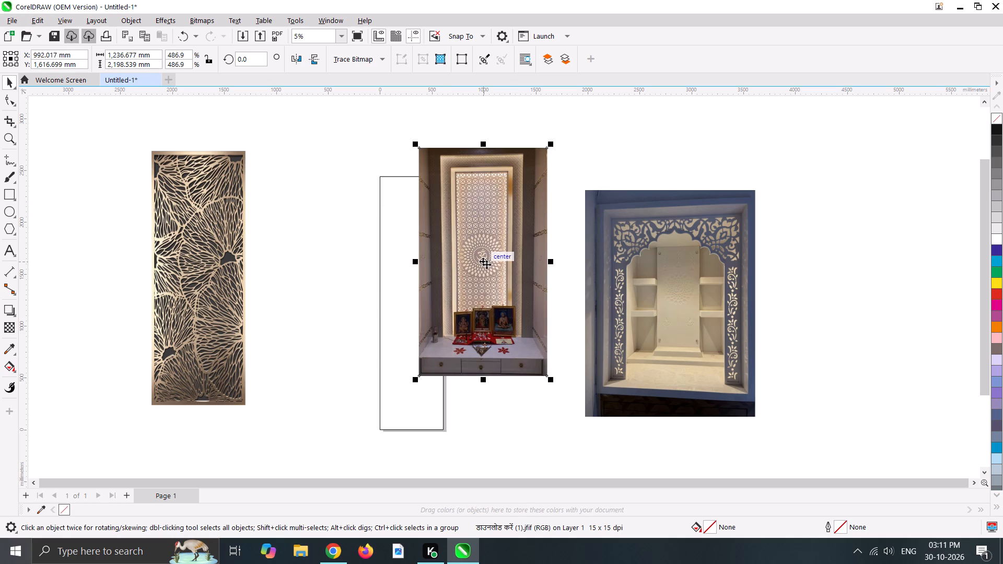
pyautogui.moveTo(481, 267); pyautogui.dragTo(439, 301)
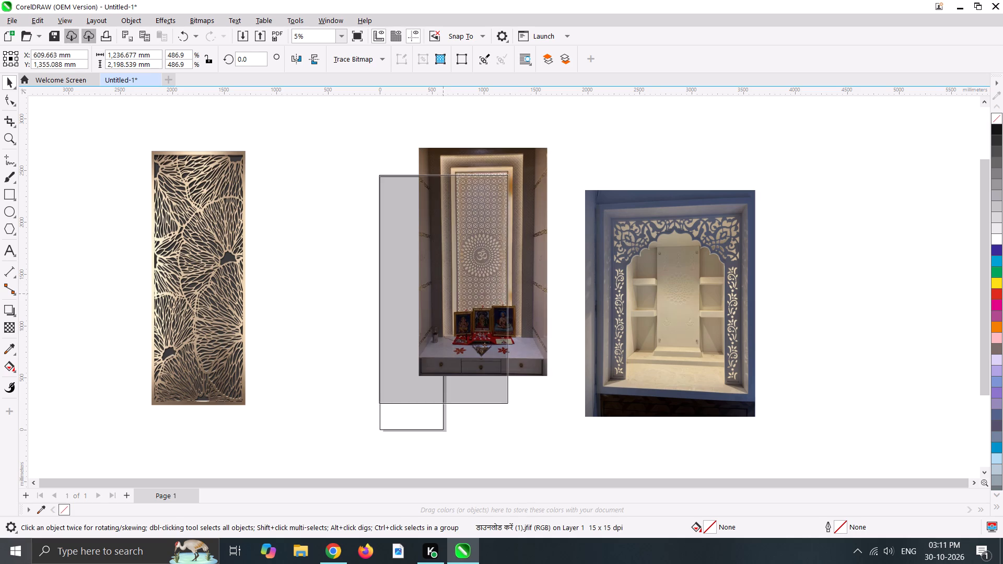
pyautogui.moveTo(439, 301); pyautogui.dragTo(430, 296)
pyautogui.doubleClick(430, 296)
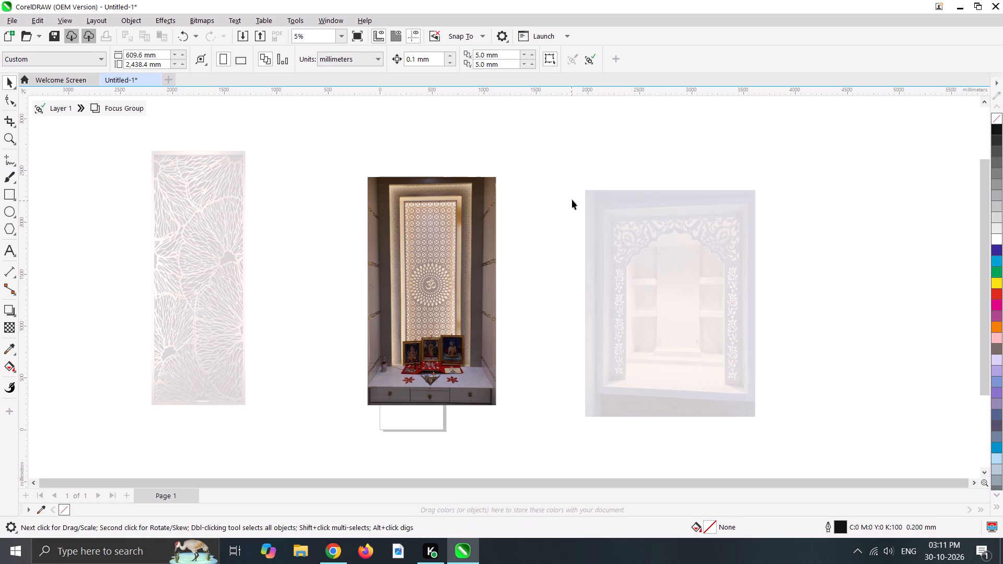
pyautogui.hotkey('ctrl', 'z')
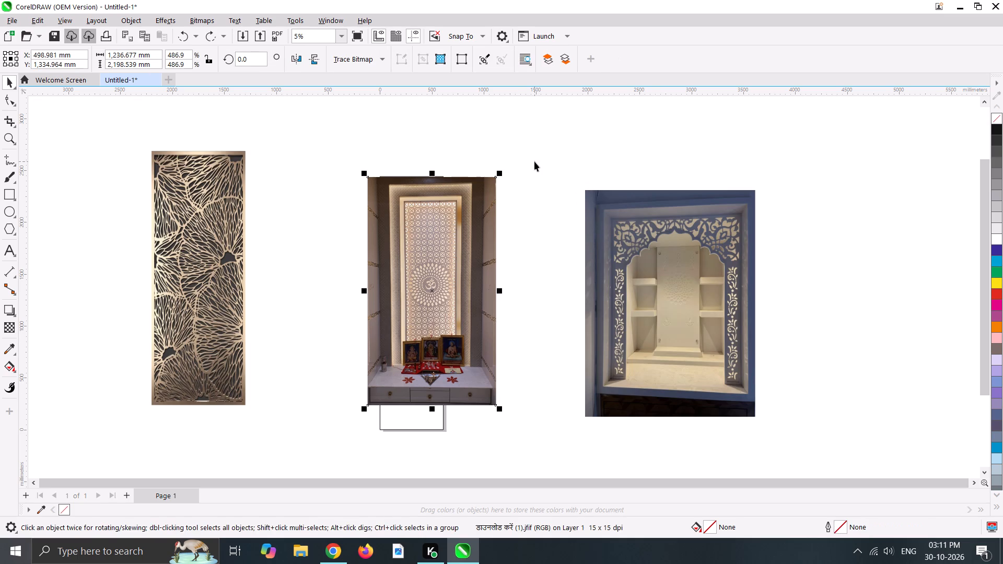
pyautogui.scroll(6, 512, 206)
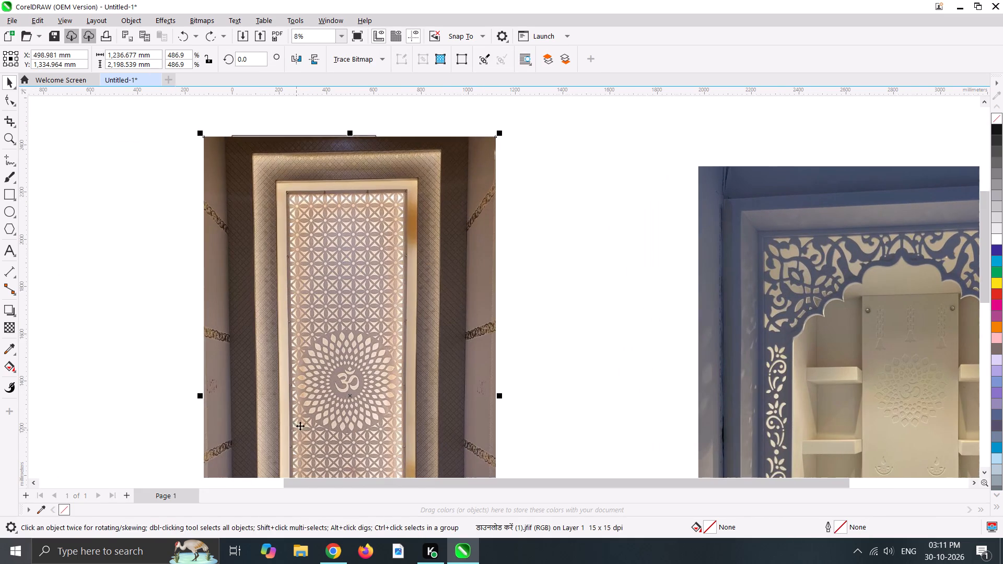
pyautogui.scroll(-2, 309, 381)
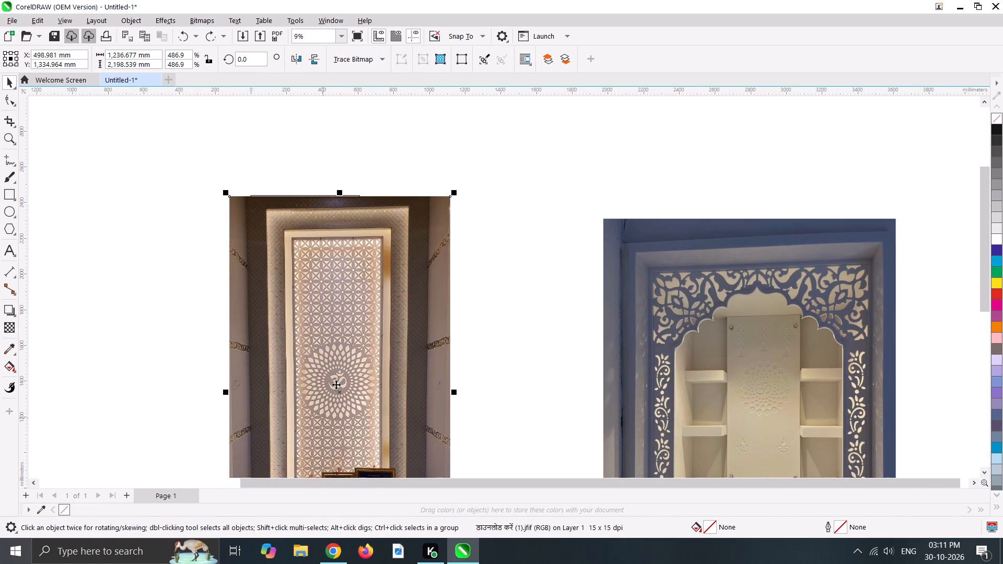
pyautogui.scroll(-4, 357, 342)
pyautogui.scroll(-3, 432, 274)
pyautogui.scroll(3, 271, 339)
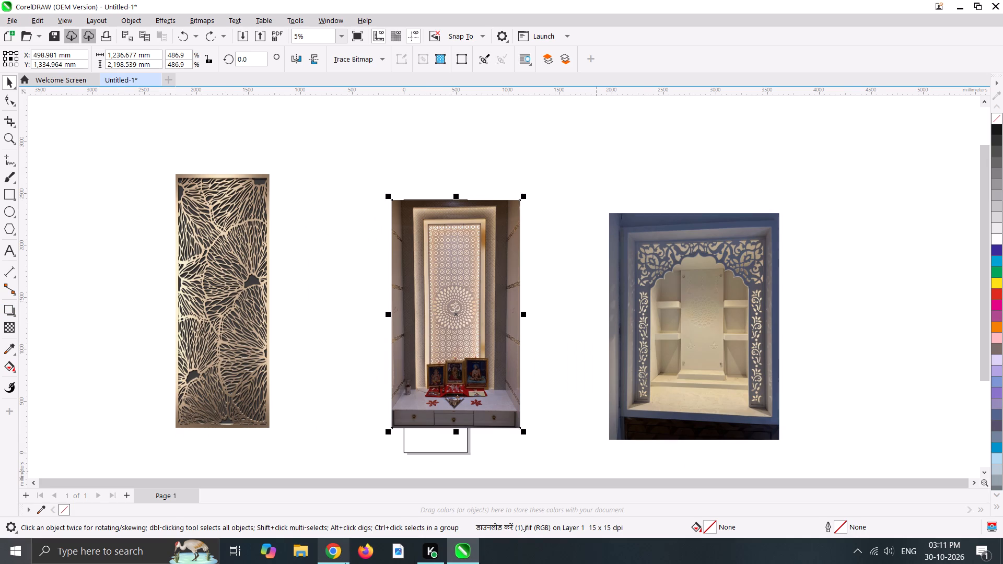
# Switch to Chrome and look through further related mandir, arch and jali panel designs on Pinterest.
pyautogui.click(336, 552)
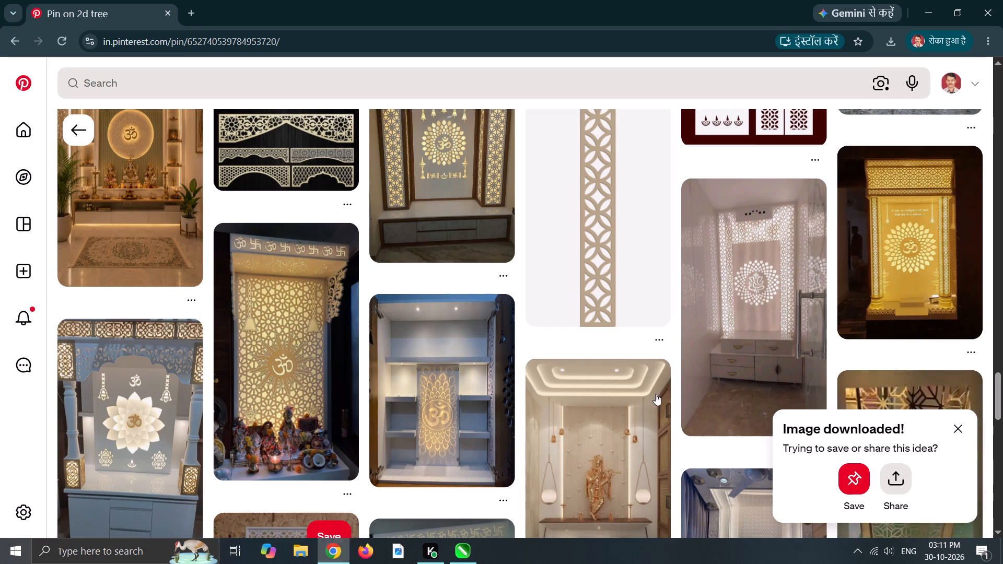
pyautogui.scroll(-4, 668, 363)
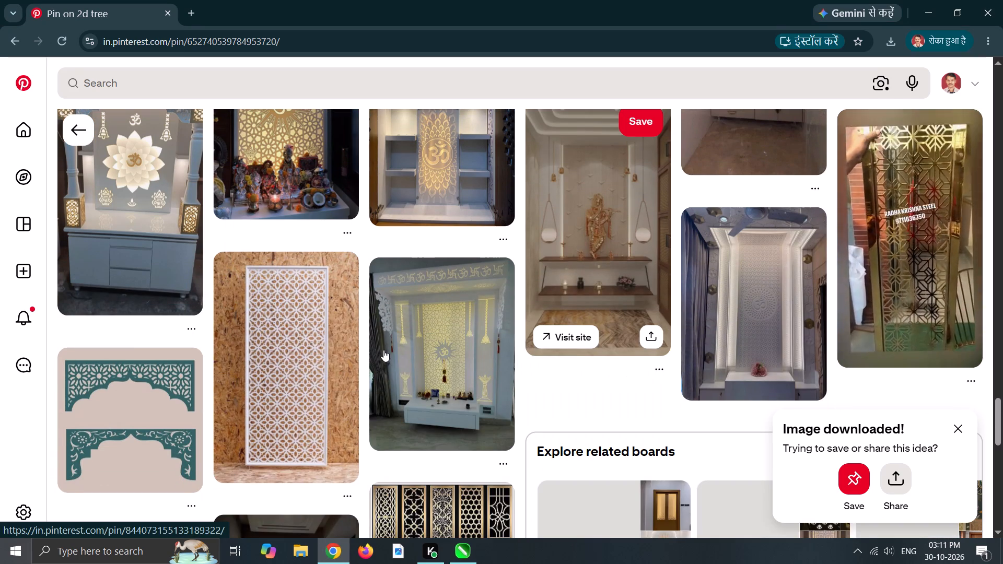
pyautogui.scroll(-8, 386, 348)
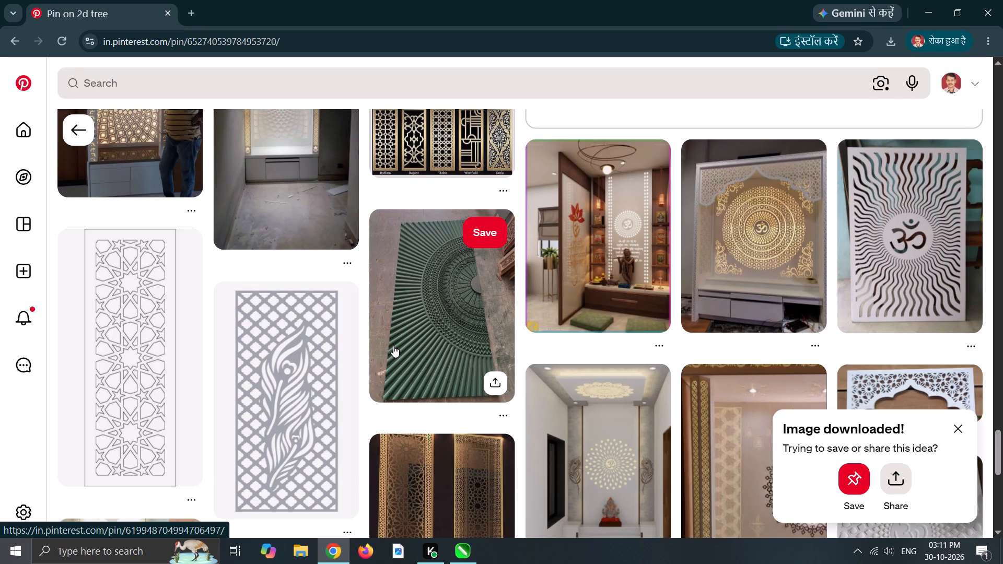
pyautogui.scroll(7, 393, 346)
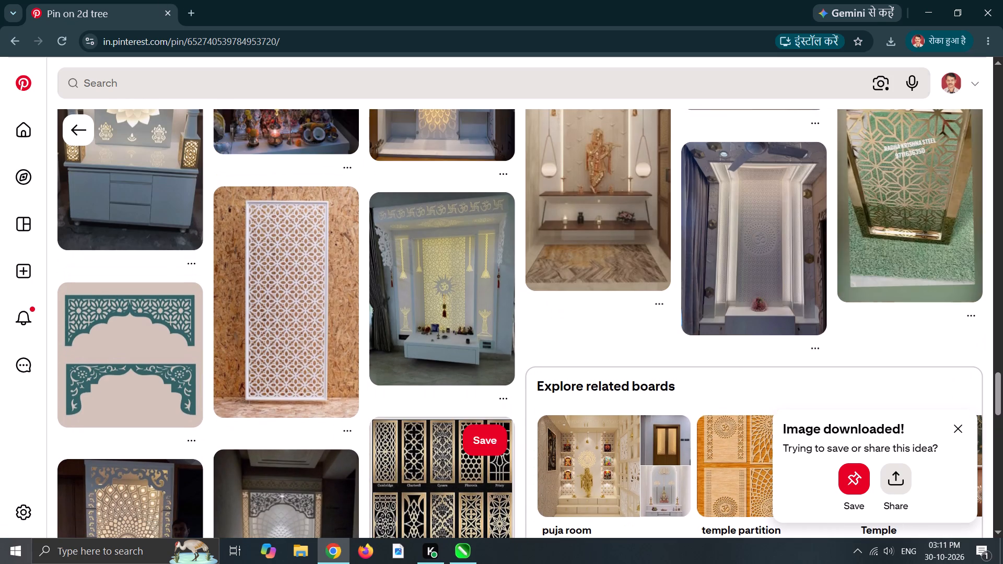
# Search Pinterest for "abhamandal" and look through the resulting pins.
pyautogui.click(146, 91)
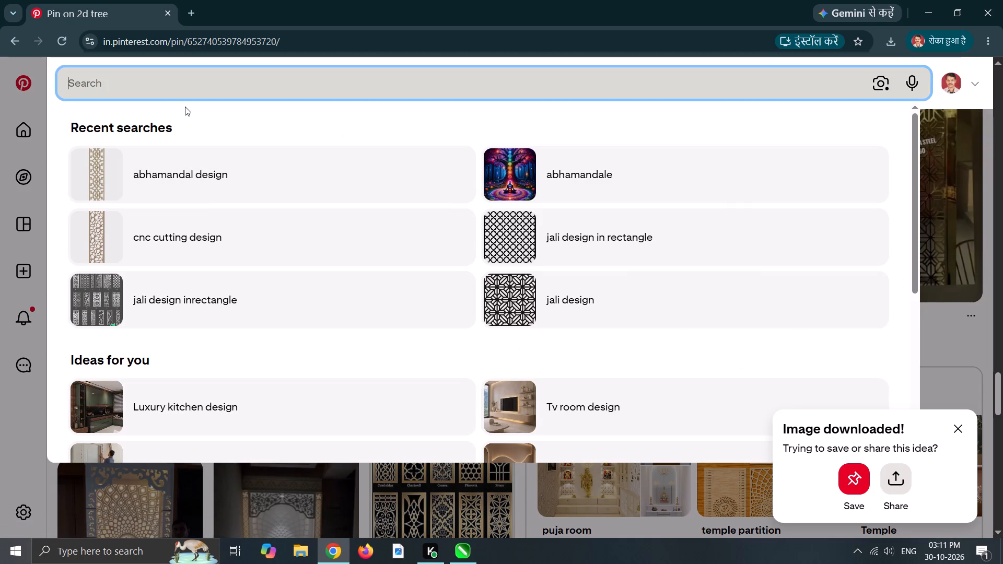
pyautogui.write('ab')
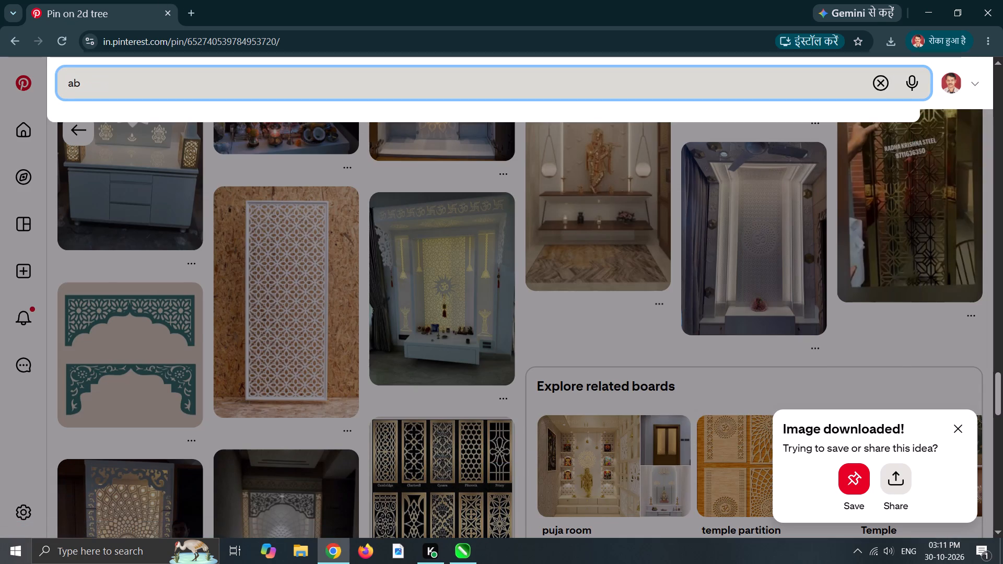
pyautogui.write('hamand')
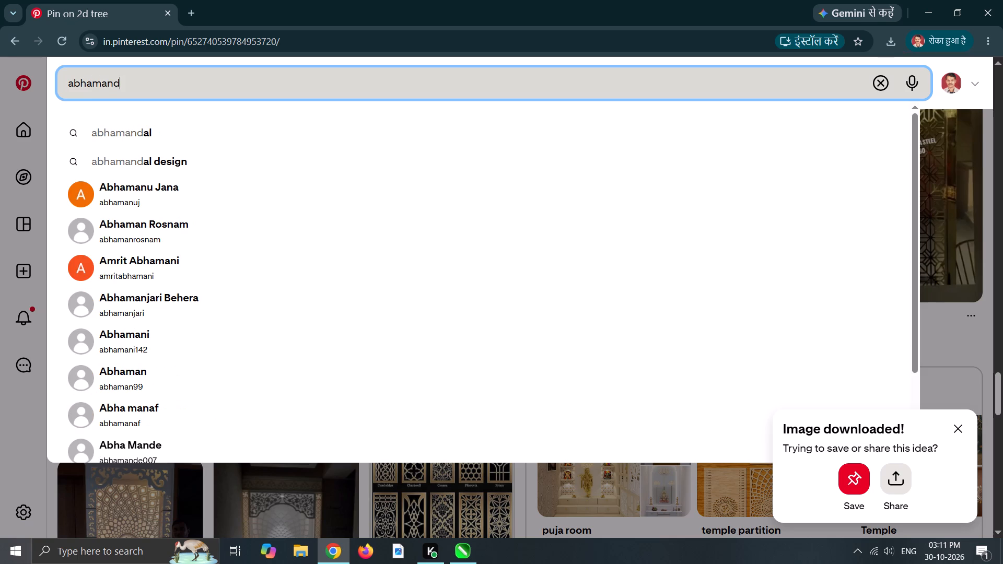
pyautogui.write('al')
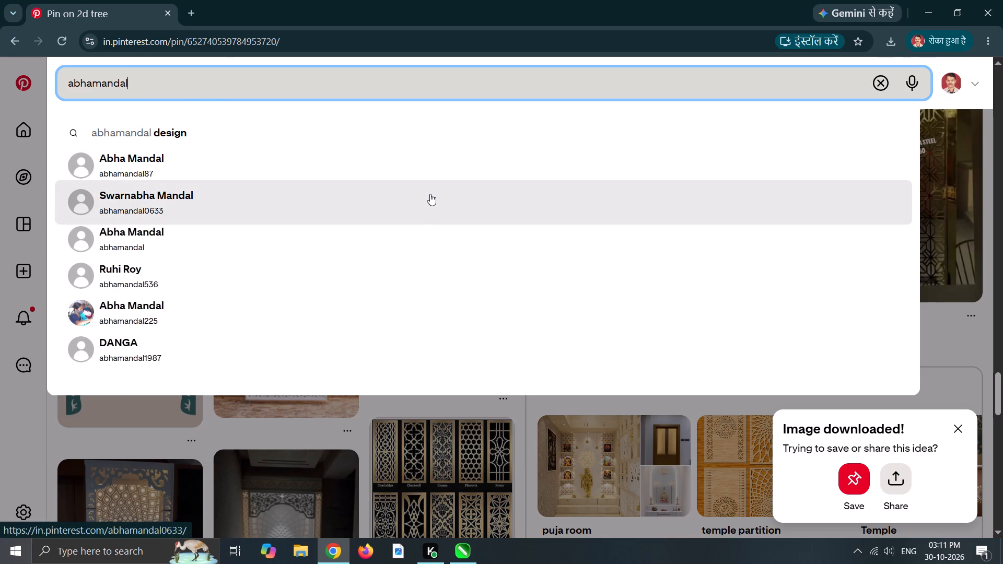
pyautogui.press('Return')
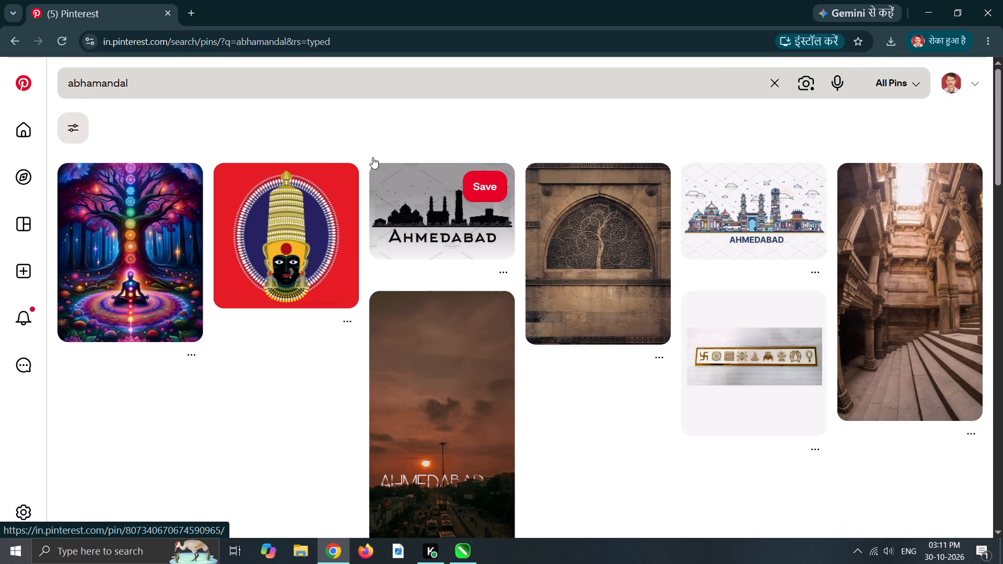
pyautogui.scroll(-7, 540, 259)
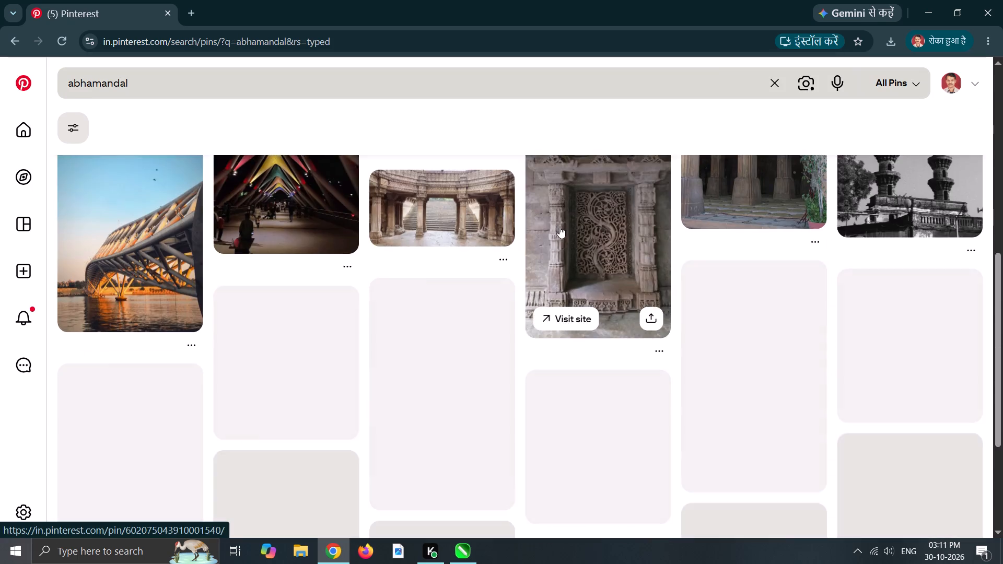
pyautogui.scroll(-4, 559, 227)
pyautogui.scroll(9, 560, 226)
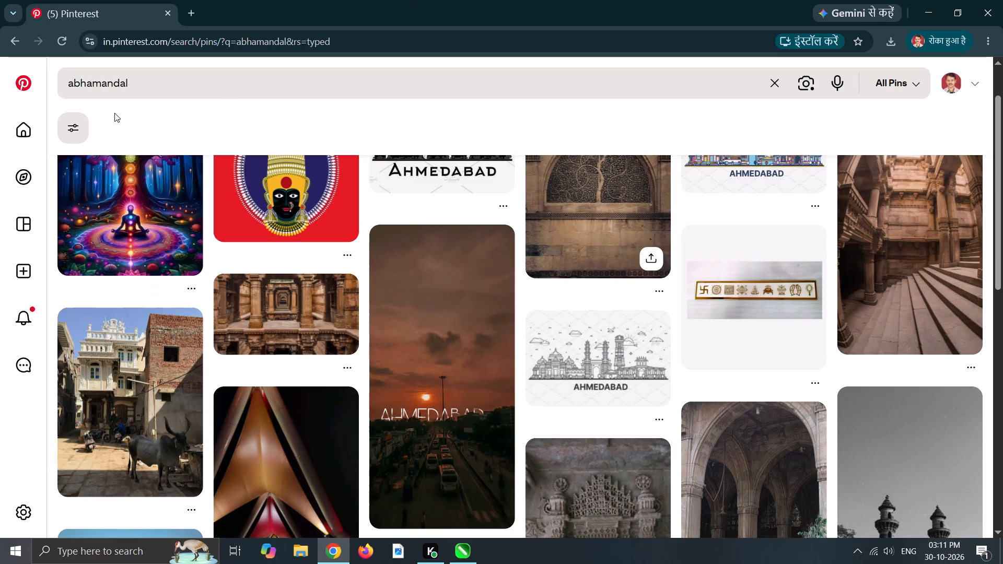
# Search Pinterest for "om design mandir" and download the golden Om petal mandala image with the light grey background.
pyautogui.click(169, 83)
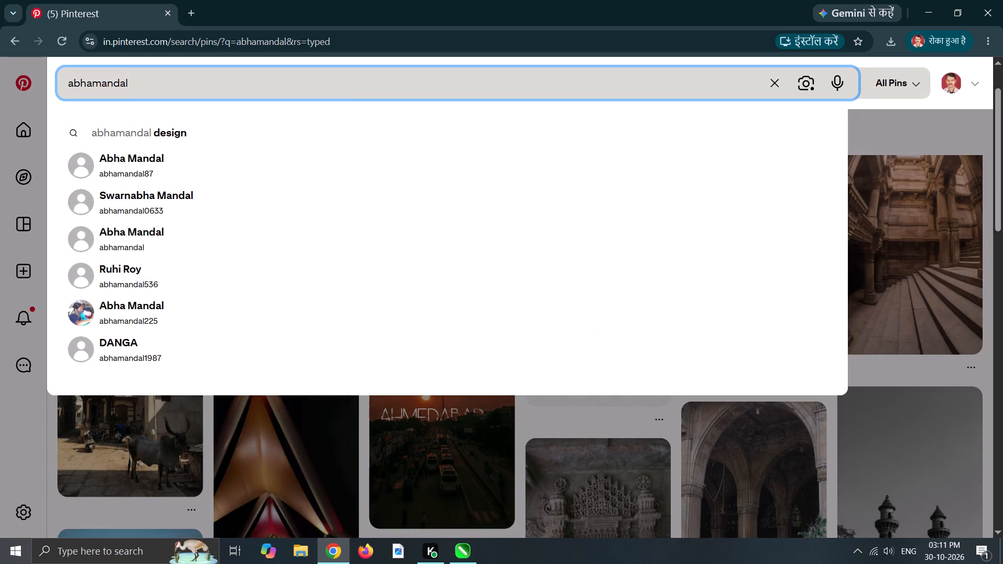
pyautogui.click(226, 85)
pyautogui.click(766, 87)
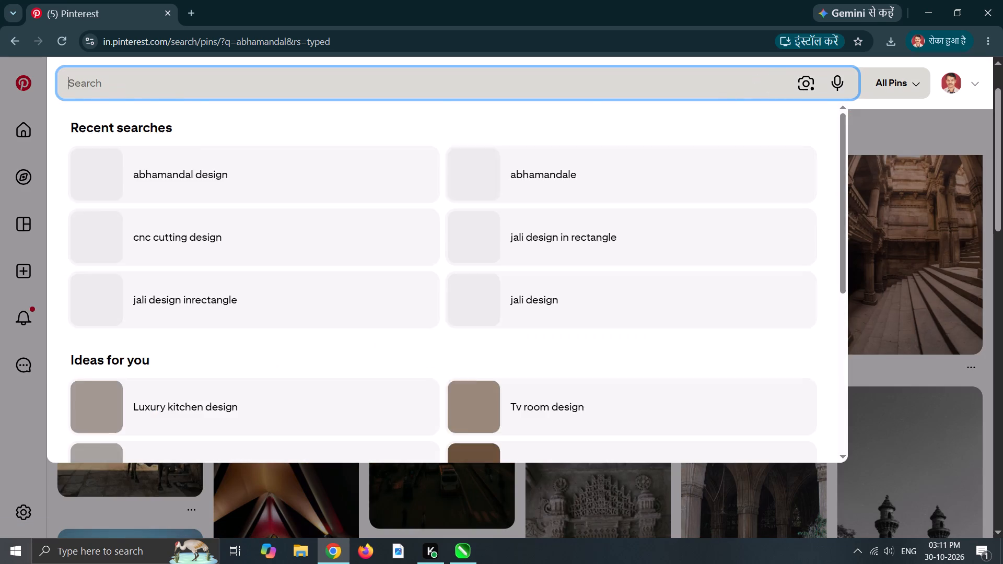
pyautogui.click(506, 83)
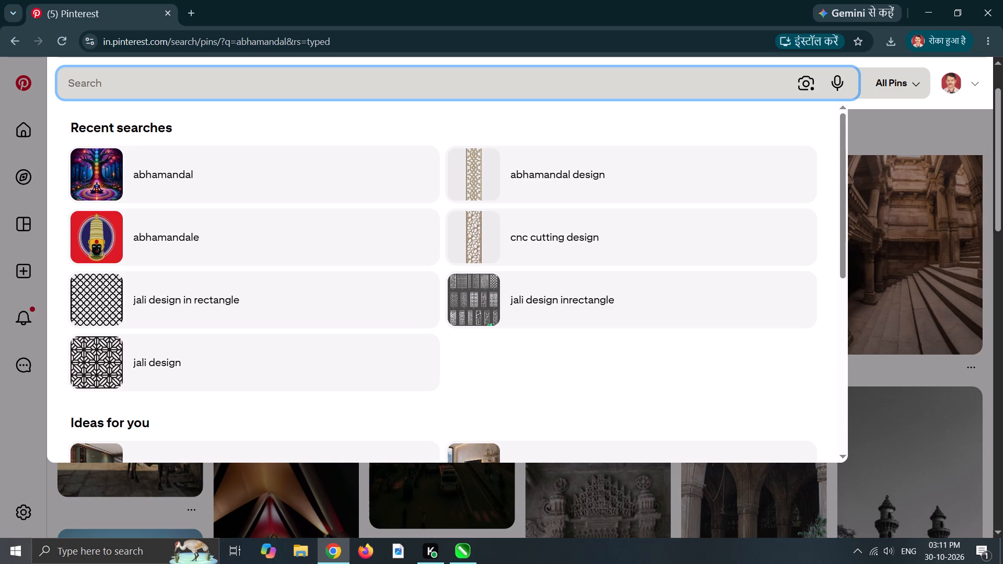
pyautogui.write('om des')
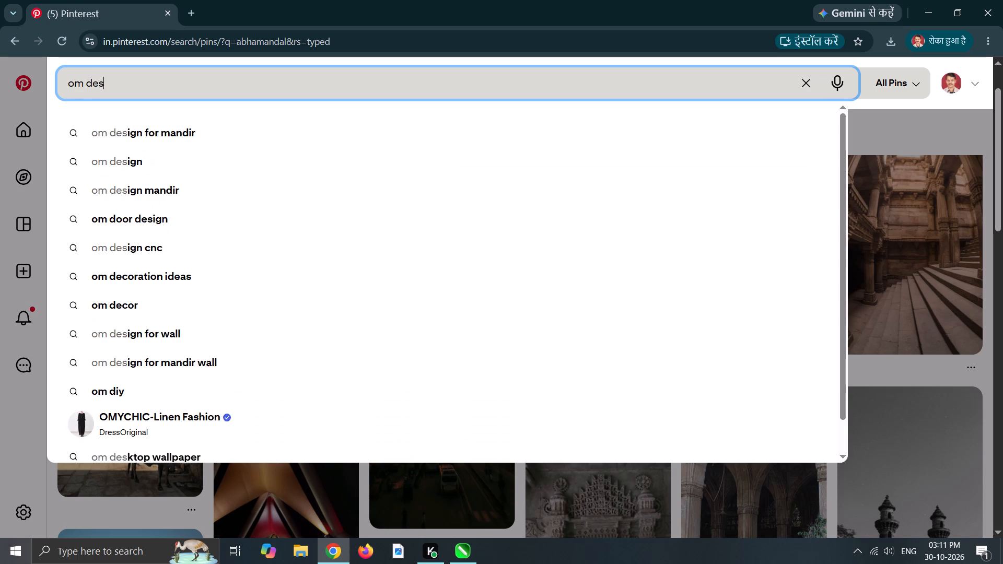
pyautogui.click(180, 156)
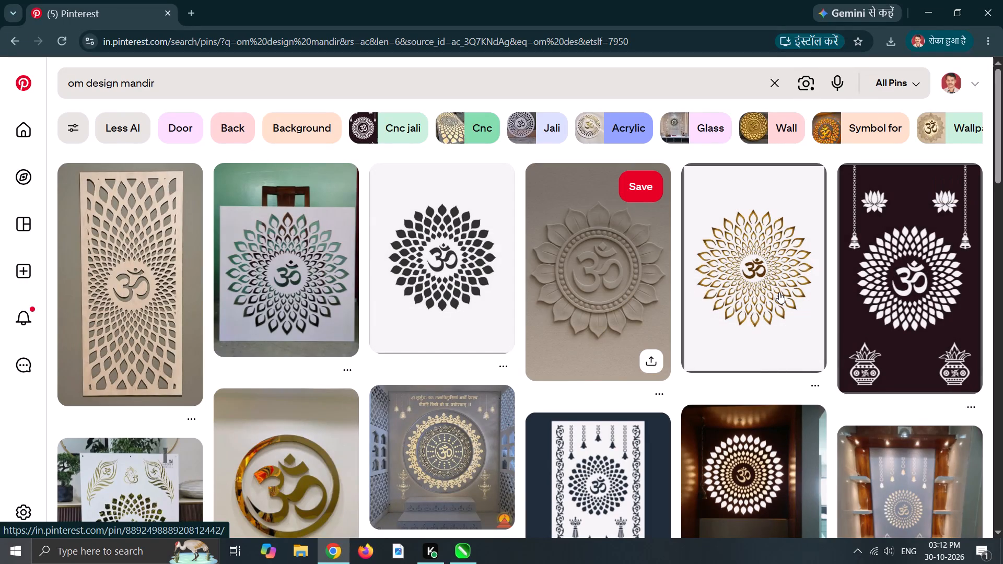
pyautogui.click(815, 389)
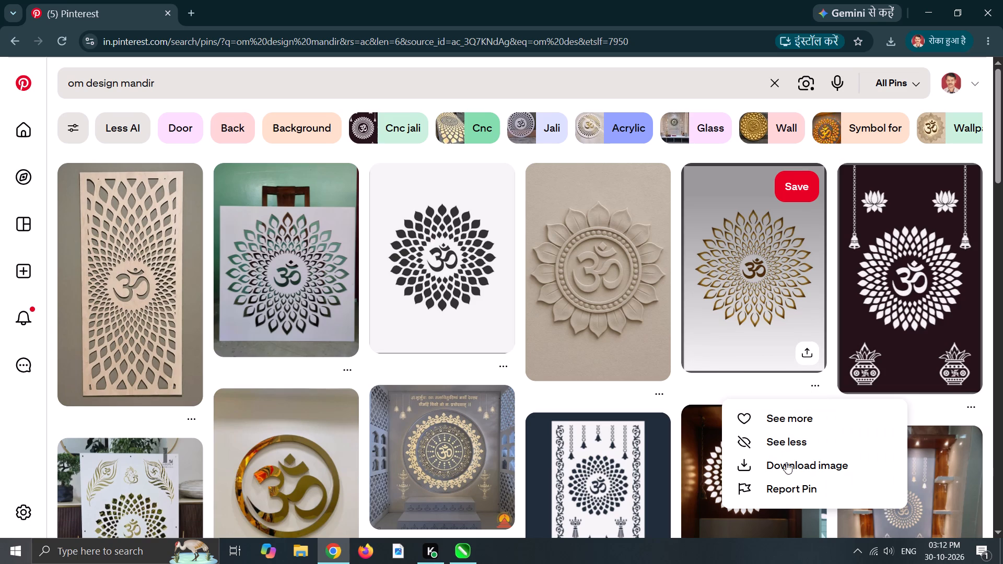
pyautogui.click(786, 462)
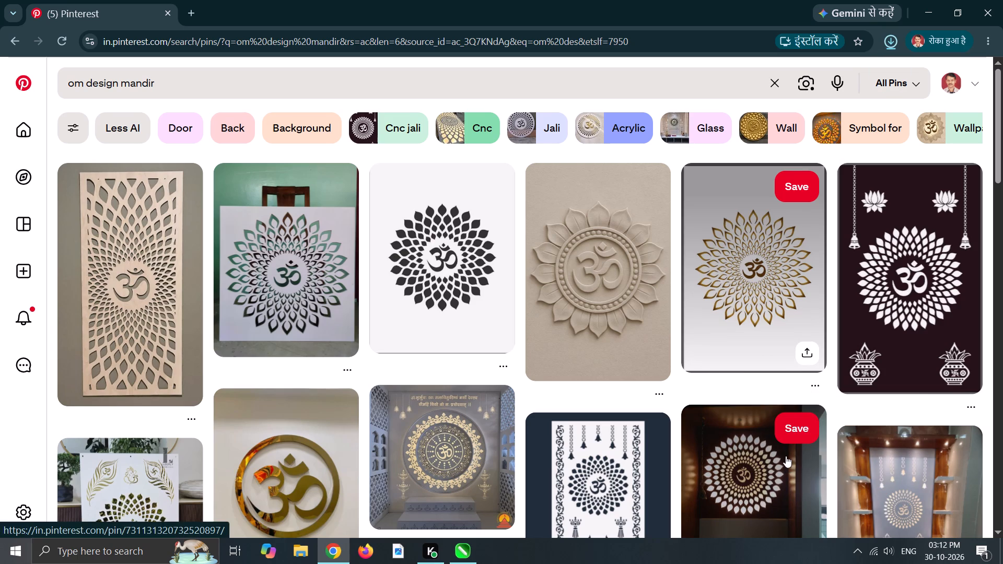
# Switch to CorelDRAW and import the downloaded "Om sign with beautiful mandala_" image into the empty space beside the tall jali panel.
pyautogui.click(468, 559)
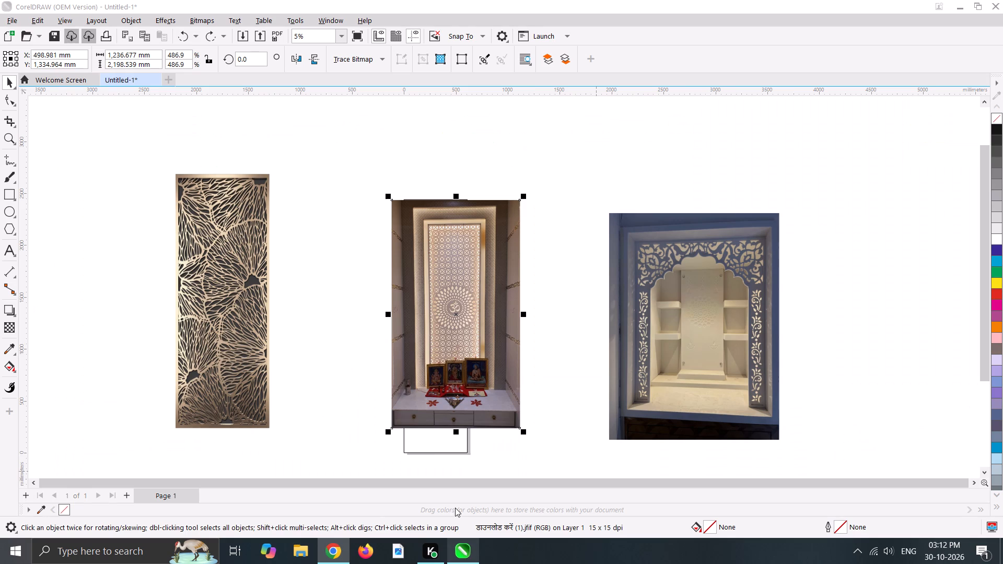
pyautogui.hotkey('ctrl', 'i')
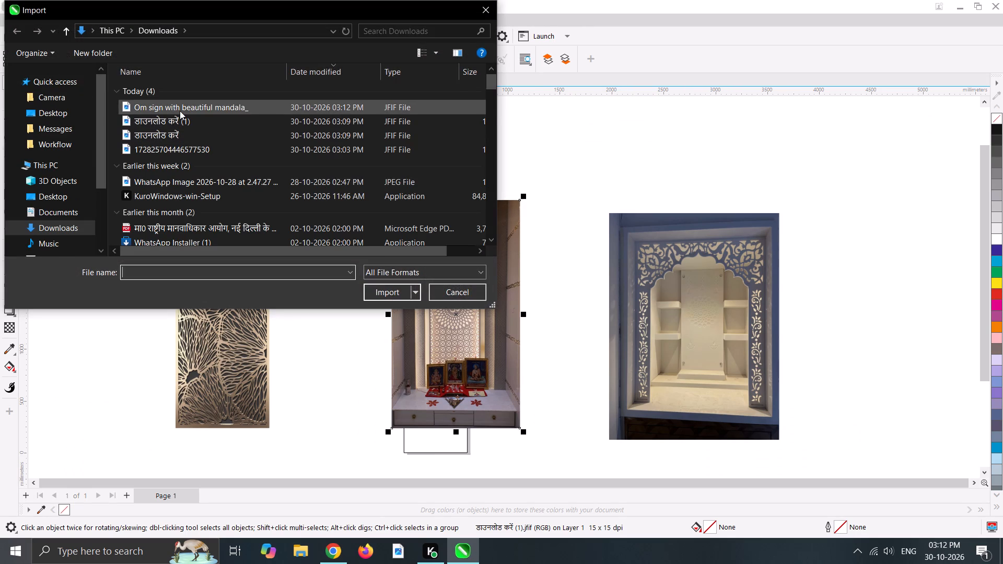
pyautogui.doubleClick(180, 111)
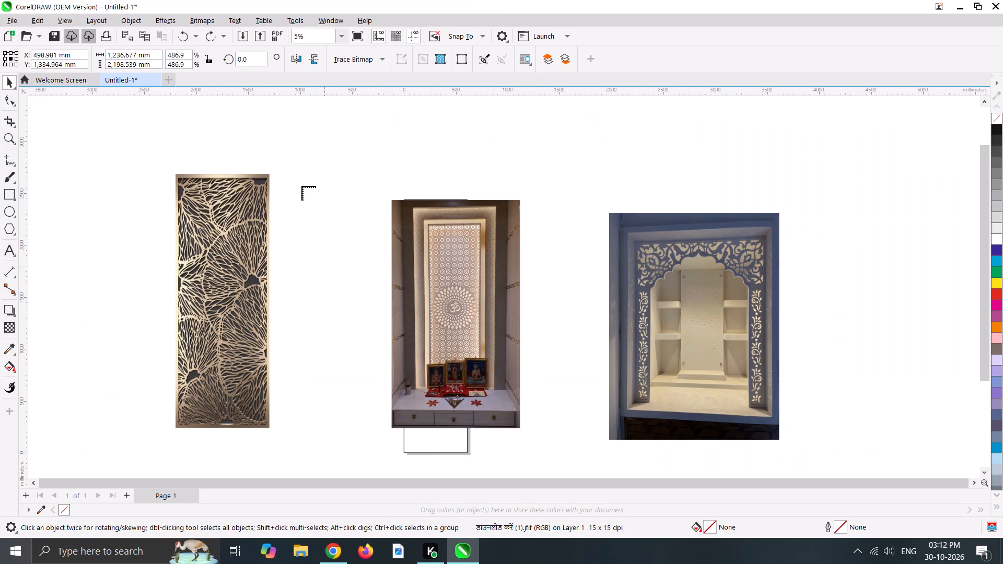
pyautogui.click(314, 201)
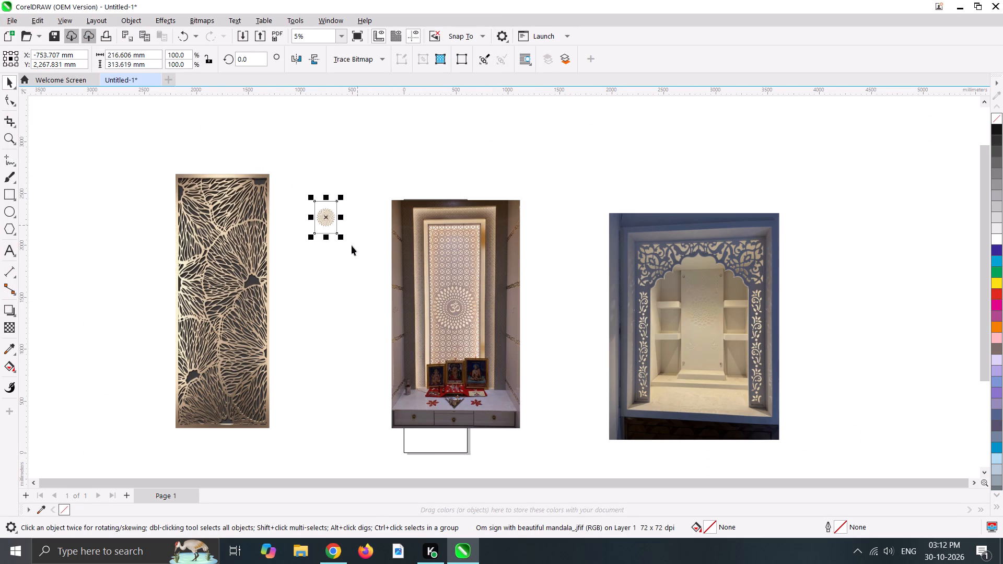
# Enlarge the Om mandala image to about 973 by 1,409 mm and move it between the jali panel and the backlit Om panel.
pyautogui.moveTo(341, 238); pyautogui.dragTo(427, 352)
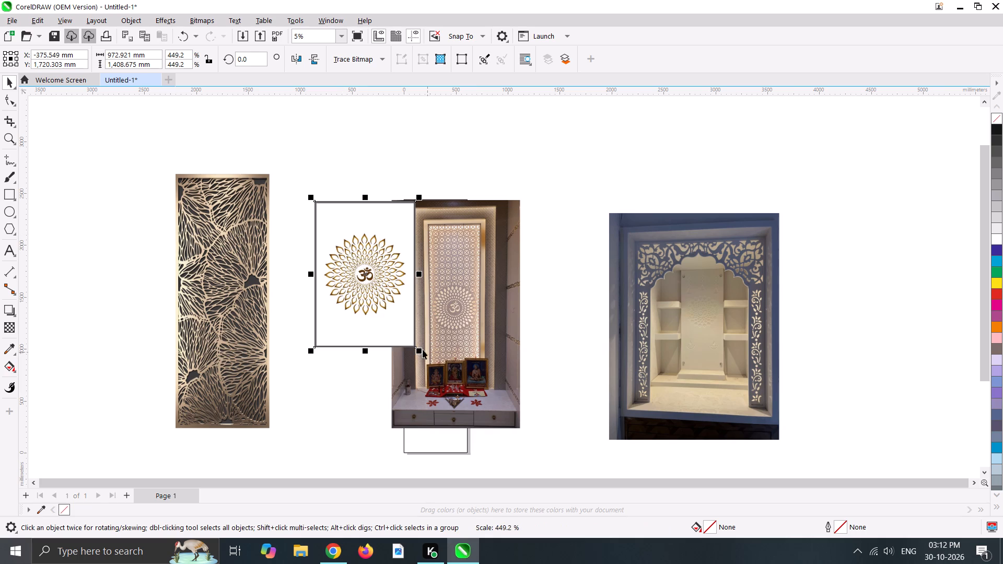
pyautogui.moveTo(384, 321); pyautogui.dragTo(347, 398)
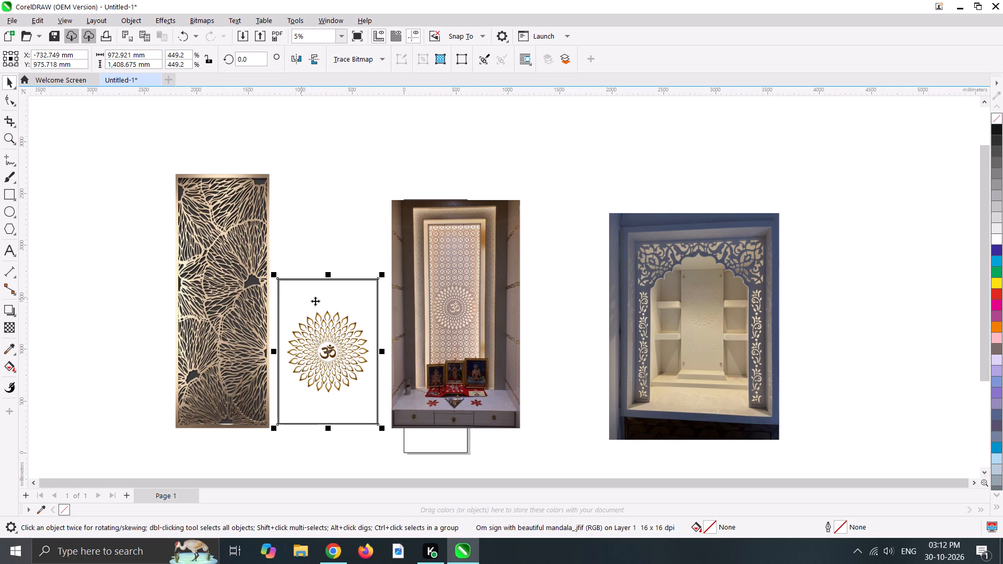
# Switch to Chrome, search Pinterest for "om design png" and look through the resulting Om designs.
pyautogui.click(329, 551)
pyautogui.scroll(-2, 483, 376)
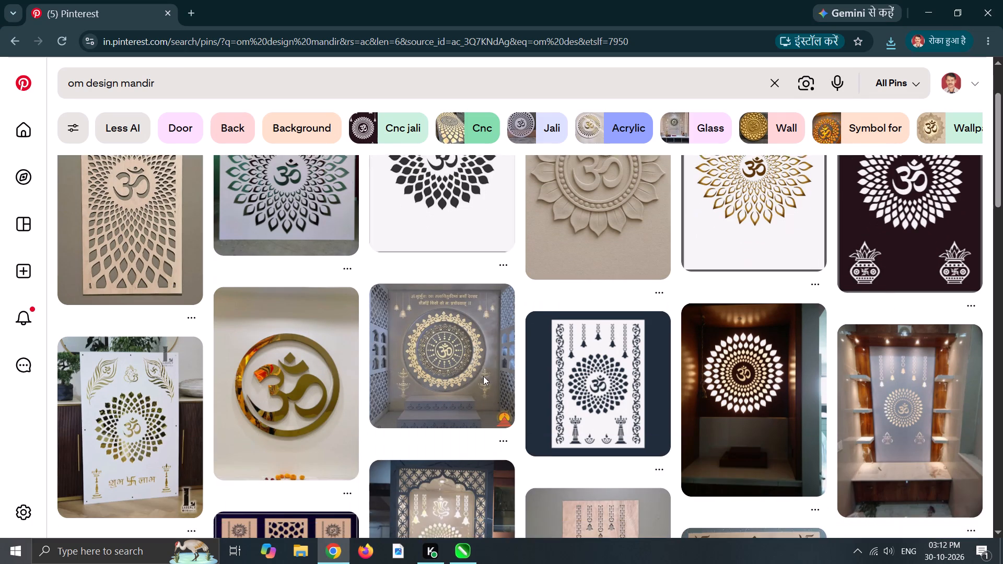
pyautogui.scroll(-4, 486, 373)
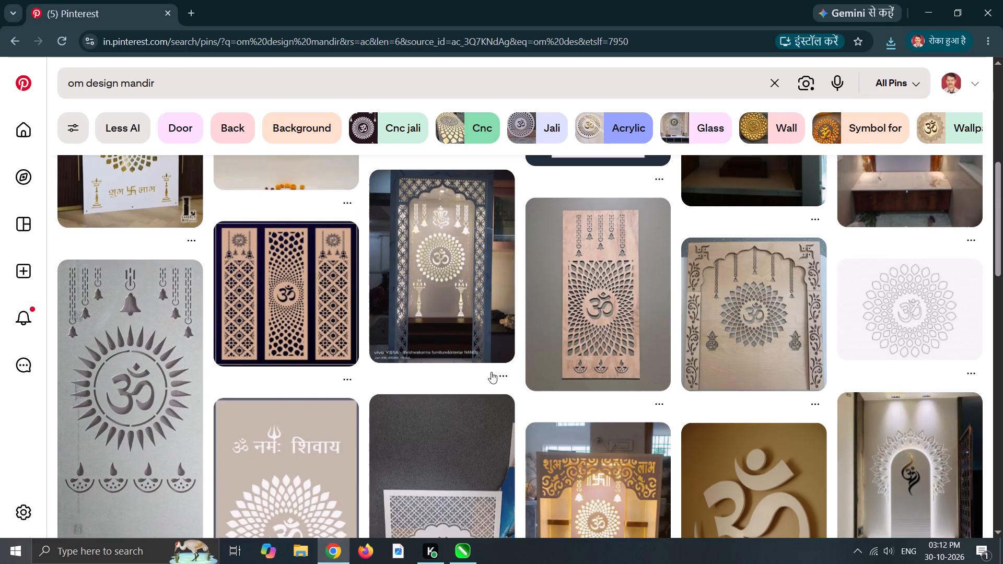
pyautogui.click(185, 90)
pyautogui.press('BackSpace')
pyautogui.press('BackSpace')
pyautogui.press('BackSpace')
pyautogui.press('BackSpace')
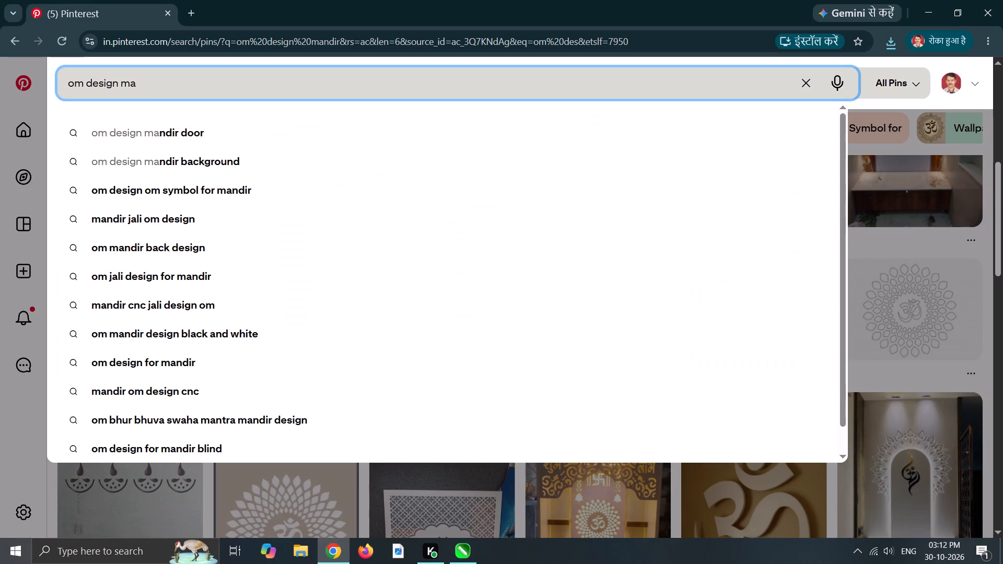
pyautogui.press('BackSpace')
pyautogui.press('BackSpace')
pyautogui.press('p')
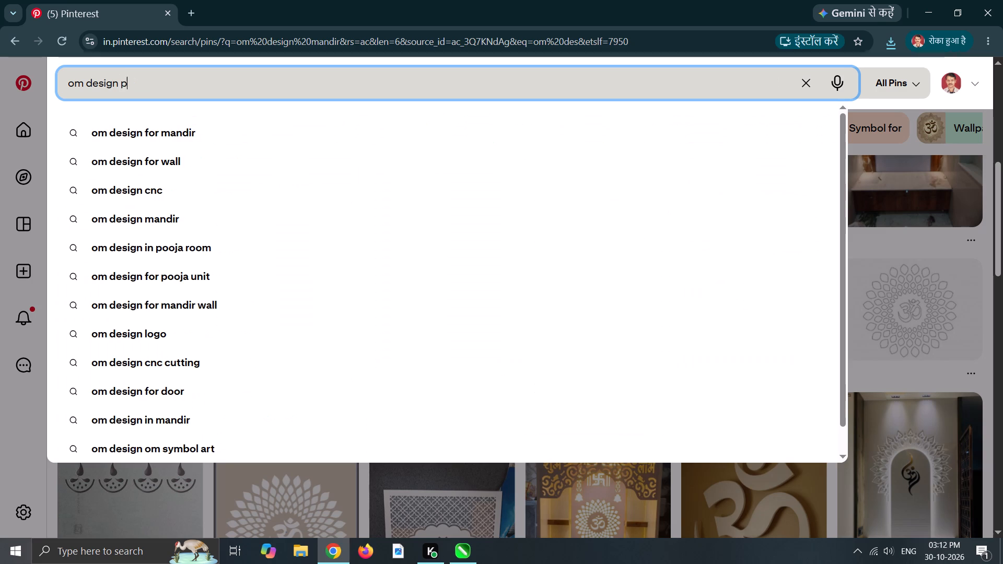
pyautogui.write('ng')
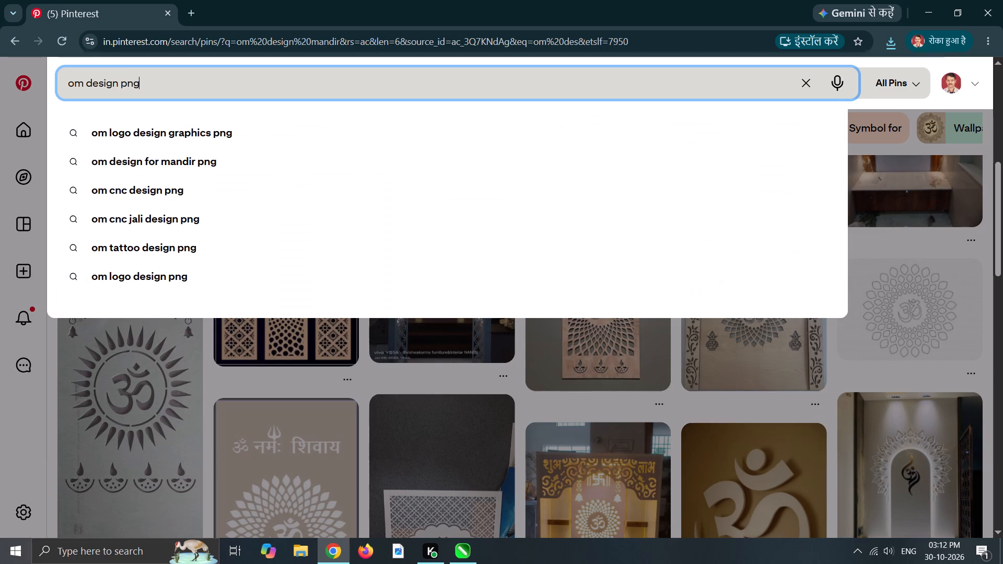
pyautogui.press('Return')
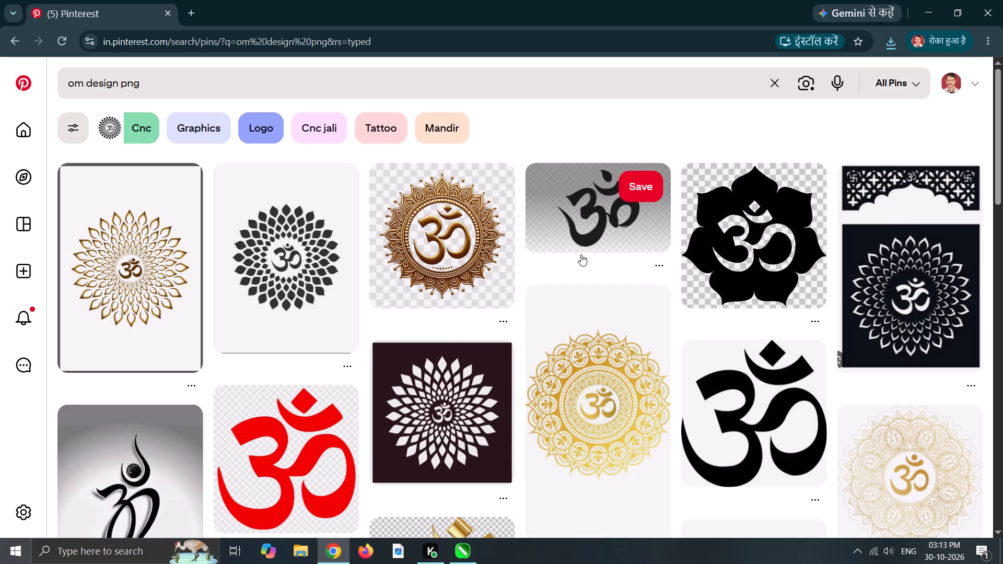
pyautogui.scroll(-3, 584, 253)
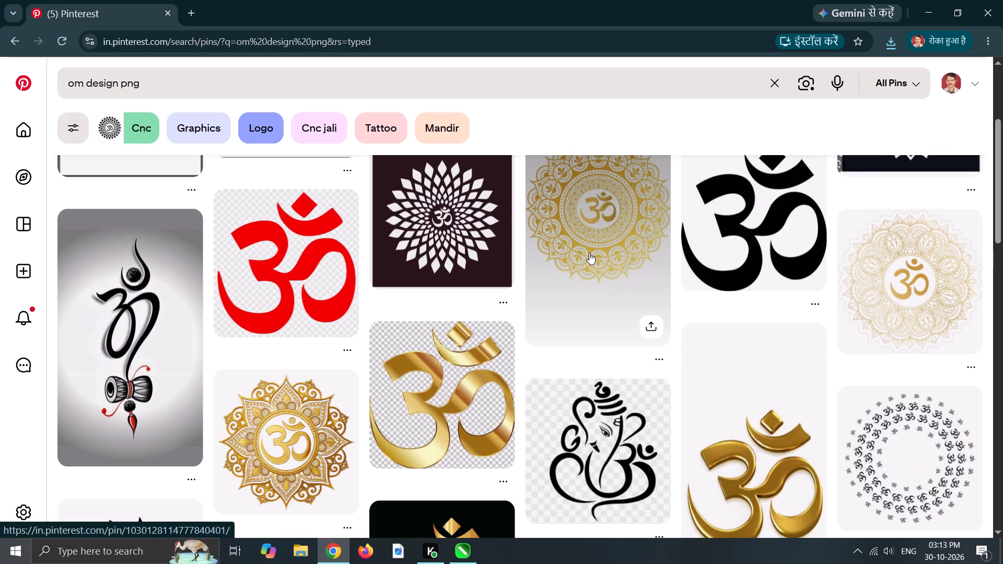
pyautogui.scroll(-5, 795, 291)
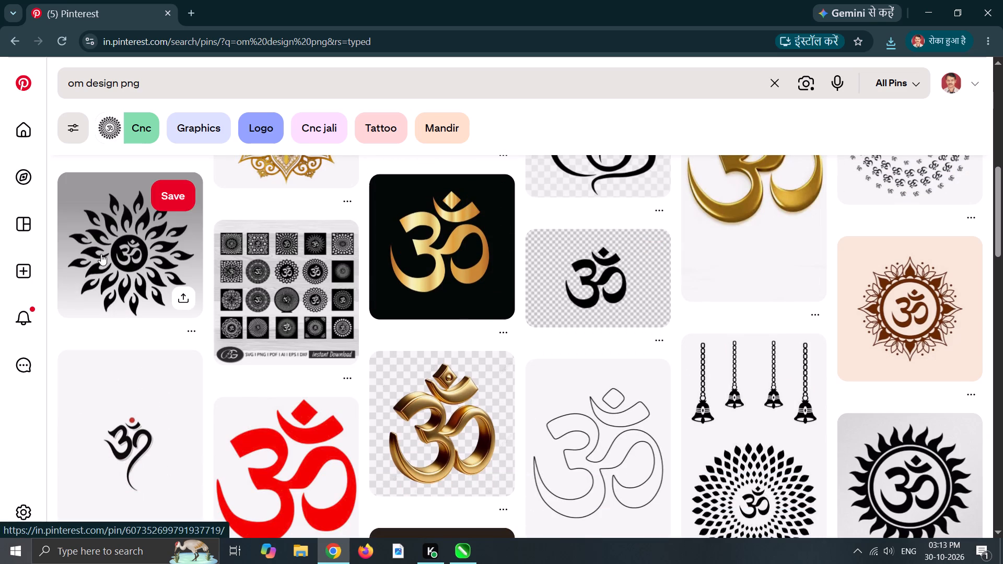
pyautogui.scroll(6, 227, 242)
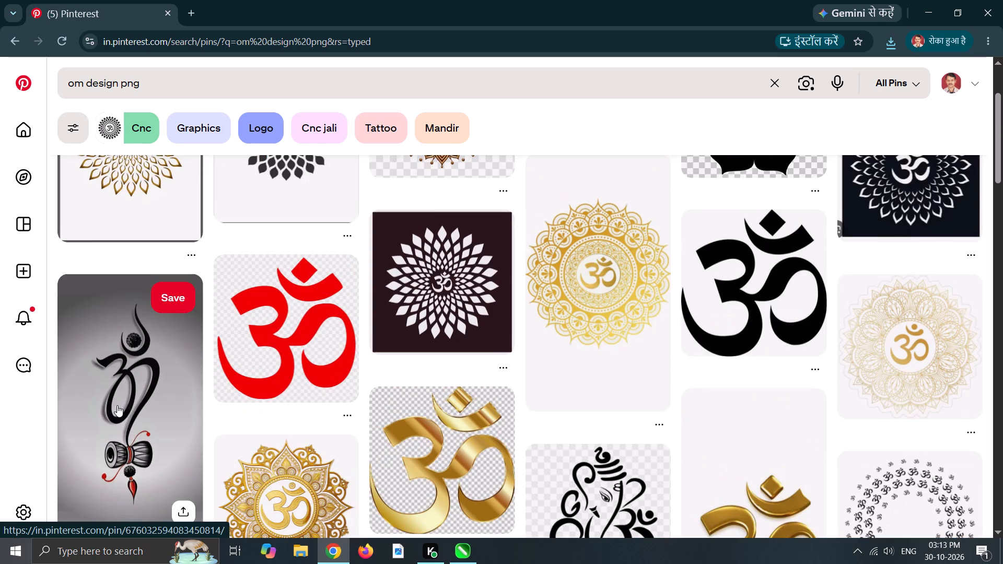
pyautogui.scroll(-2, 310, 494)
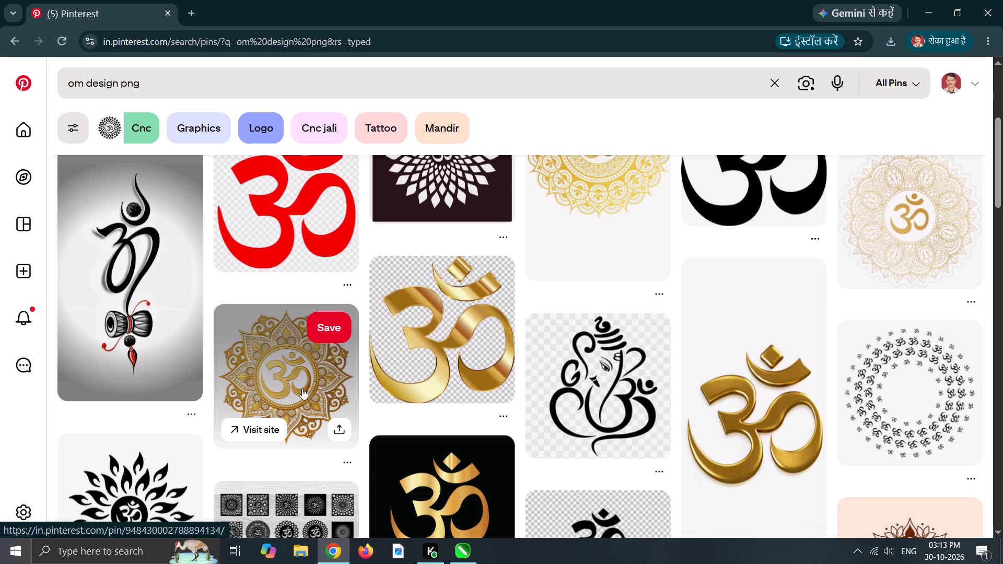
# Open the ornate golden Om mandala pin with scalloped petals and look through its related mandala designs.
pyautogui.doubleClick(288, 381)
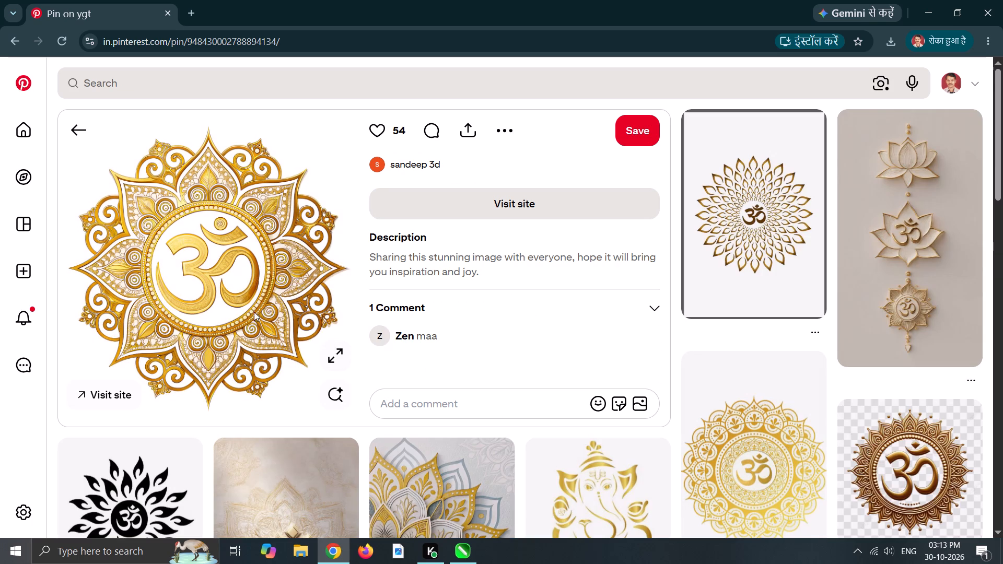
pyautogui.scroll(-2, 636, 363)
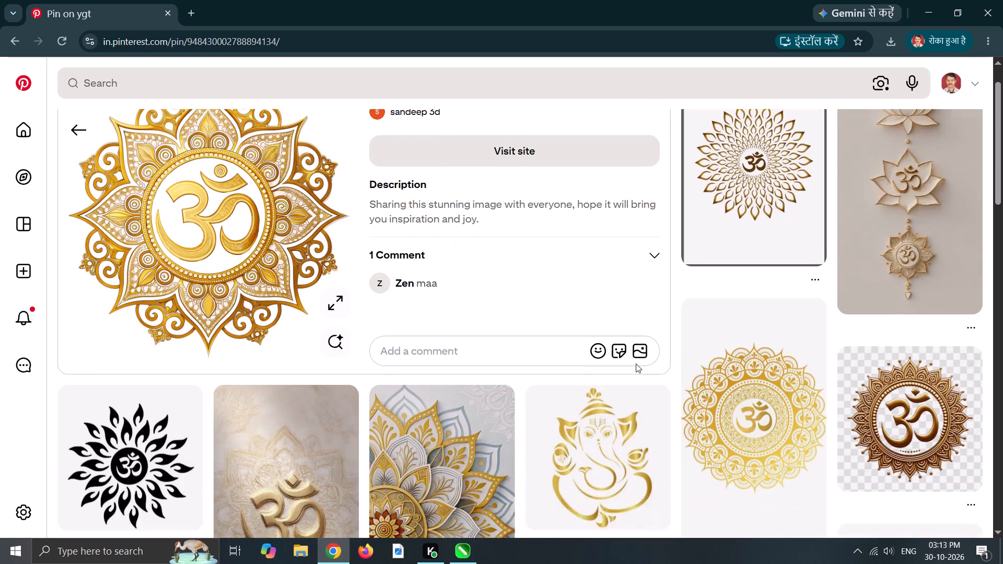
pyautogui.scroll(-1, 636, 363)
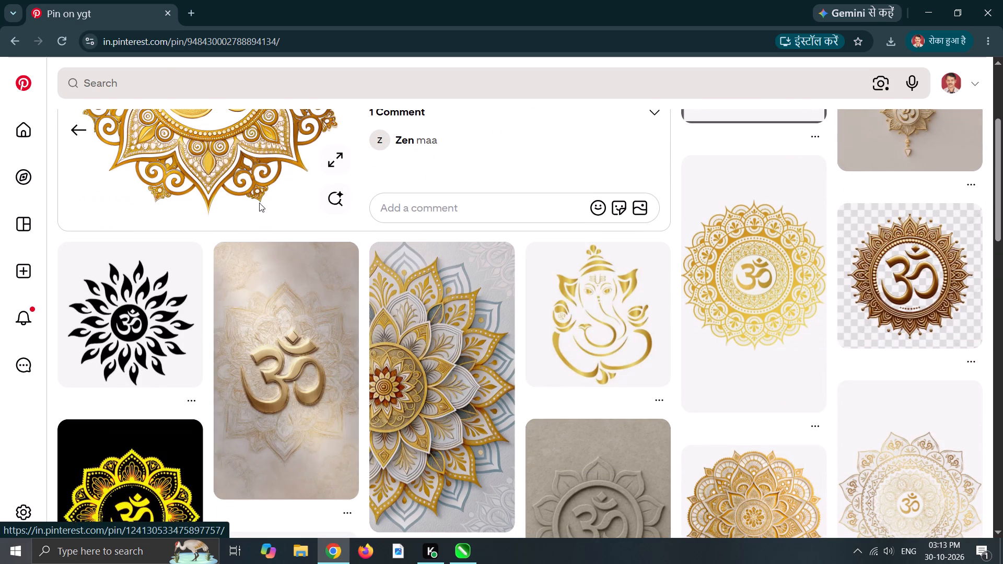
pyautogui.scroll(3, 260, 194)
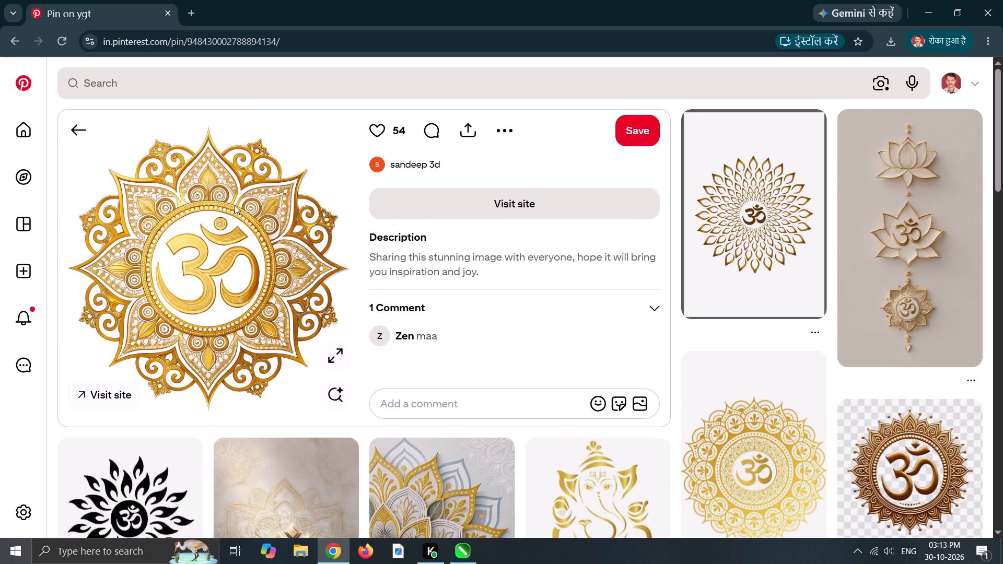
pyautogui.scroll(-5, 273, 265)
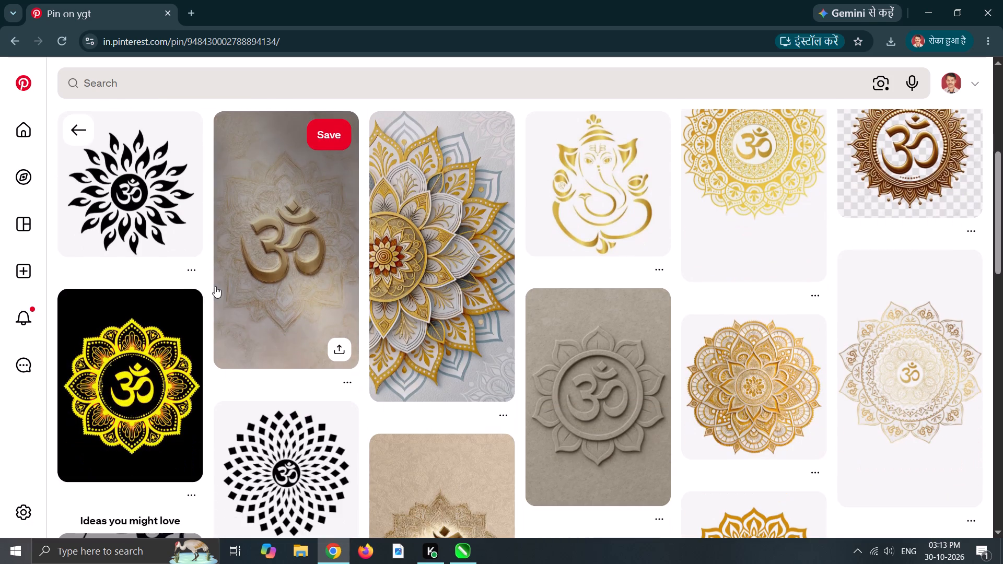
pyautogui.scroll(1, 176, 272)
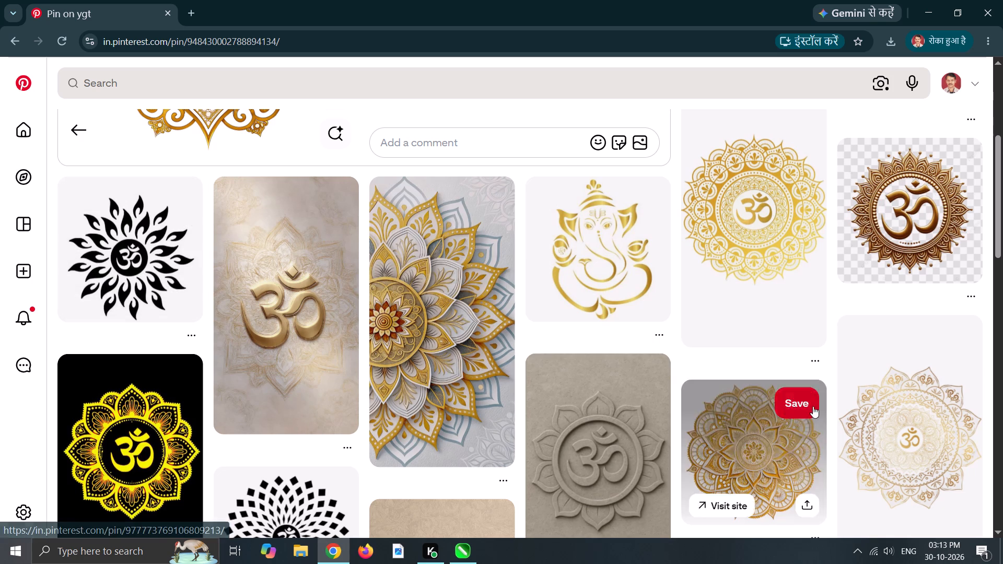
pyautogui.scroll(-3, 0, 308)
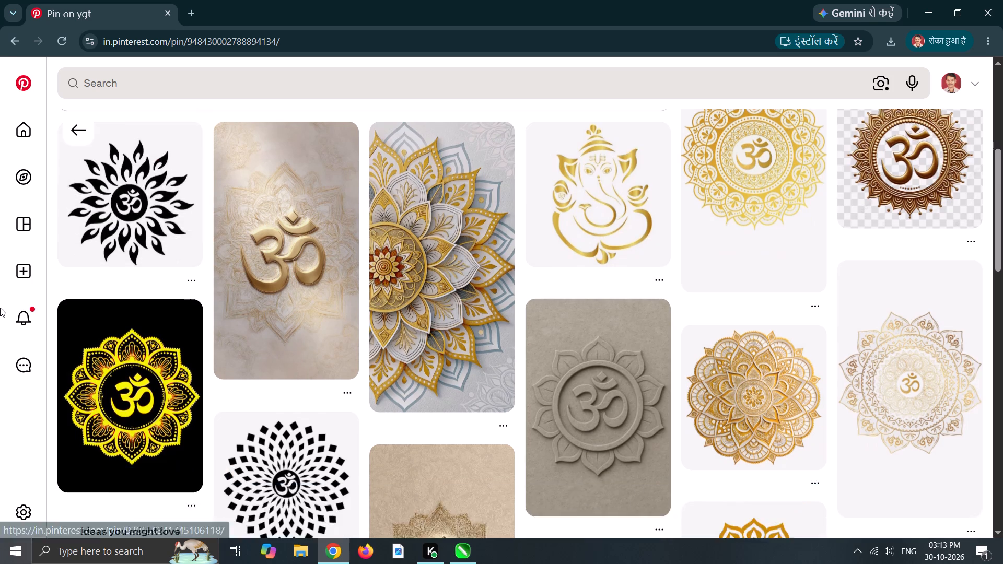
pyautogui.scroll(-2, 90, 400)
pyautogui.scroll(1, 250, 324)
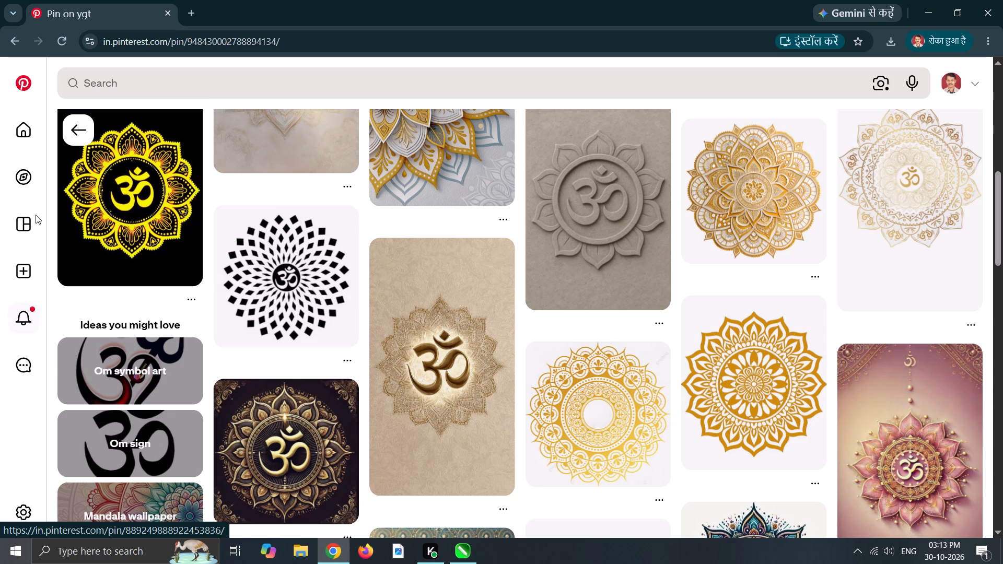
pyautogui.click(468, 555)
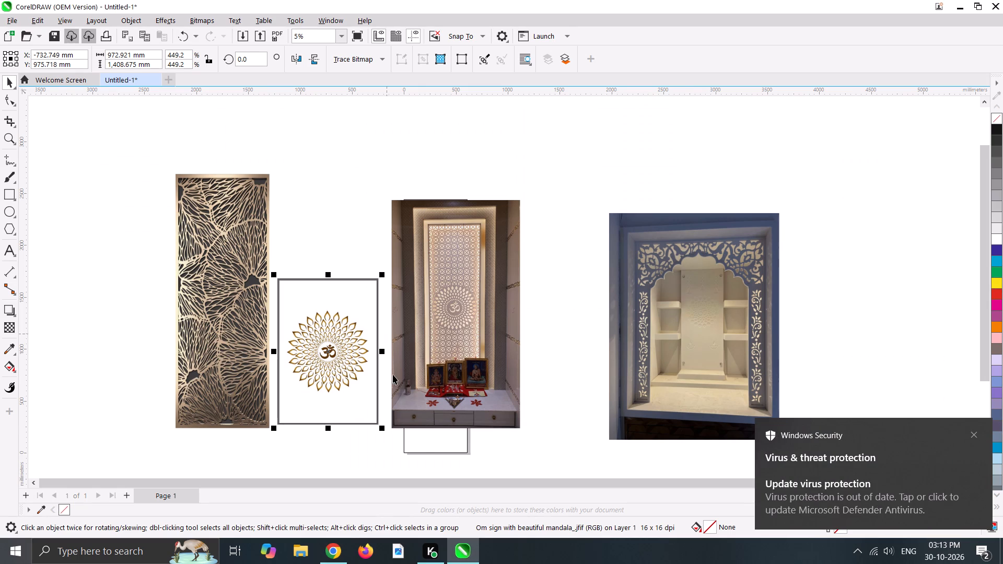
pyautogui.click(345, 550)
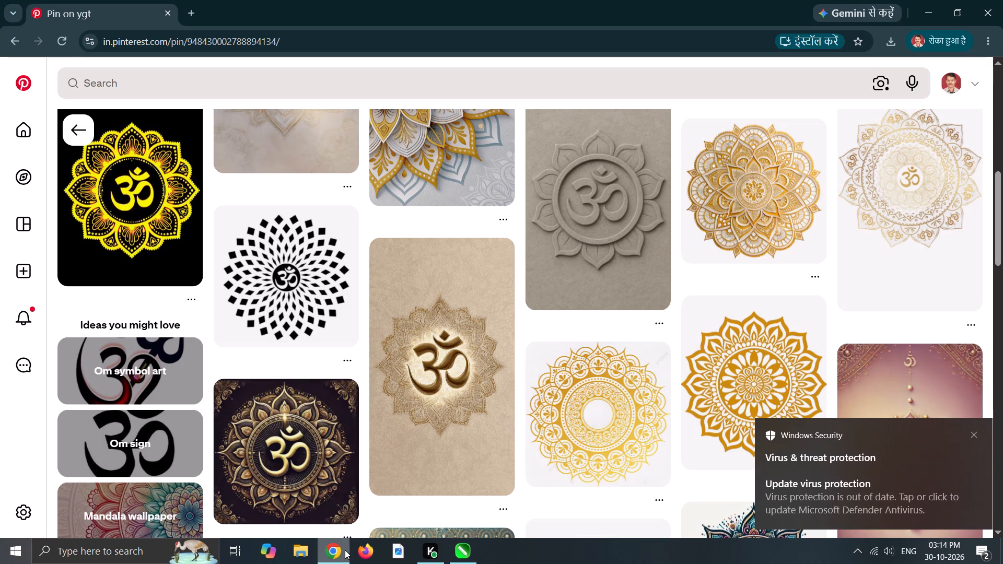
pyautogui.scroll(-5, 567, 408)
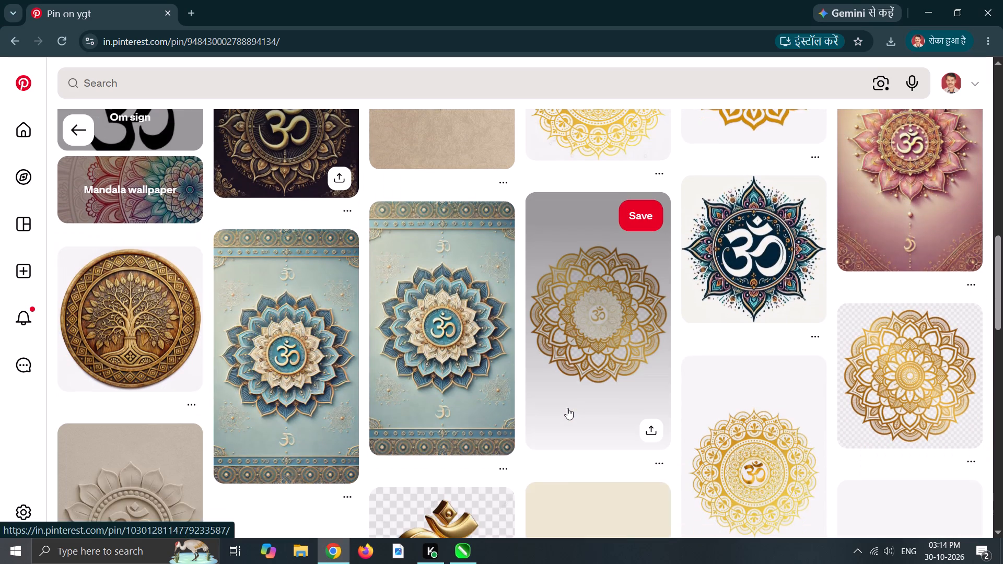
pyautogui.scroll(-4, 567, 408)
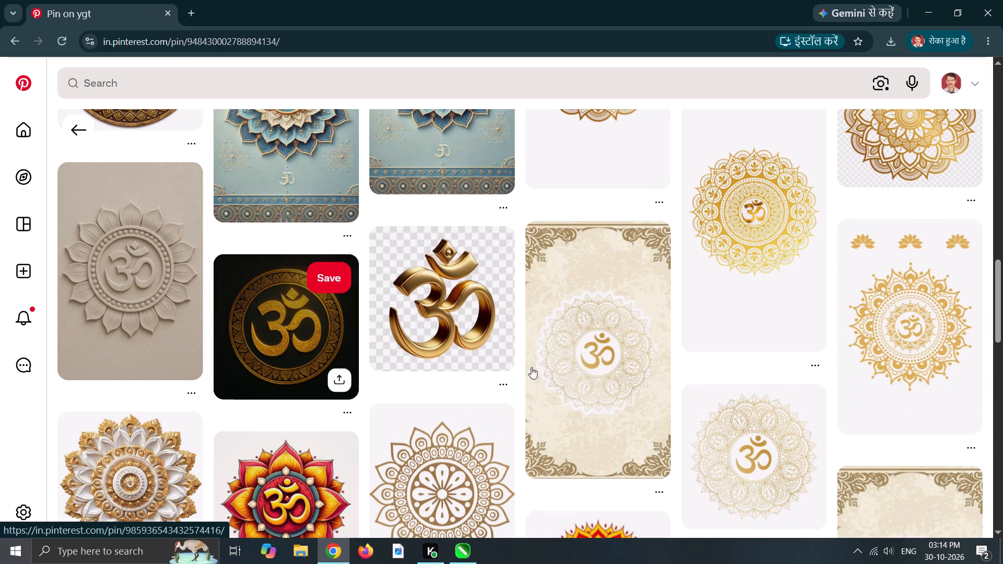
pyautogui.scroll(-5, 681, 377)
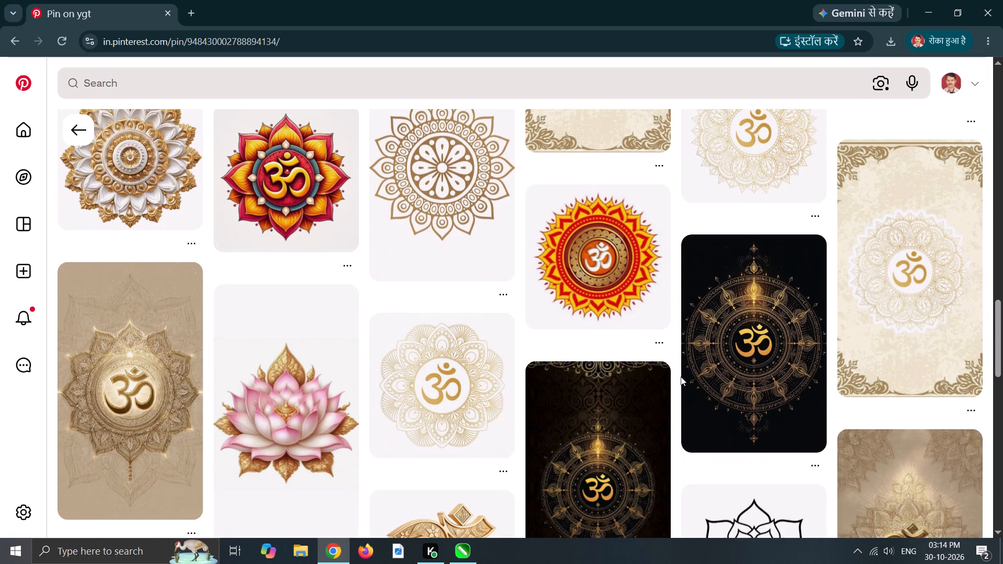
pyautogui.scroll(13, 671, 378)
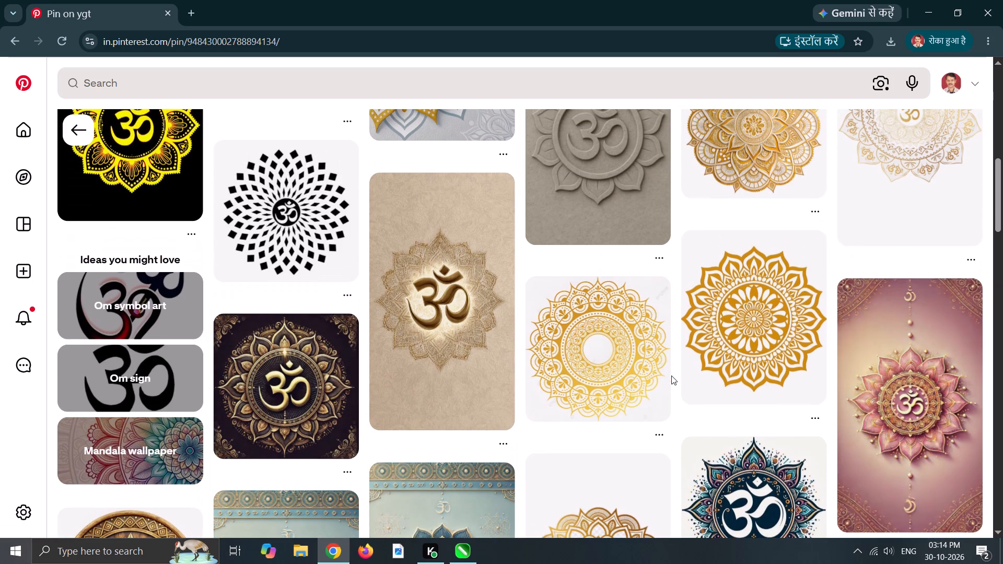
pyautogui.scroll(6, 617, 378)
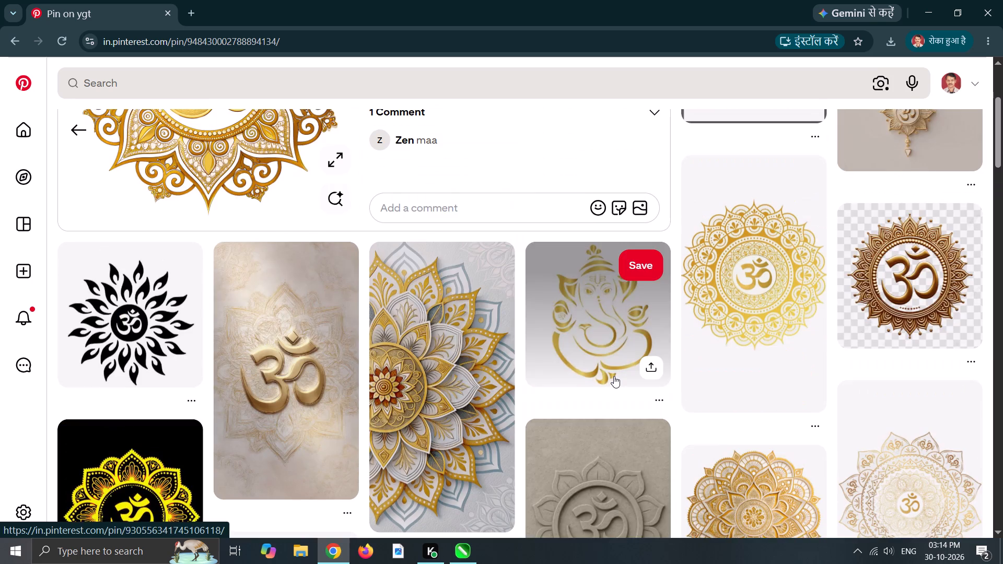
pyautogui.scroll(4, 614, 376)
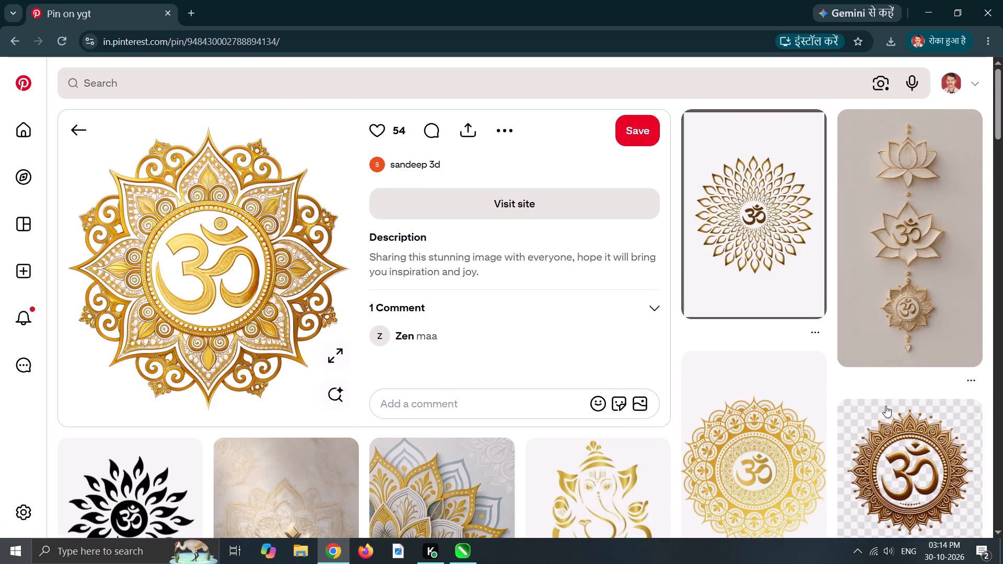
pyautogui.scroll(6, 595, 366)
# Return to the "om design png" search results and look through more Om and mandala designs.
pyautogui.click(81, 134)
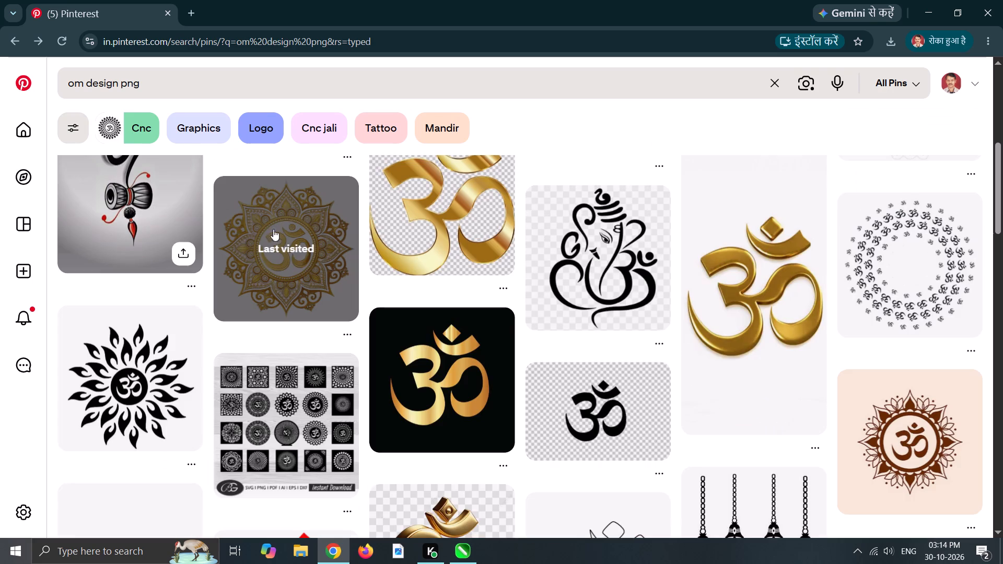
pyautogui.scroll(-6, 532, 255)
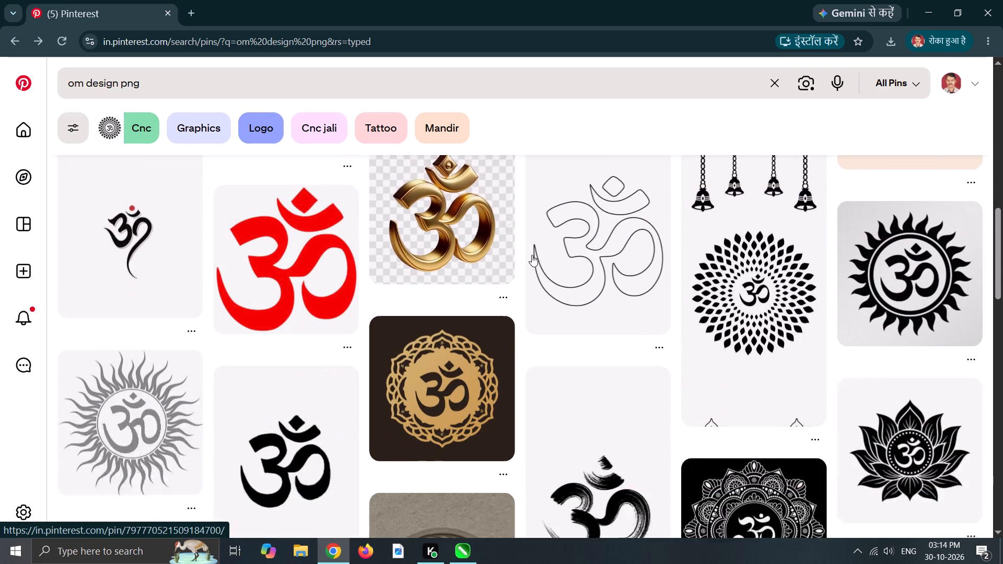
pyautogui.scroll(-5, 532, 255)
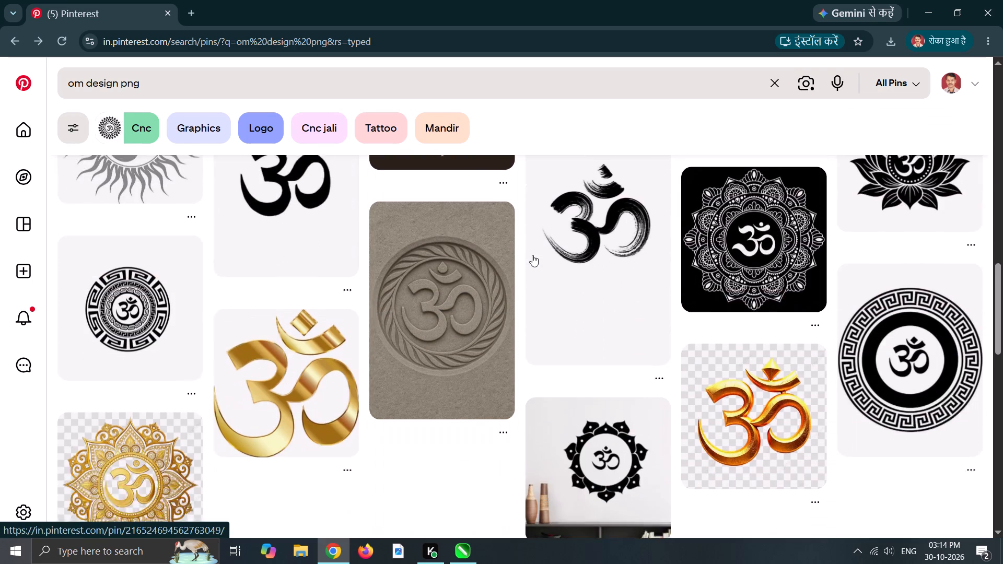
pyautogui.scroll(-4, 532, 255)
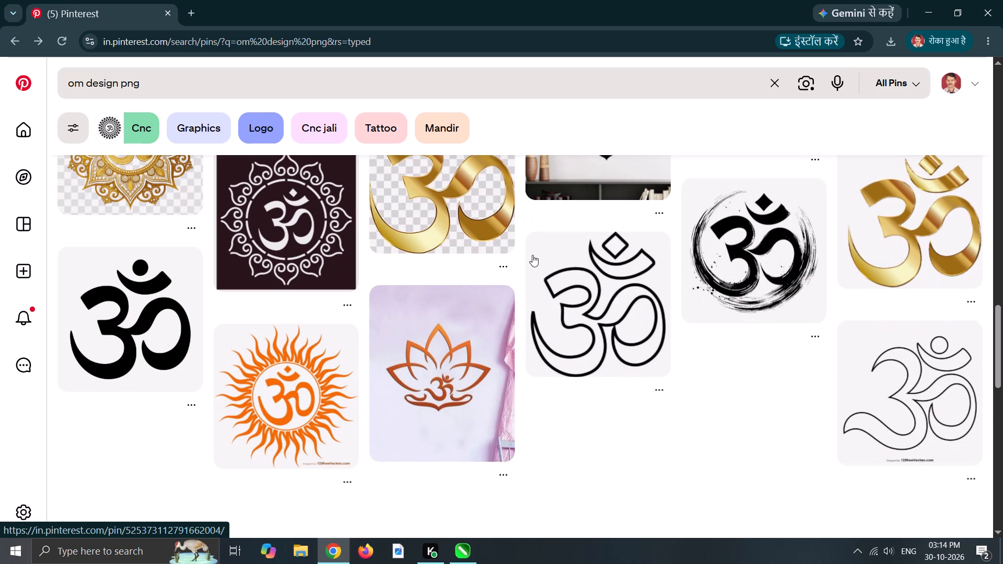
pyautogui.scroll(-7, 532, 255)
pyautogui.scroll(12, 532, 255)
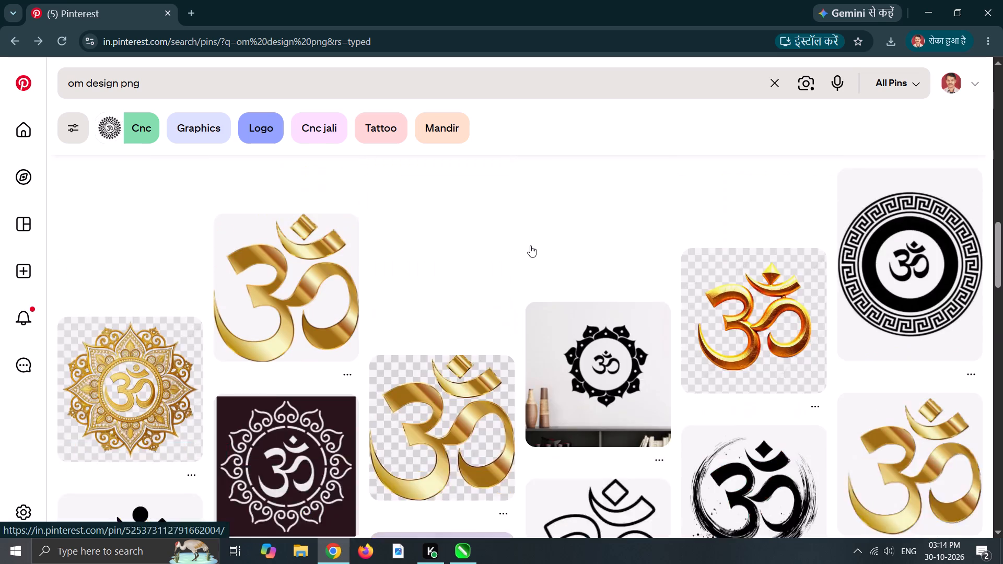
pyautogui.scroll(12, 530, 245)
pyautogui.scroll(-2, 530, 245)
pyautogui.scroll(-5, 596, 479)
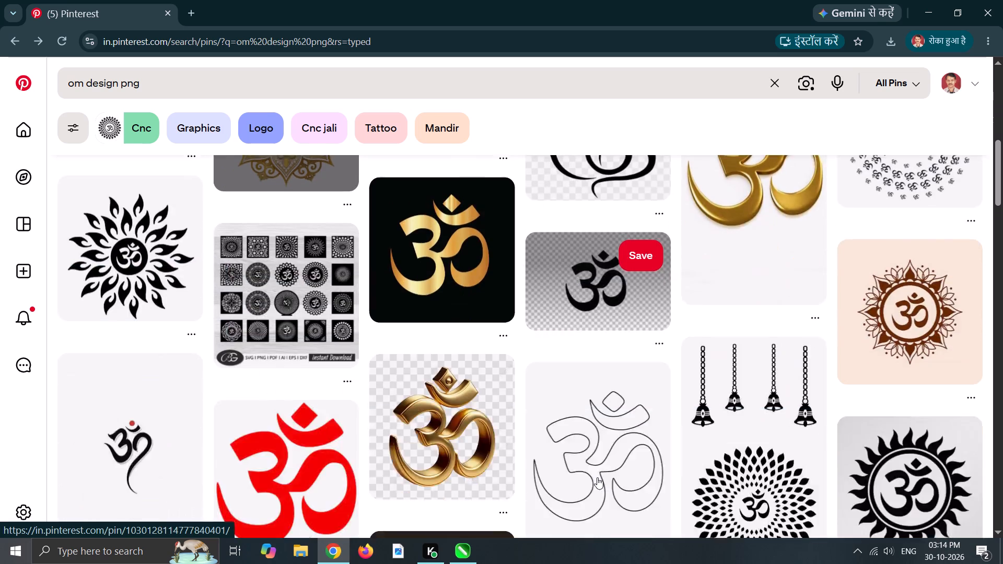
pyautogui.scroll(-4, 597, 477)
pyautogui.scroll(1, 597, 477)
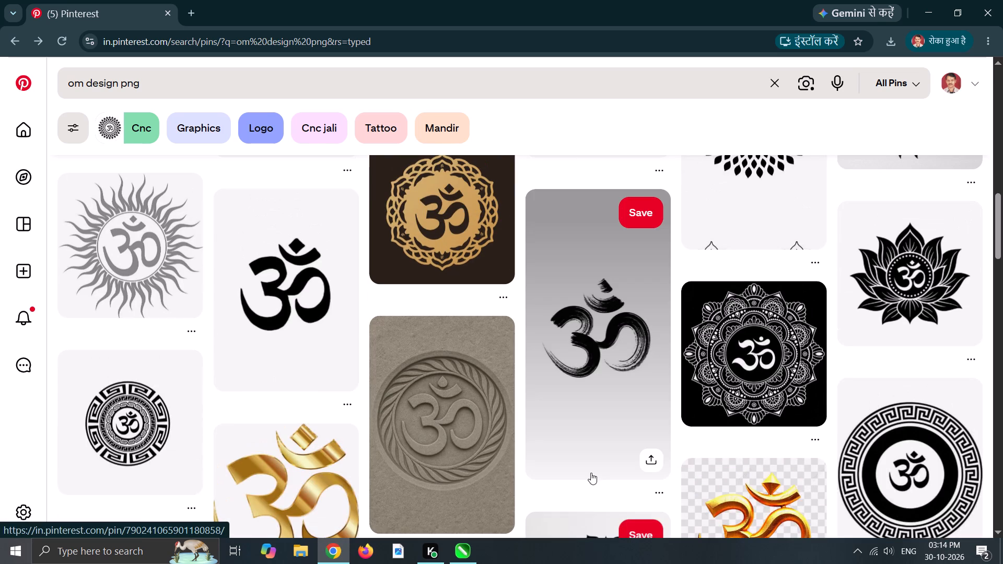
pyautogui.scroll(-10, 591, 473)
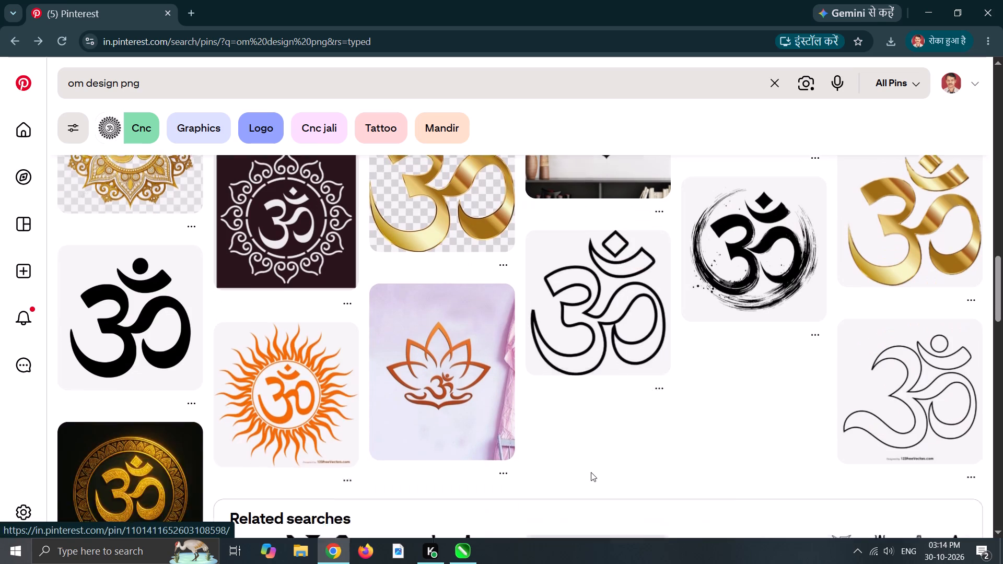
pyautogui.scroll(2, 591, 471)
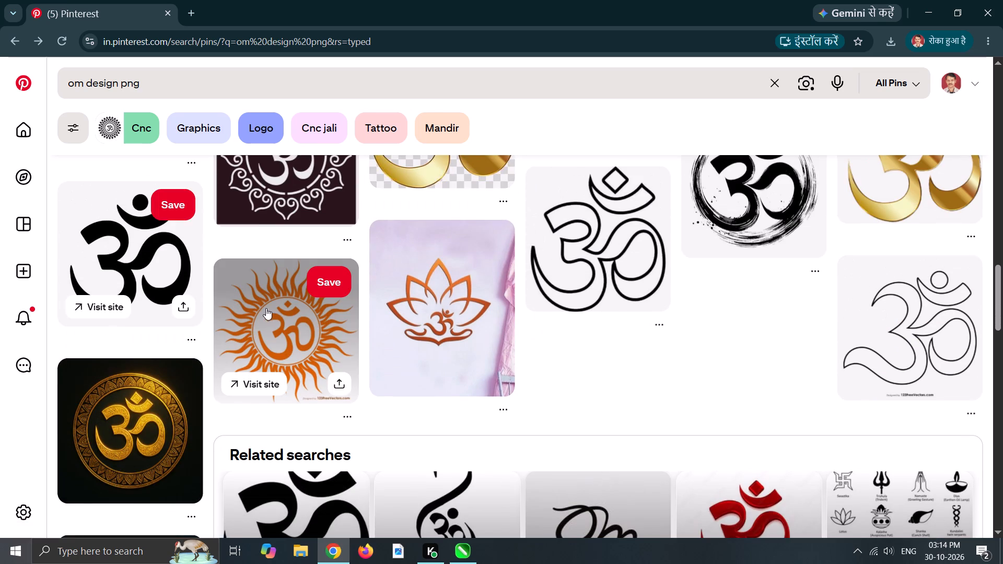
# Open the orange Om sun pin with flame-like rays and look through its related Om designs.
pyautogui.doubleClick(271, 310)
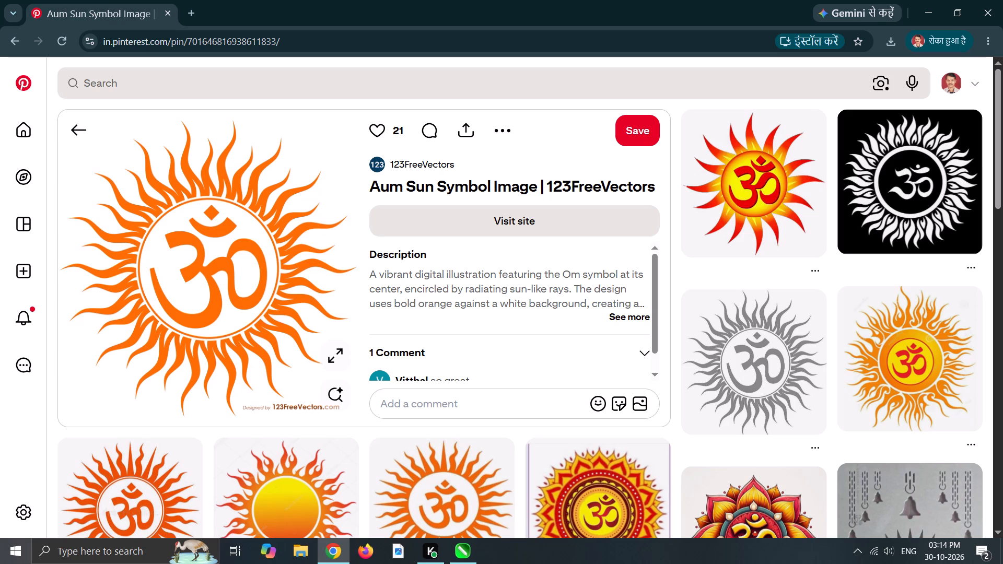
pyautogui.scroll(-2, 786, 295)
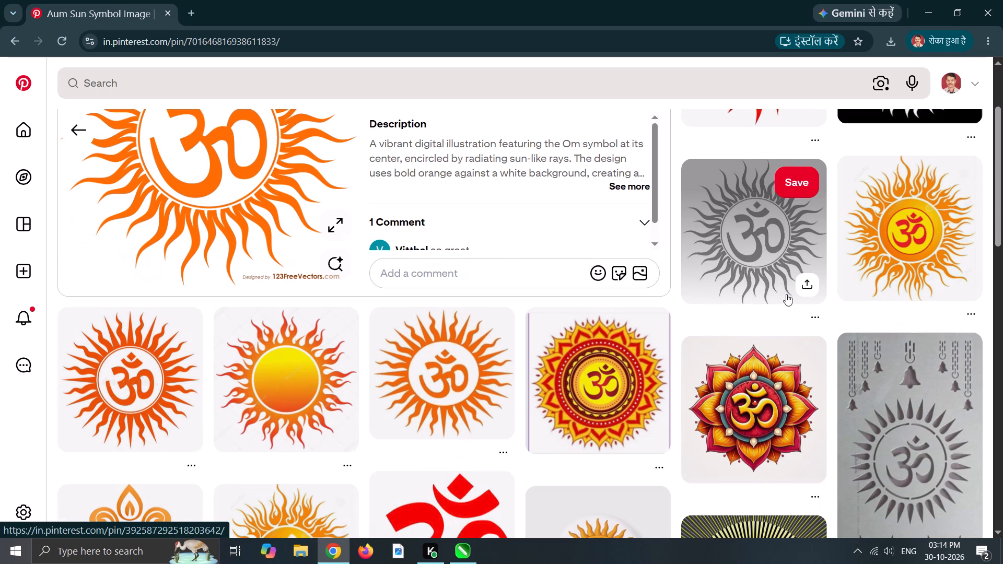
pyautogui.scroll(-4, 786, 294)
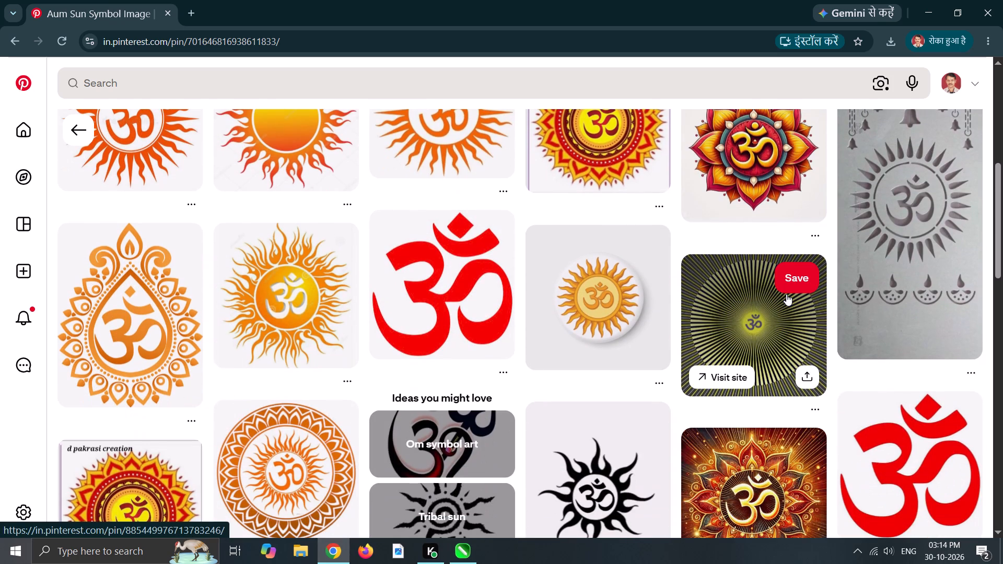
pyautogui.scroll(-2, 786, 294)
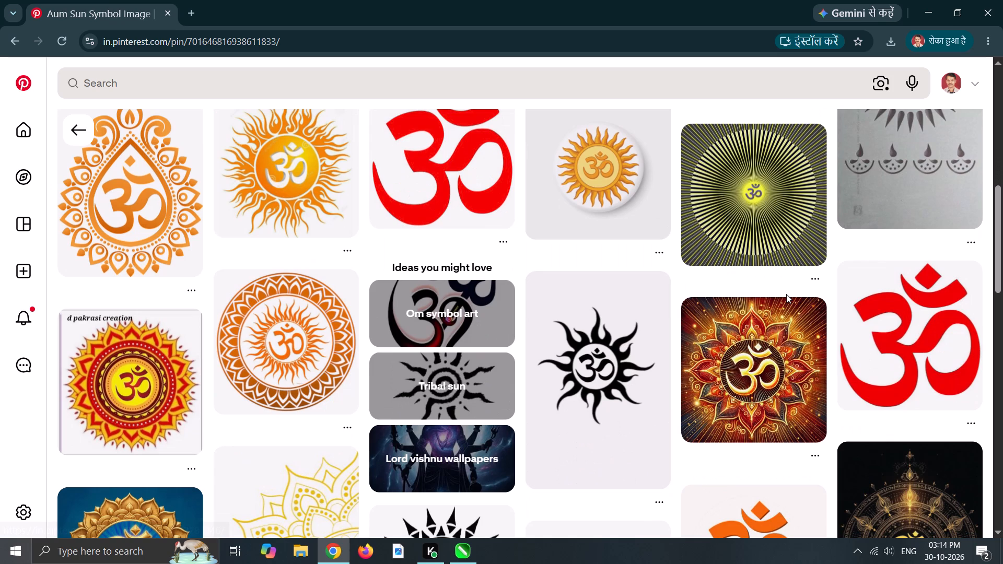
pyautogui.scroll(-3, 786, 294)
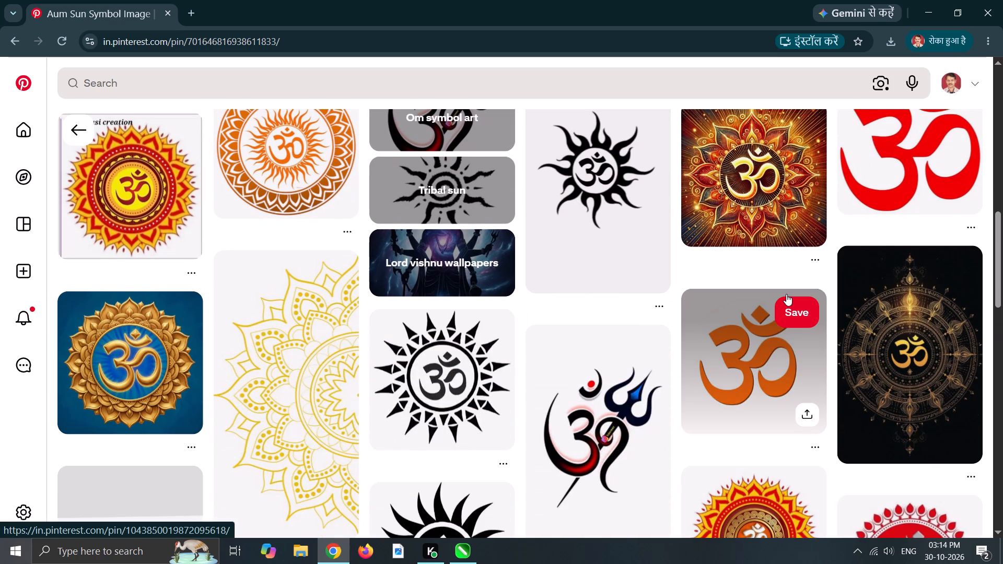
pyautogui.scroll(-3, 786, 294)
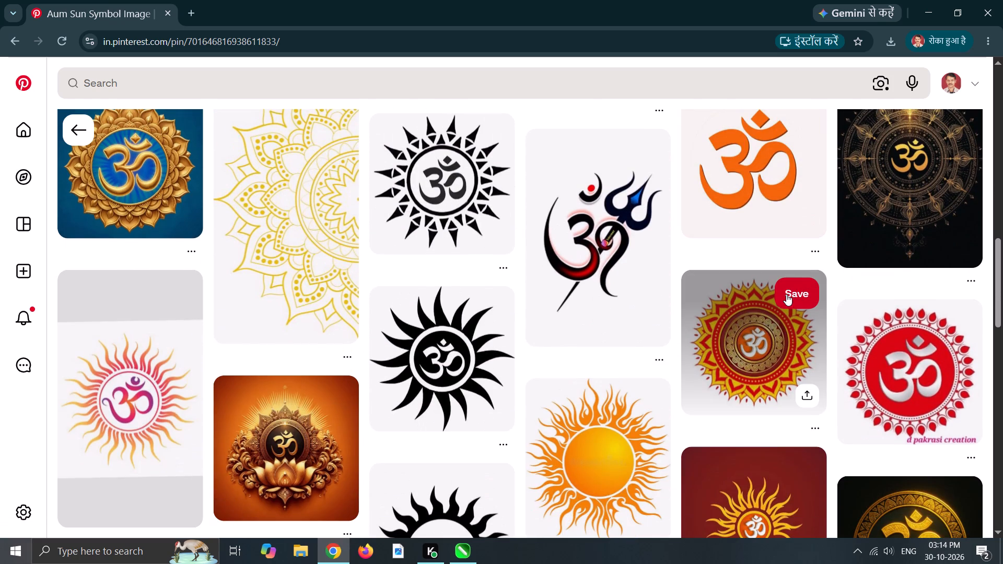
pyautogui.scroll(-3, 786, 294)
pyautogui.scroll(2, 786, 294)
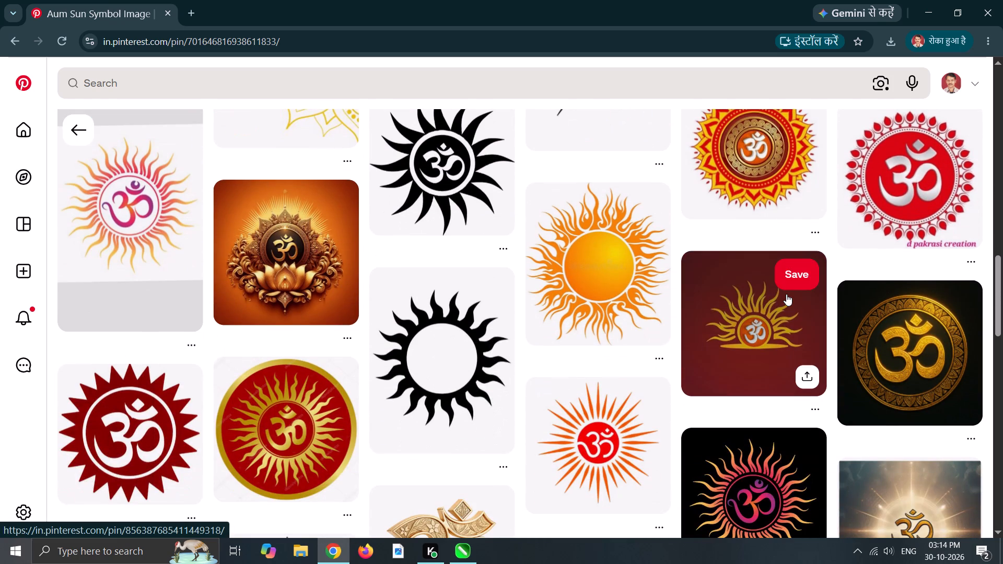
pyautogui.scroll(18, 786, 294)
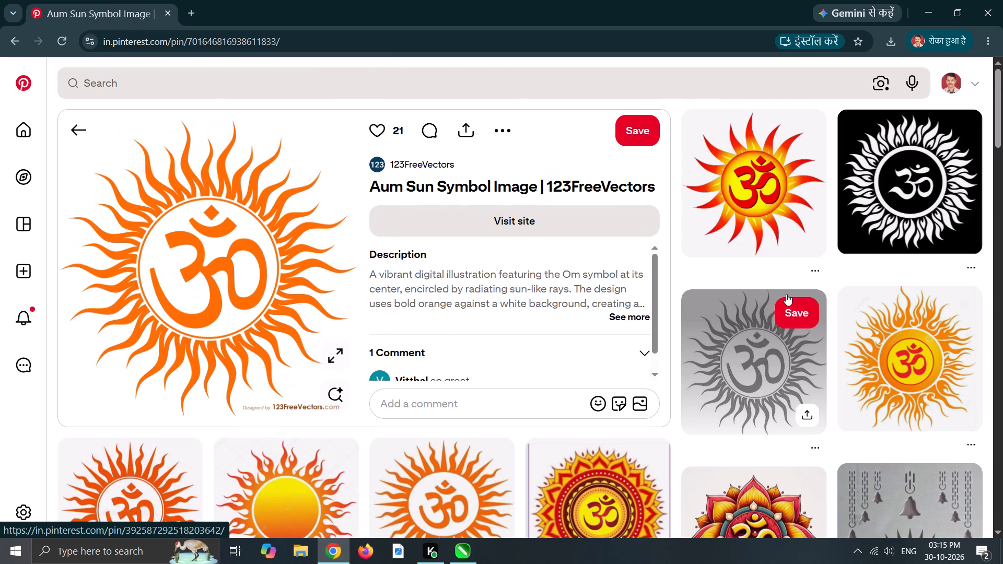
# Download the "Aum Sun Symbol Image | 123FreeVectors" image from its pin.
pyautogui.click(491, 135)
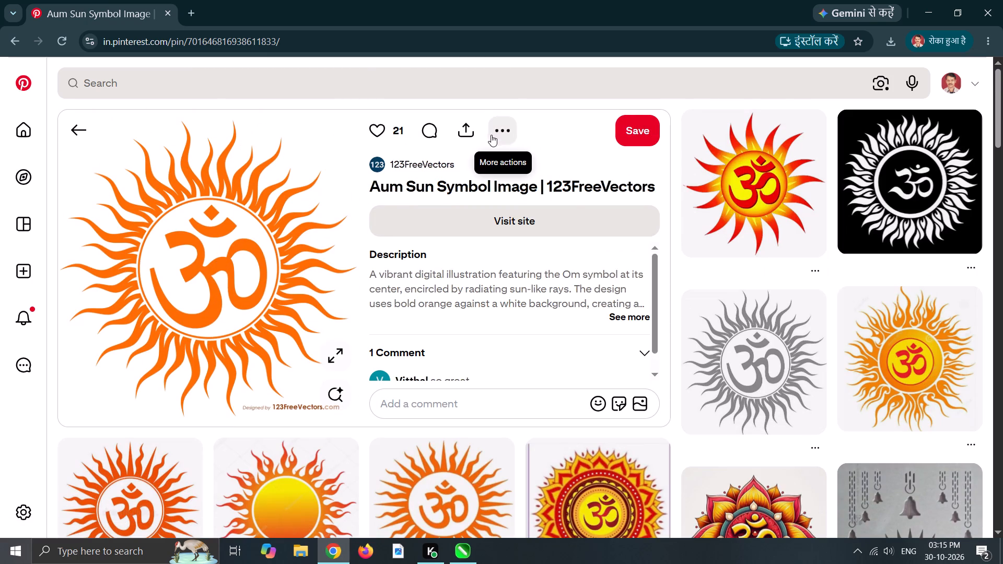
pyautogui.click(508, 174)
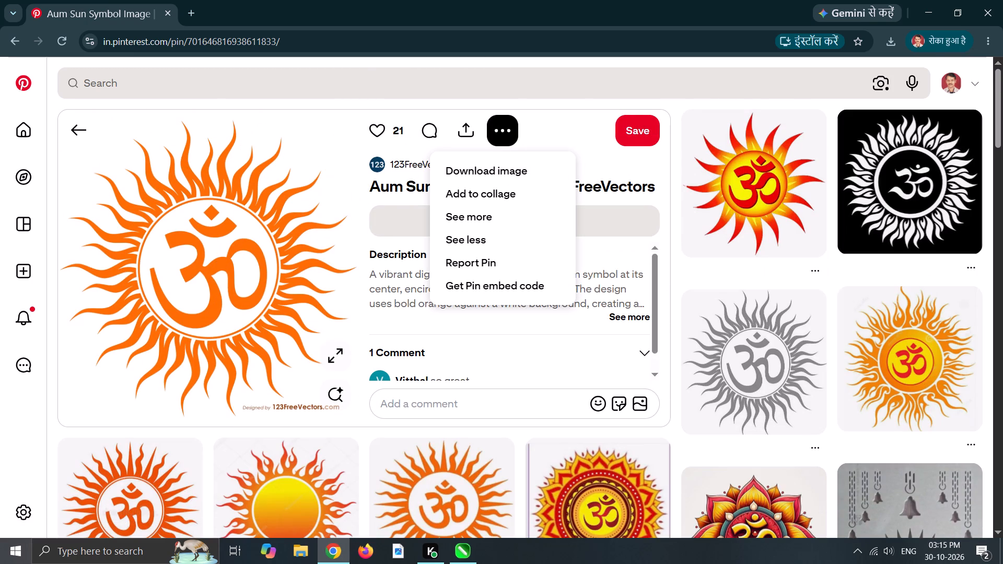
# Search Windows for "photo", launch Adobe Photoshop 2025, and dismiss Pinterest's download notice.
pyautogui.click(103, 555)
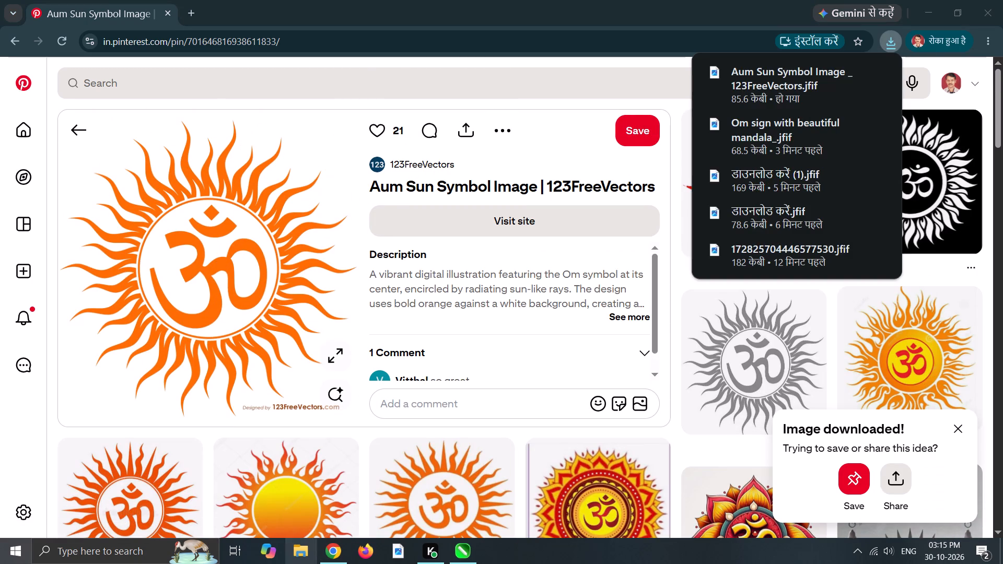
pyautogui.write('photo')
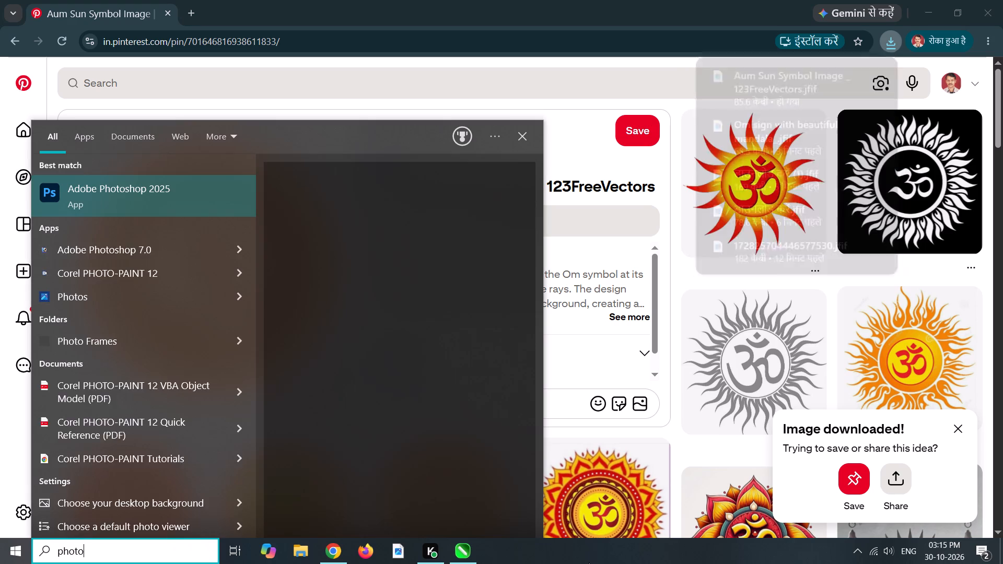
pyautogui.doubleClick(120, 193)
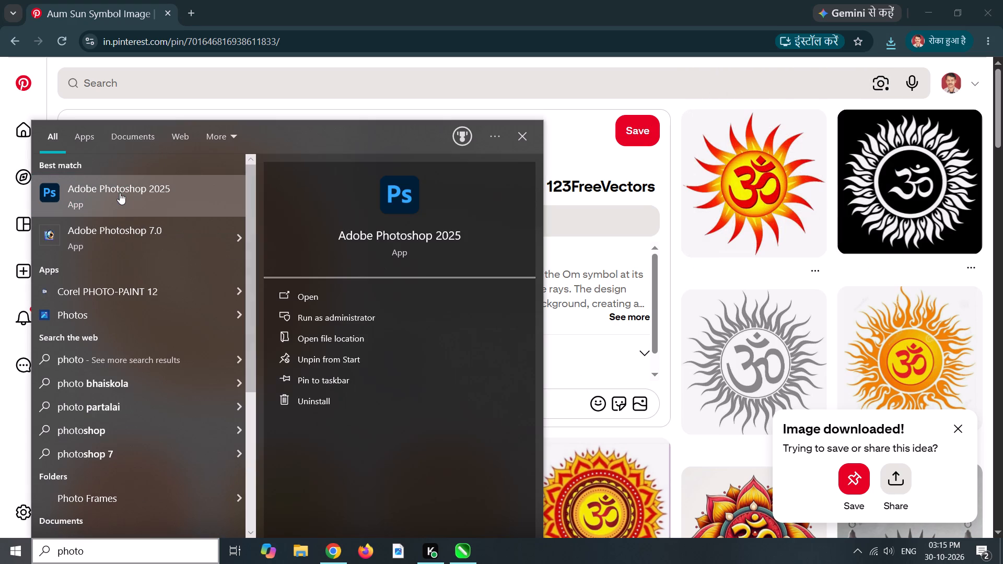
pyautogui.doubleClick(73, 195)
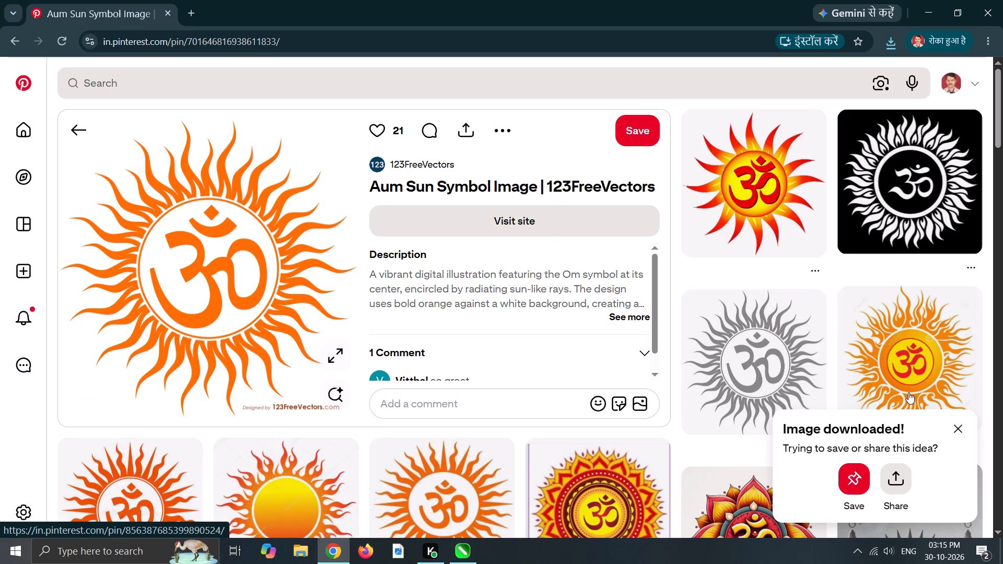
pyautogui.click(950, 431)
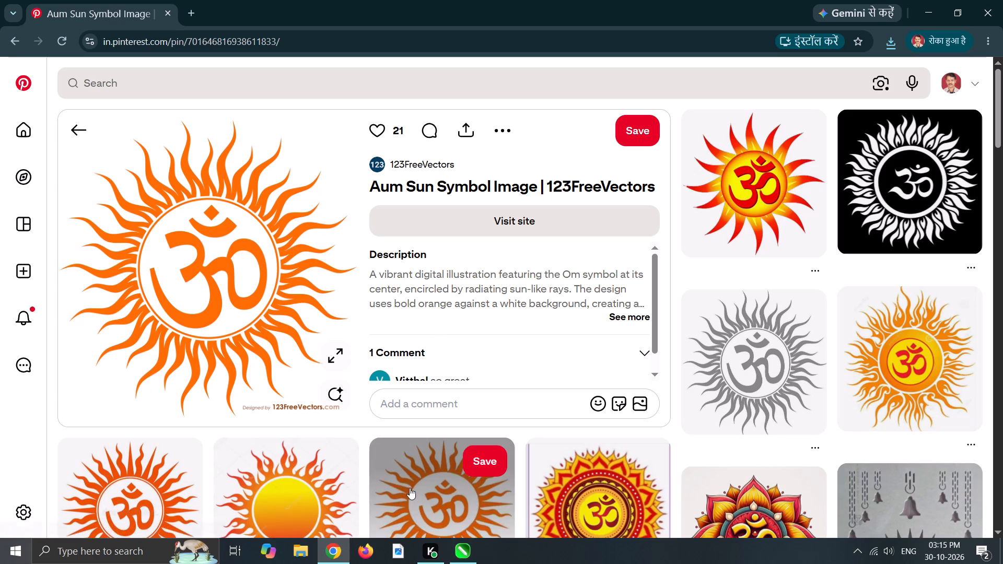
# Switch to CorelDRAW and clear the page by moving the backlit Om panel and the mandir arch photo to its right.
pyautogui.click(337, 557)
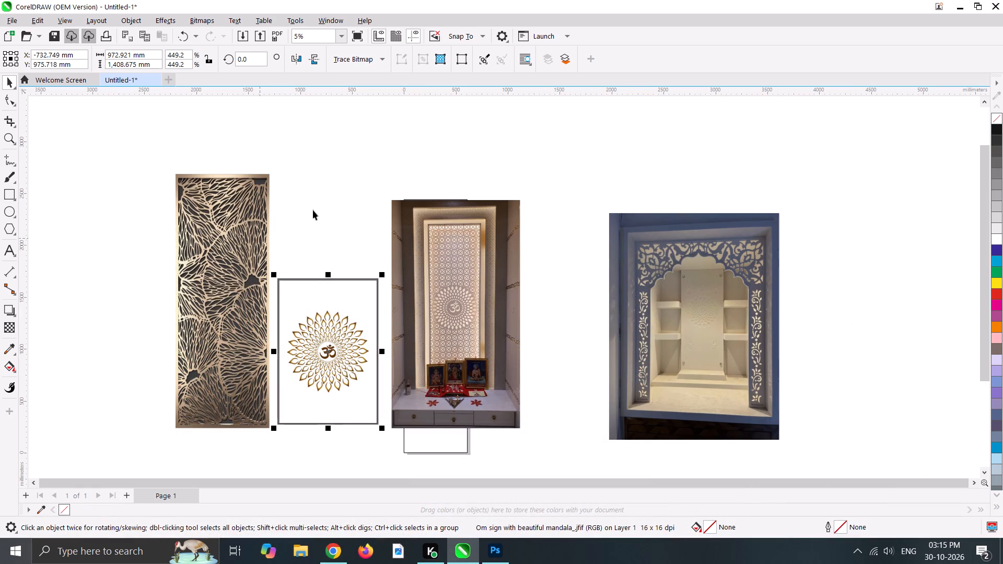
pyautogui.click(313, 210)
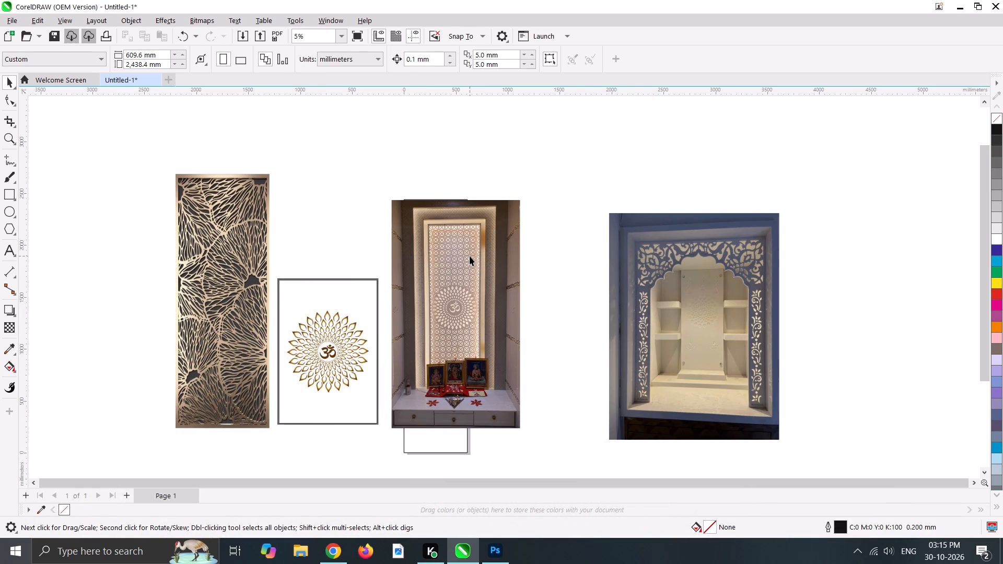
pyautogui.moveTo(470, 256); pyautogui.dragTo(479, 254)
pyautogui.moveTo(480, 254); pyautogui.dragTo(534, 227)
pyautogui.moveTo(452, 227); pyautogui.dragTo(470, 214)
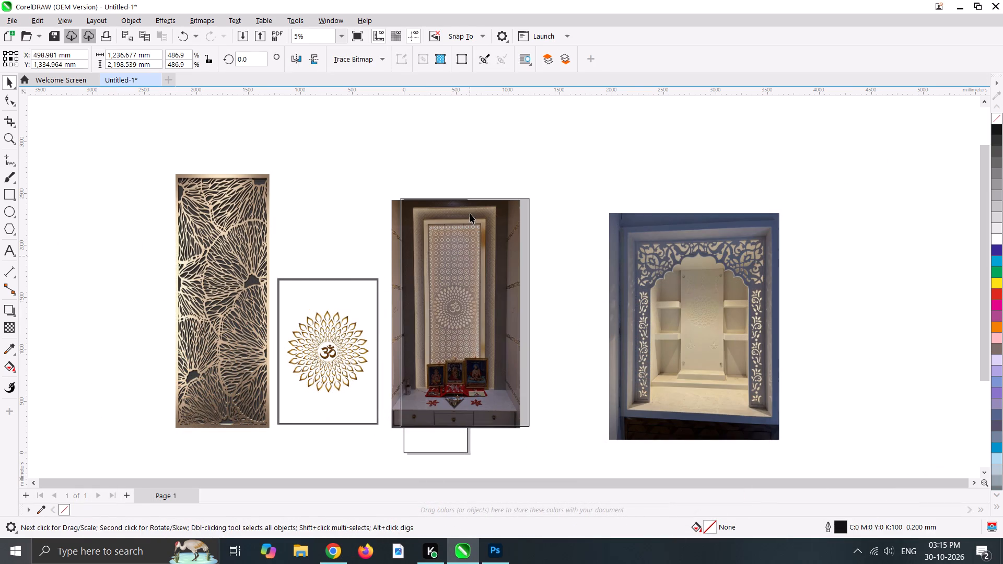
pyautogui.moveTo(470, 214); pyautogui.dragTo(560, 174)
pyautogui.moveTo(650, 246); pyautogui.dragTo(739, 273)
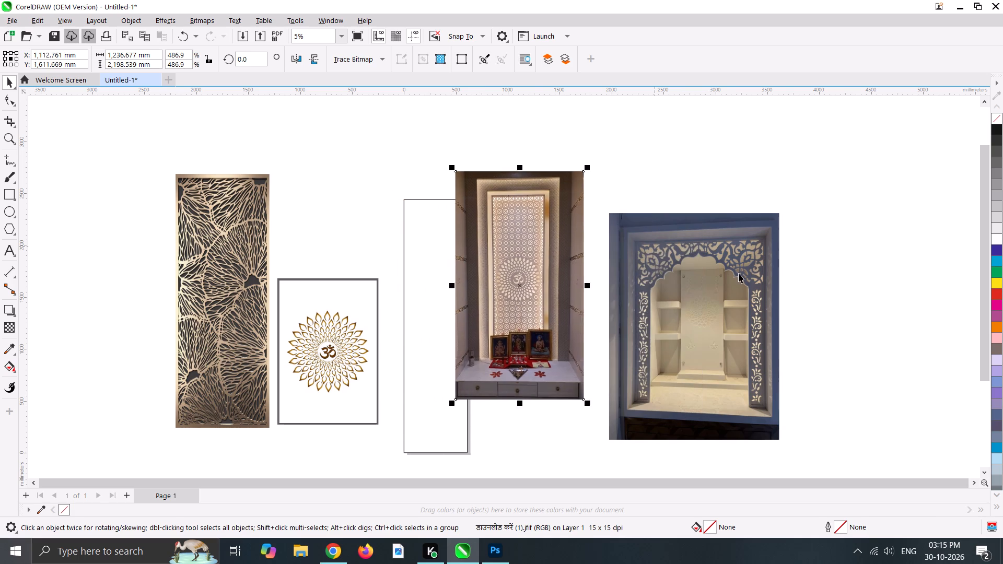
pyautogui.moveTo(739, 273); pyautogui.dragTo(749, 269)
pyautogui.click(749, 269)
pyautogui.moveTo(540, 286); pyautogui.dragTo(577, 271)
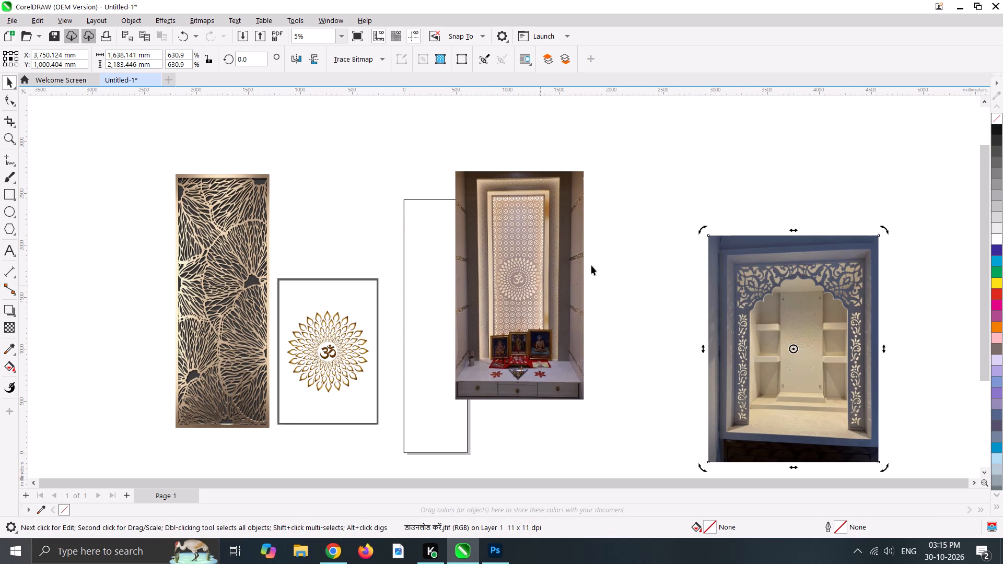
pyautogui.click(592, 265)
pyautogui.moveTo(539, 286); pyautogui.dragTo(560, 283)
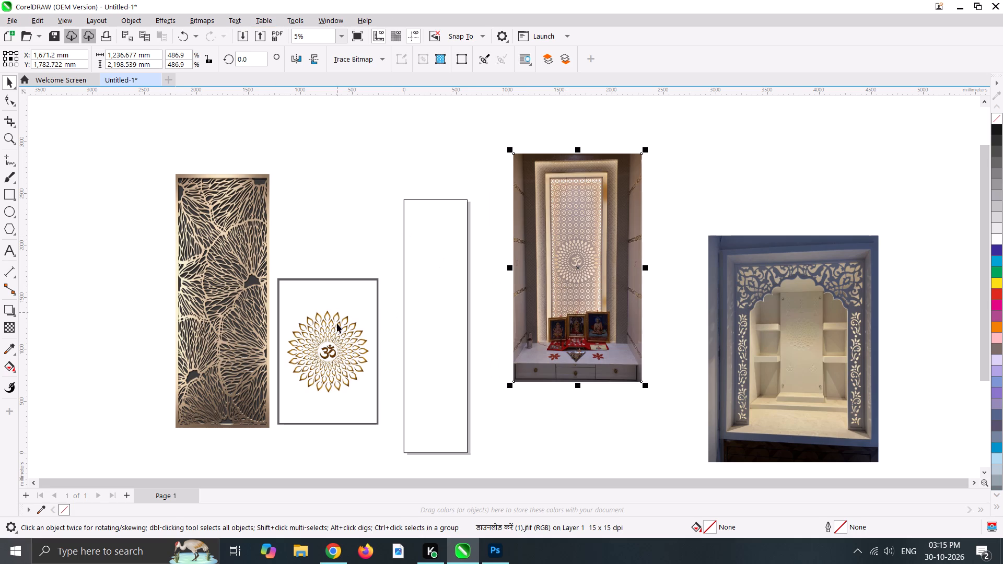
# Shrink the Om mandala image beside the jali panel to about 493 by 714 mm.
pyautogui.click(321, 369)
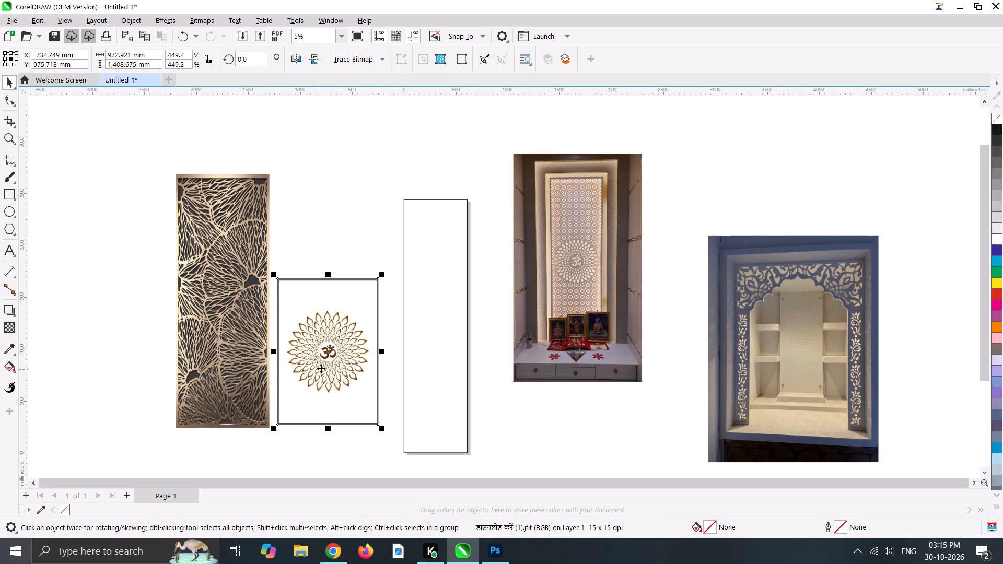
pyautogui.moveTo(381, 430); pyautogui.dragTo(367, 408)
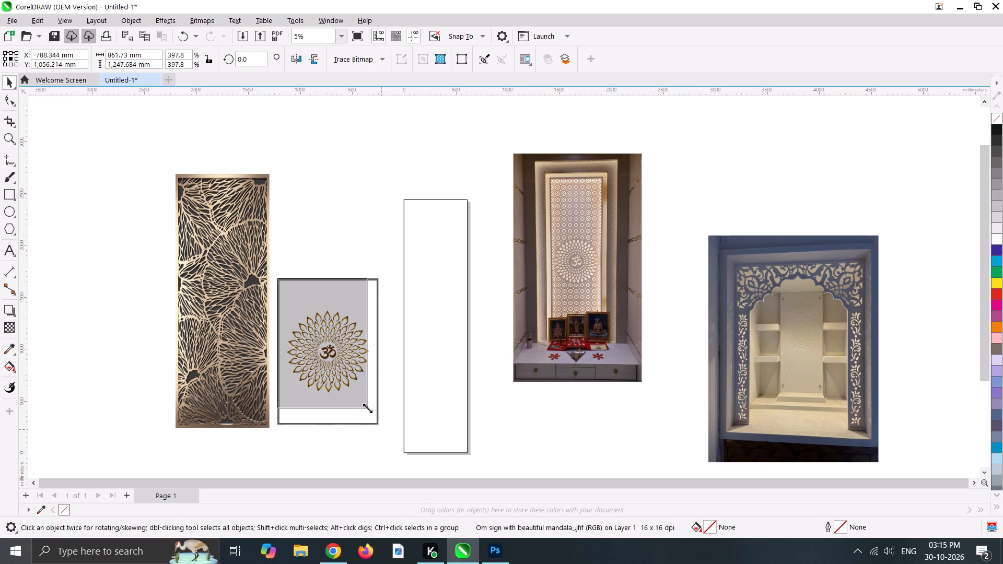
pyautogui.moveTo(367, 408); pyautogui.dragTo(339, 358)
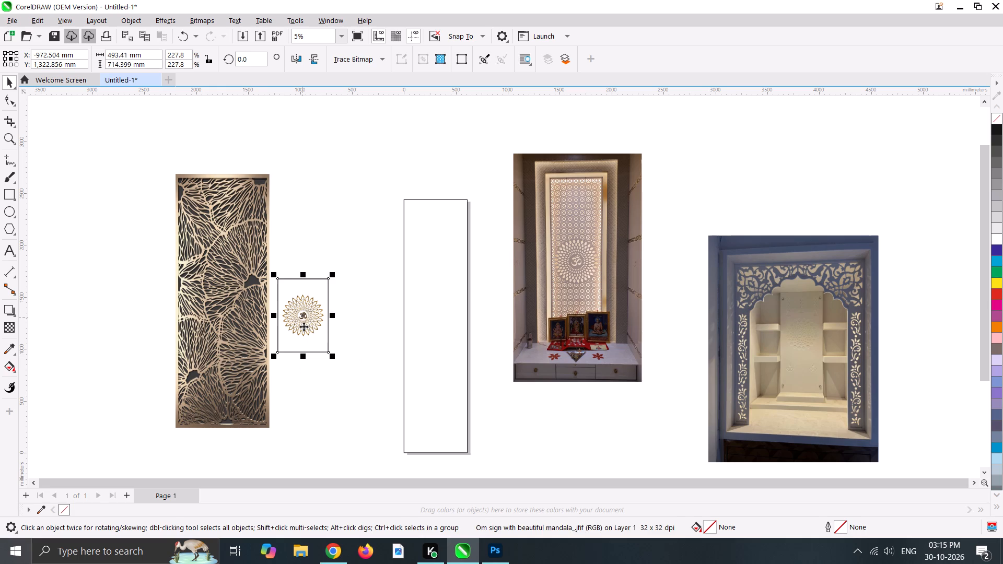
# Place a copy of the Om mandala image on the page at about X 300, Y 1,325 mm and select it.
pyautogui.moveTo(304, 326); pyautogui.dragTo(437, 324)
pyautogui.rightClick(357, 335)
pyautogui.click(382, 368)
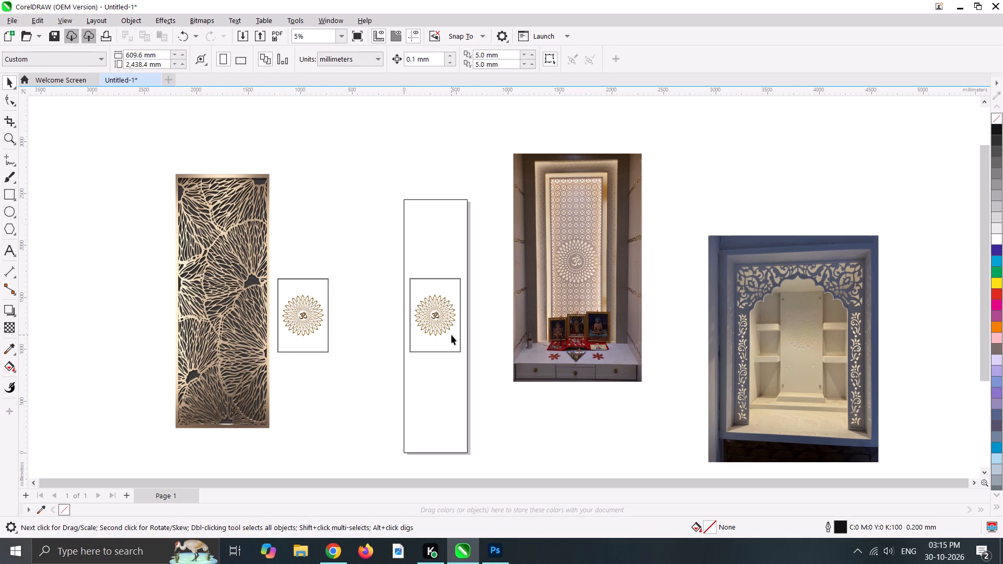
pyautogui.click(451, 335)
pyautogui.rightClick(451, 334)
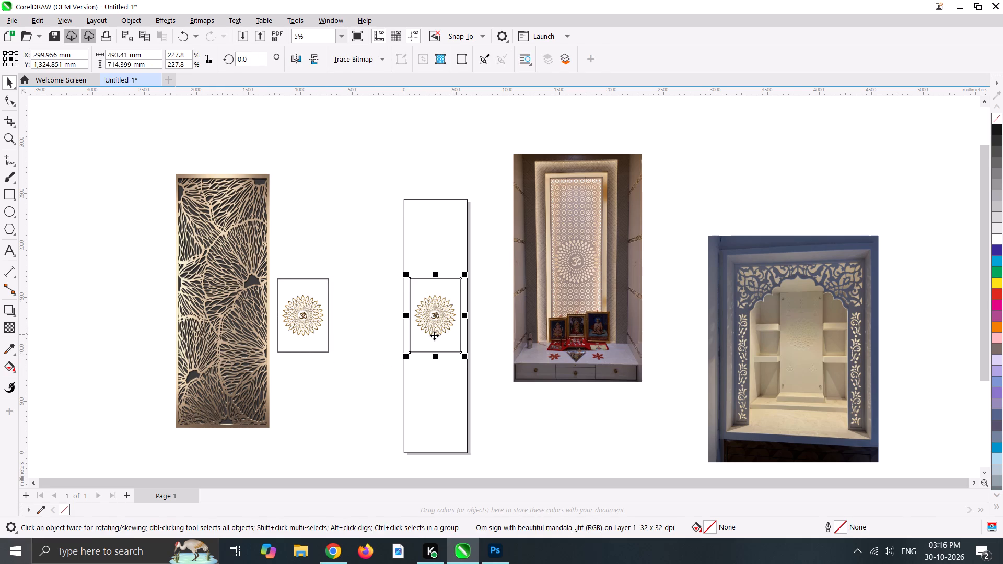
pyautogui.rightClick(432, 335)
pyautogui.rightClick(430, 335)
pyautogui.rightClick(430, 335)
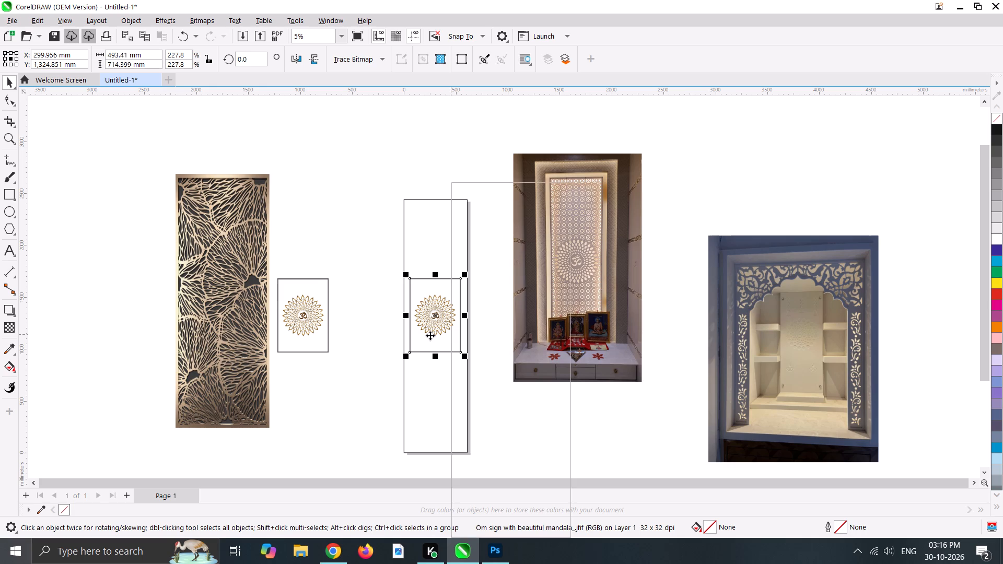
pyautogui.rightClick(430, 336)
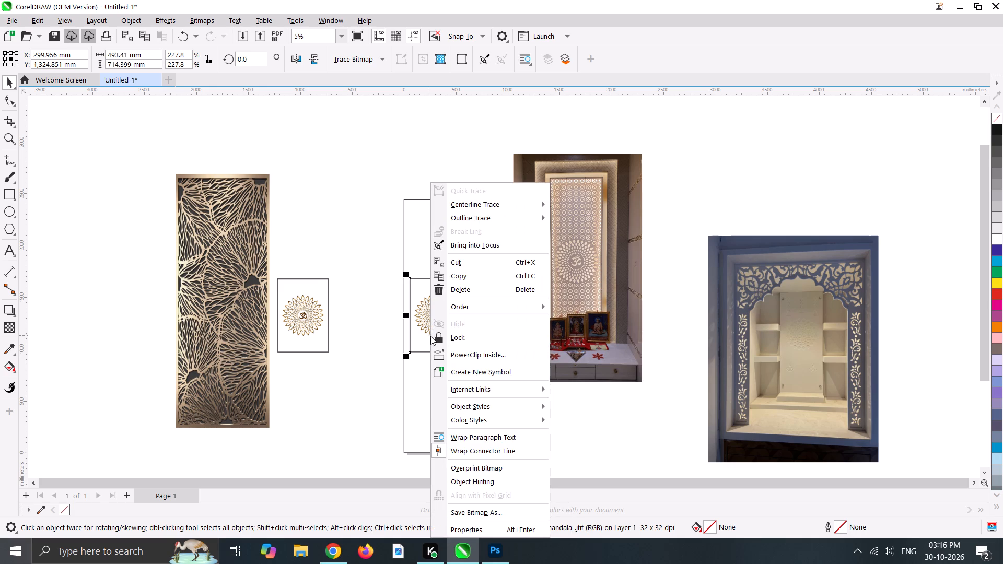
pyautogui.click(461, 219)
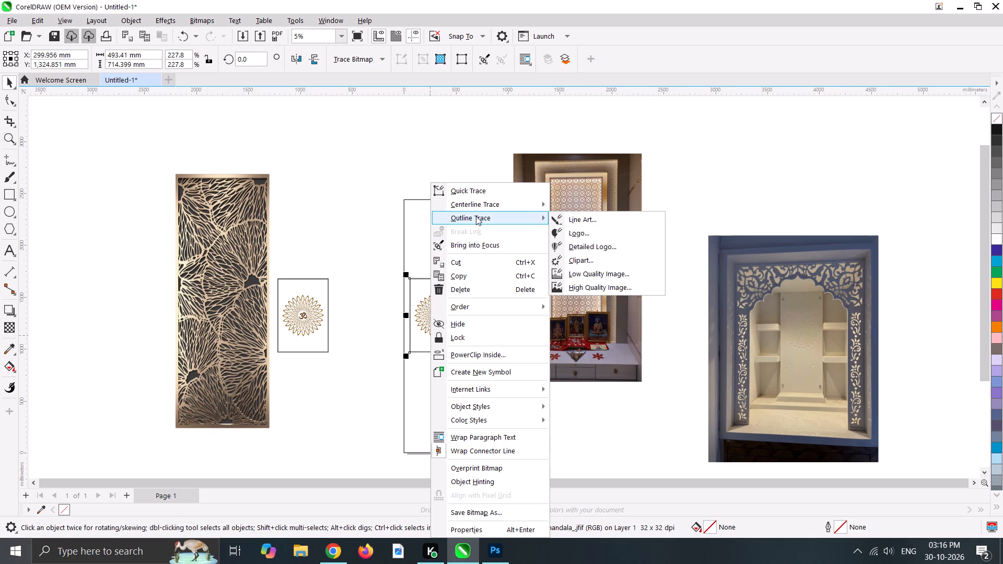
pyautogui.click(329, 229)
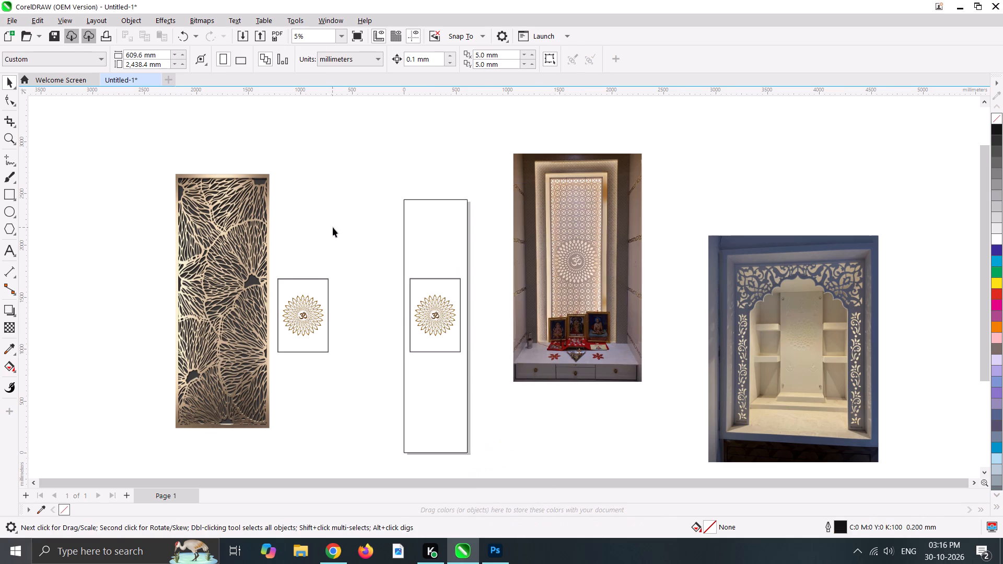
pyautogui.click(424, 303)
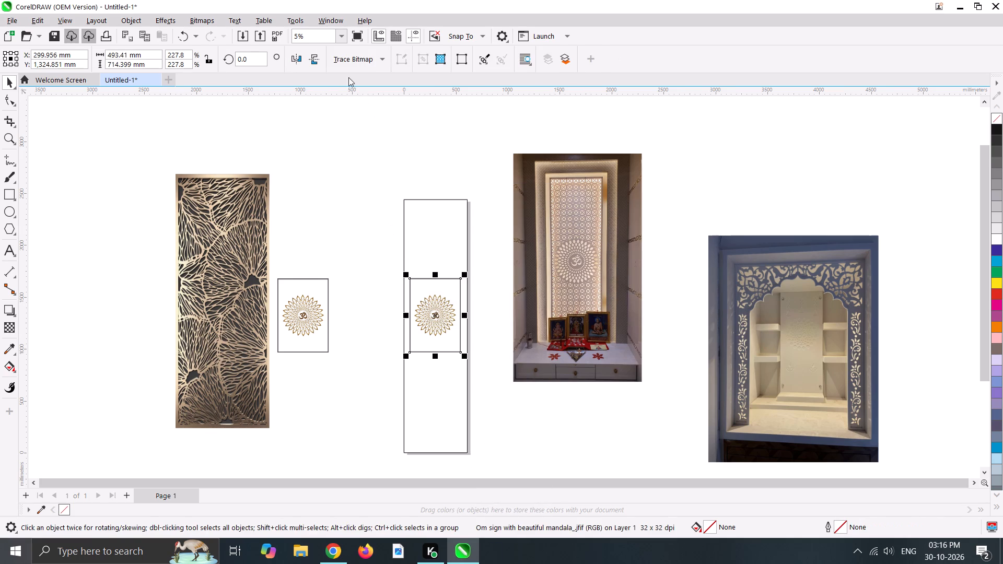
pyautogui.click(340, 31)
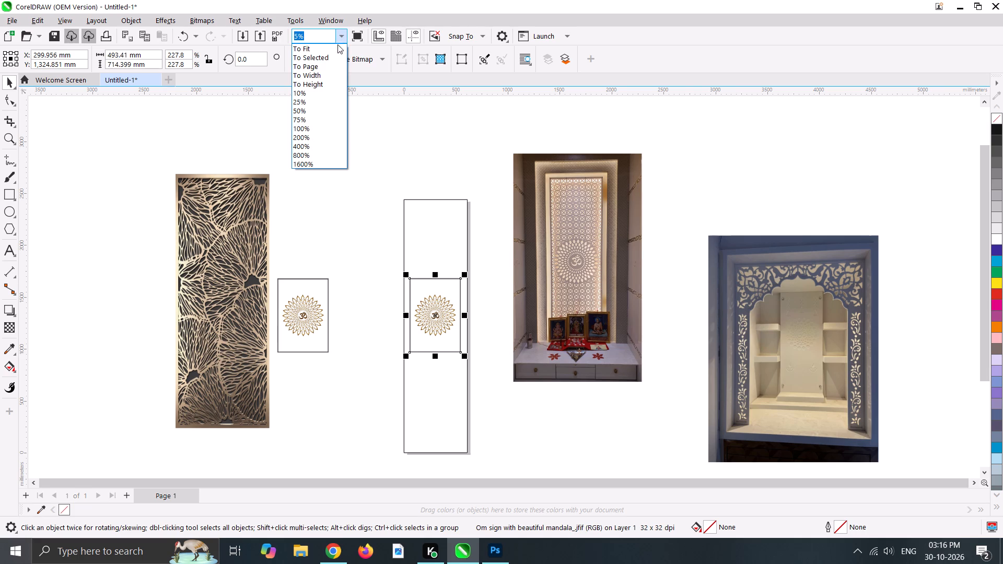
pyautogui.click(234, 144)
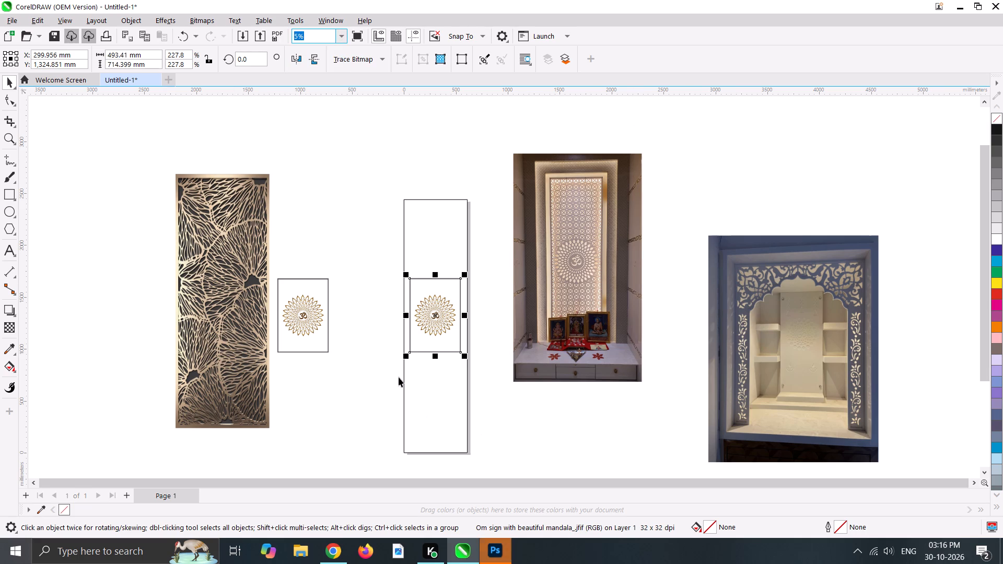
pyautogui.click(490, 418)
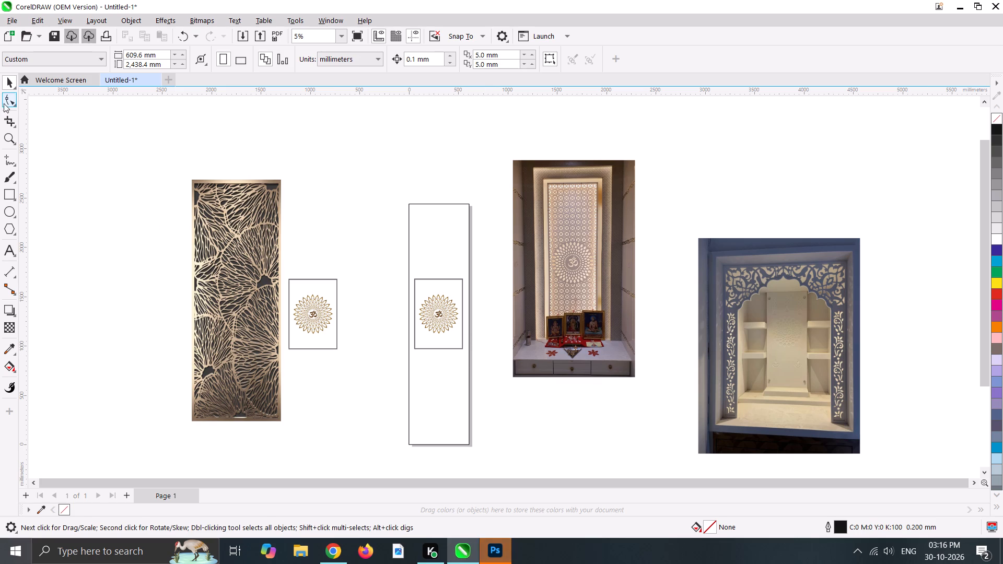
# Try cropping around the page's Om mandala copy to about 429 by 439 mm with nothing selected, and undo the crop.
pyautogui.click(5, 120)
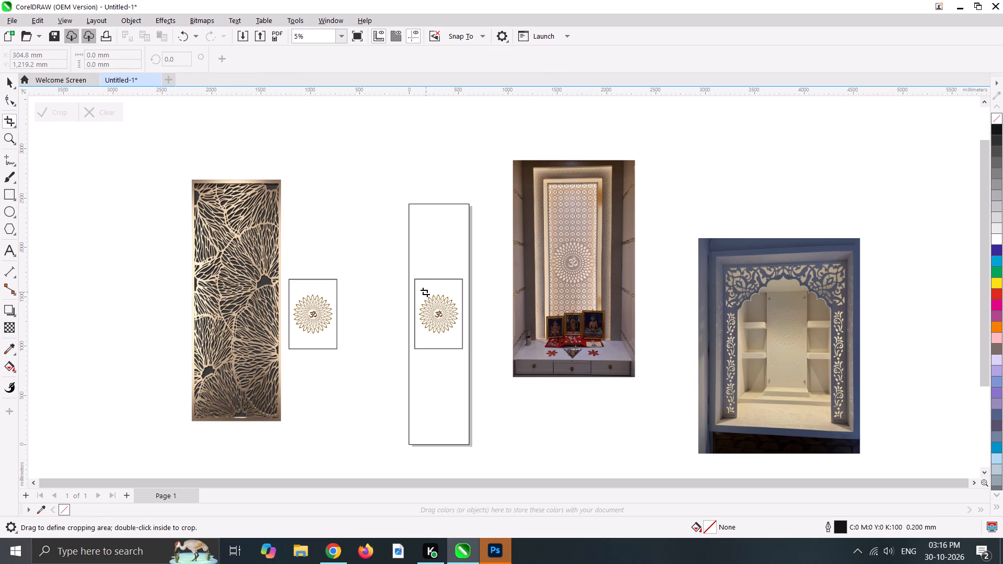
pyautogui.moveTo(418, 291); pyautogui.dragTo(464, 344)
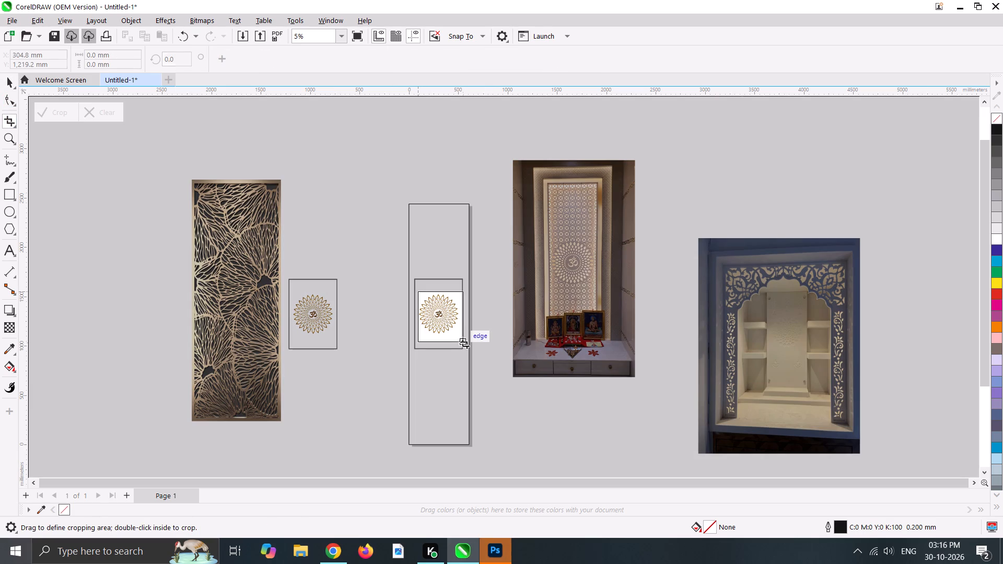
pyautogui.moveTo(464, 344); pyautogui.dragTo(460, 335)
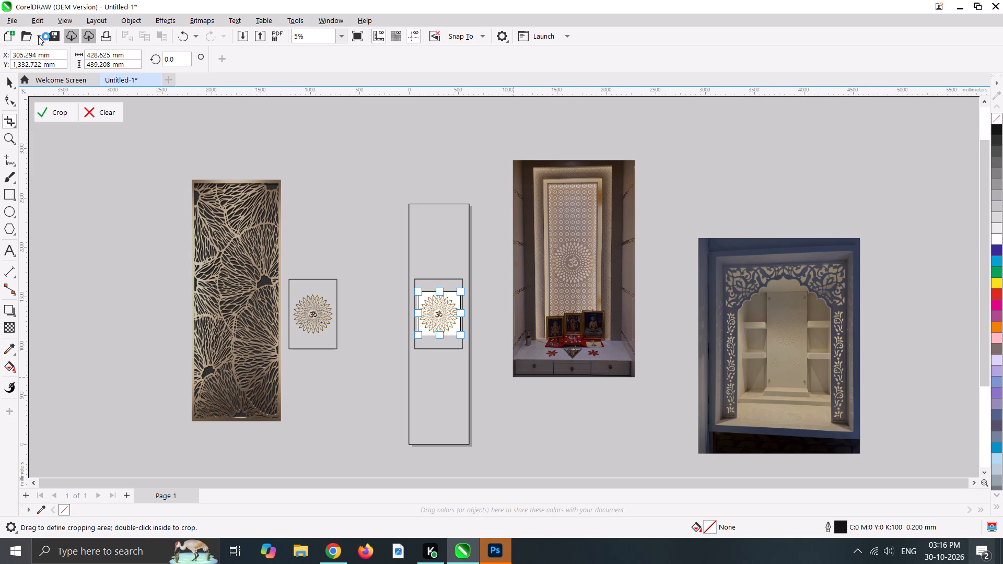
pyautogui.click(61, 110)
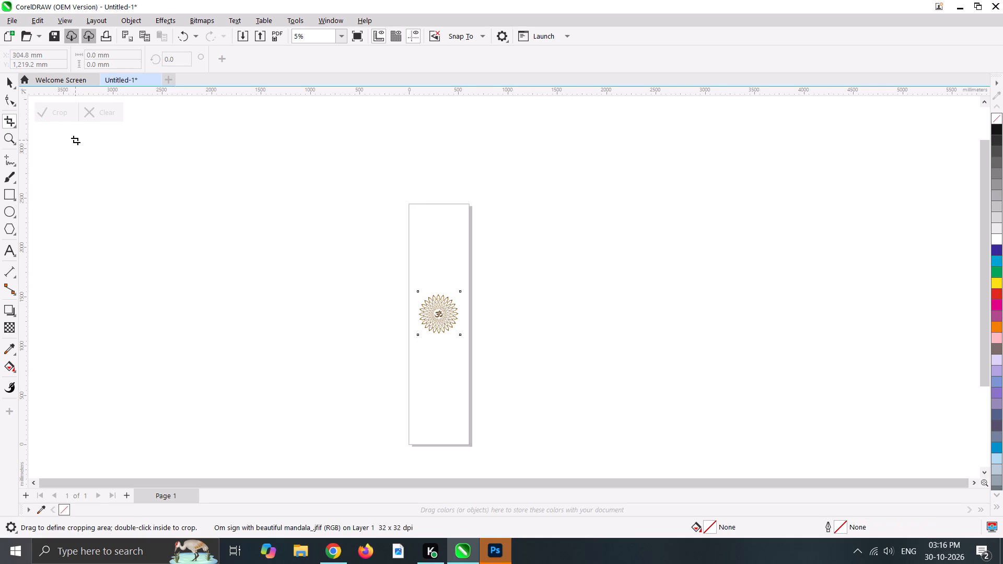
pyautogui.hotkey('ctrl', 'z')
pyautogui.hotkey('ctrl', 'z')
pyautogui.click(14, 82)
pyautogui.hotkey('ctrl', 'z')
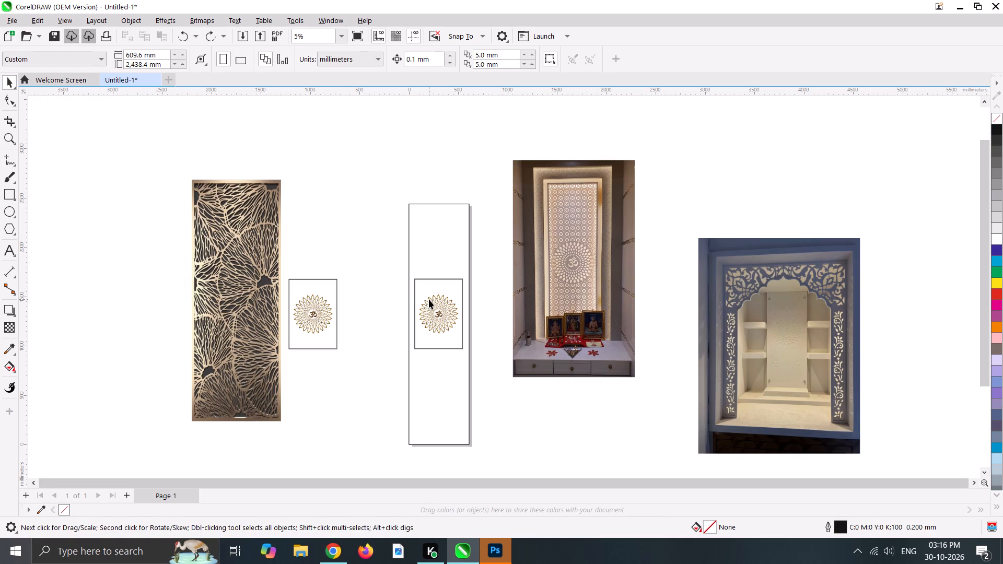
# Select the Om mandala copy on the page and crop it to about 440 by 503 mm, trimming most of its frame.
pyautogui.click(9, 121)
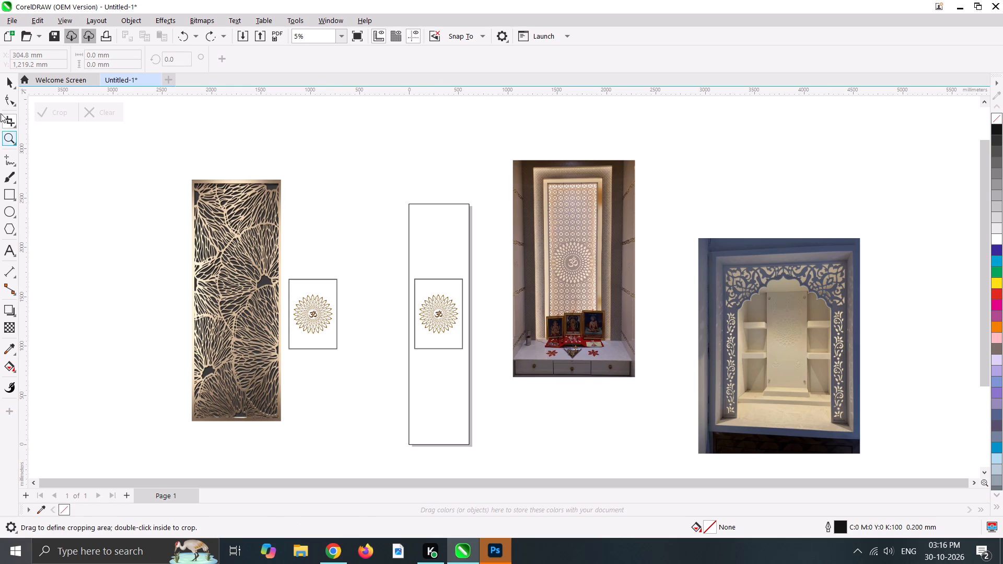
pyautogui.click(6, 83)
pyautogui.click(438, 308)
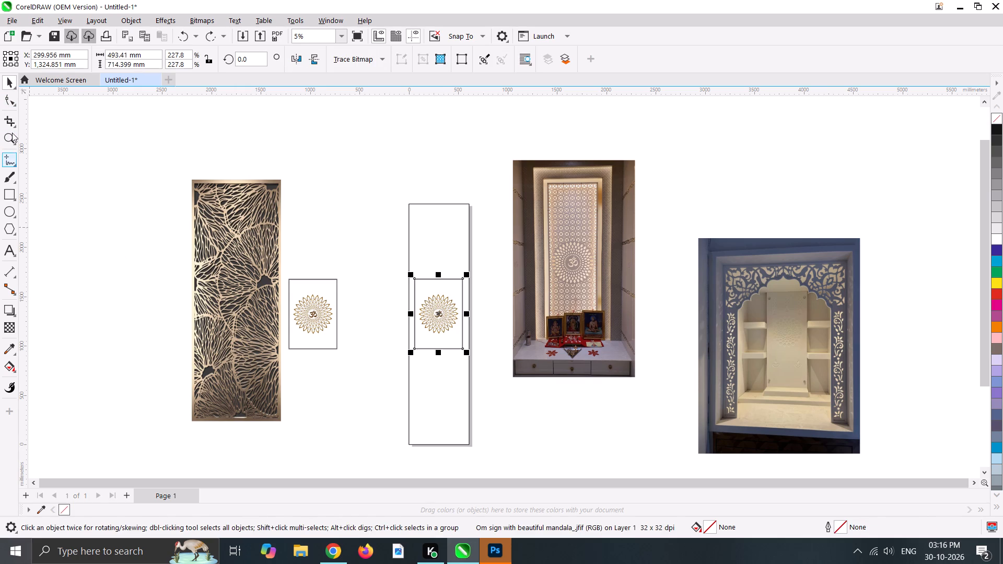
pyautogui.click(9, 123)
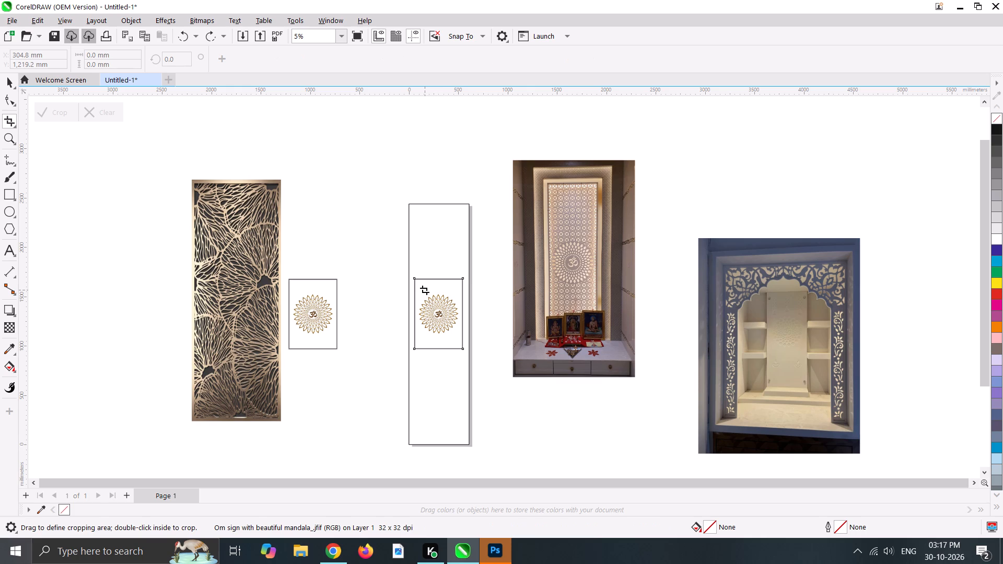
pyautogui.moveTo(419, 291); pyautogui.dragTo(462, 347)
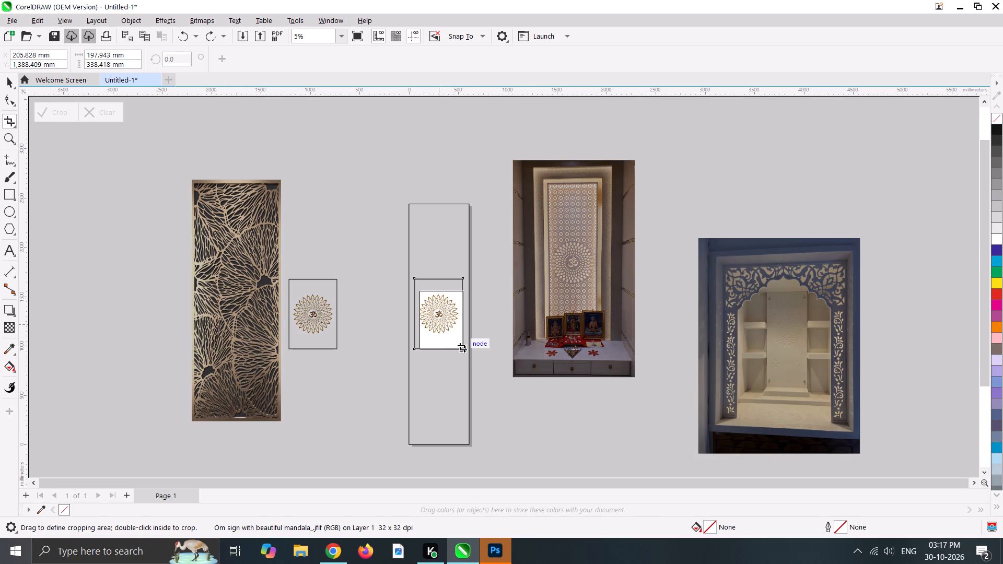
pyautogui.moveTo(462, 347); pyautogui.dragTo(462, 340)
pyautogui.click(56, 114)
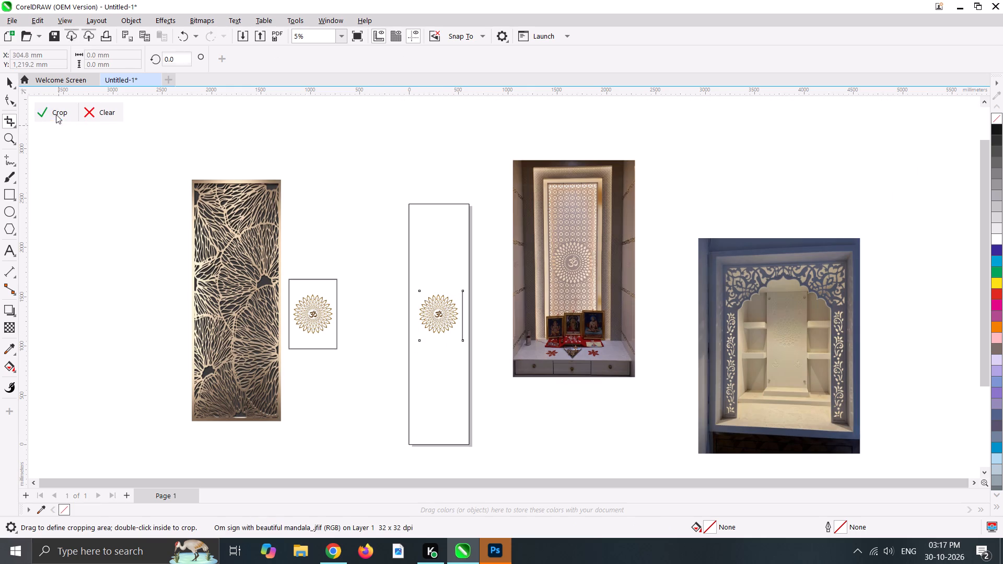
pyautogui.click(506, 395)
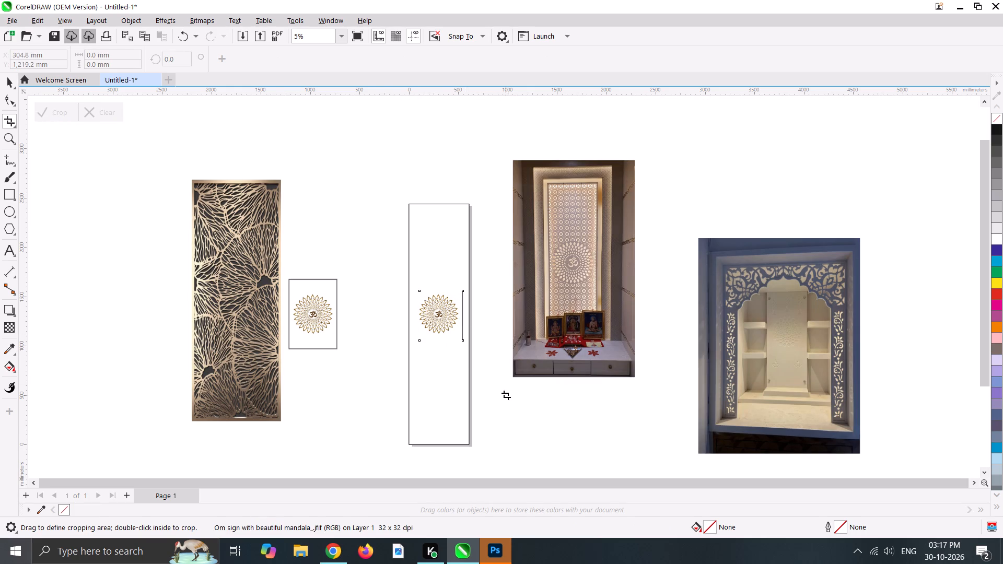
pyautogui.click(9, 81)
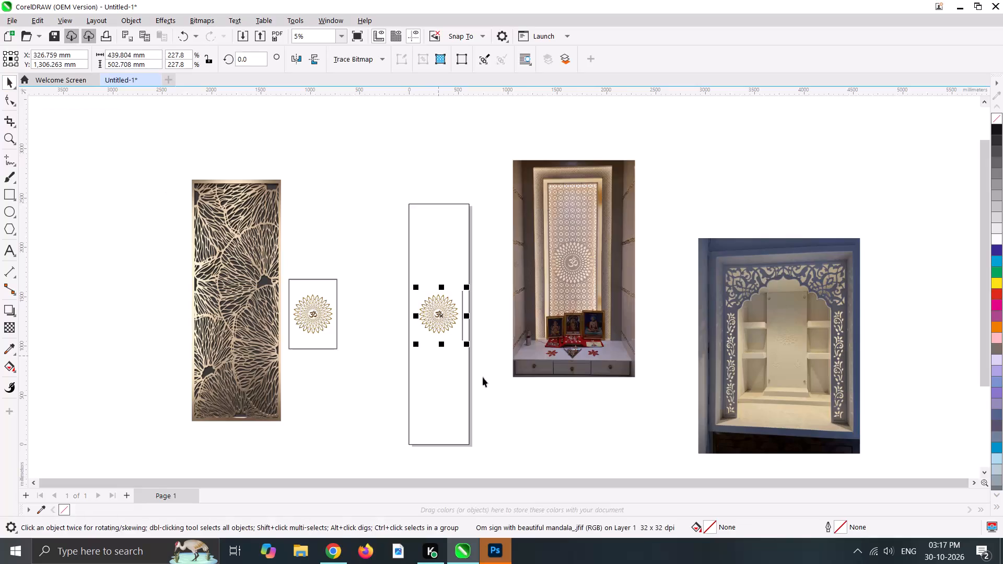
pyautogui.click(498, 383)
# Crop the page's Om mandala again to about 407 mm wide, removing the leftover frame line along its side, and deselect it.
pyautogui.click(443, 315)
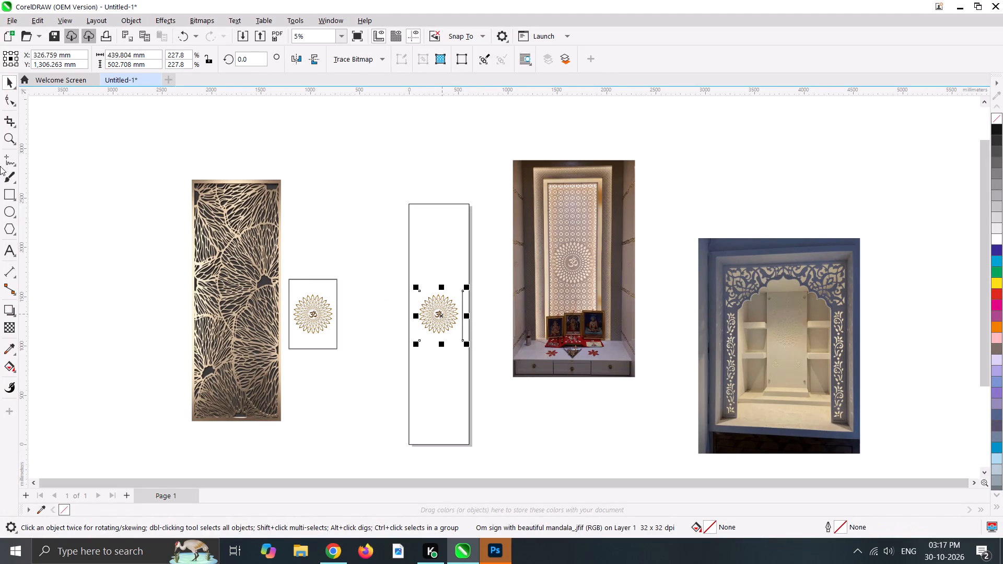
pyautogui.click(9, 116)
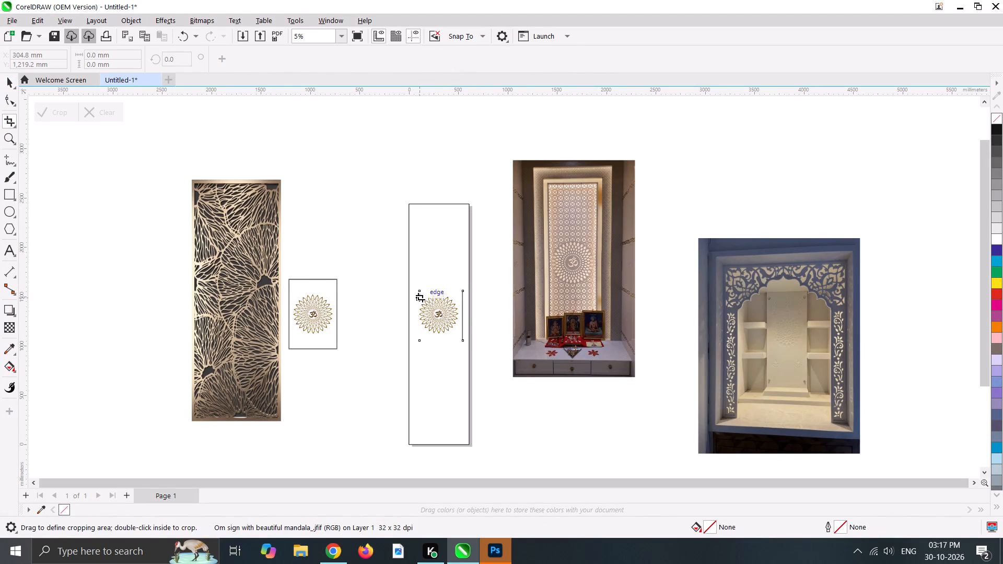
pyautogui.moveTo(420, 297); pyautogui.dragTo(446, 319)
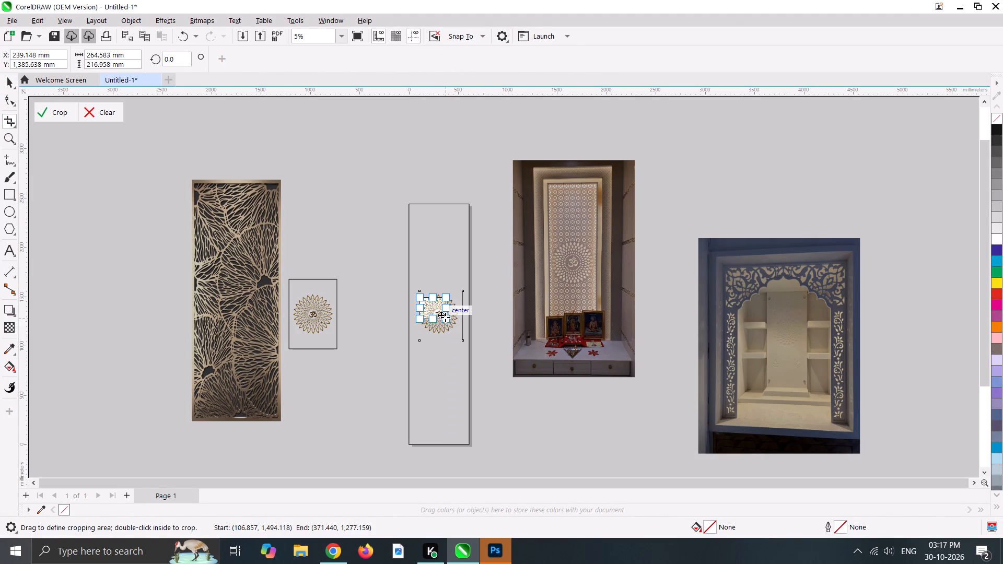
pyautogui.click(105, 109)
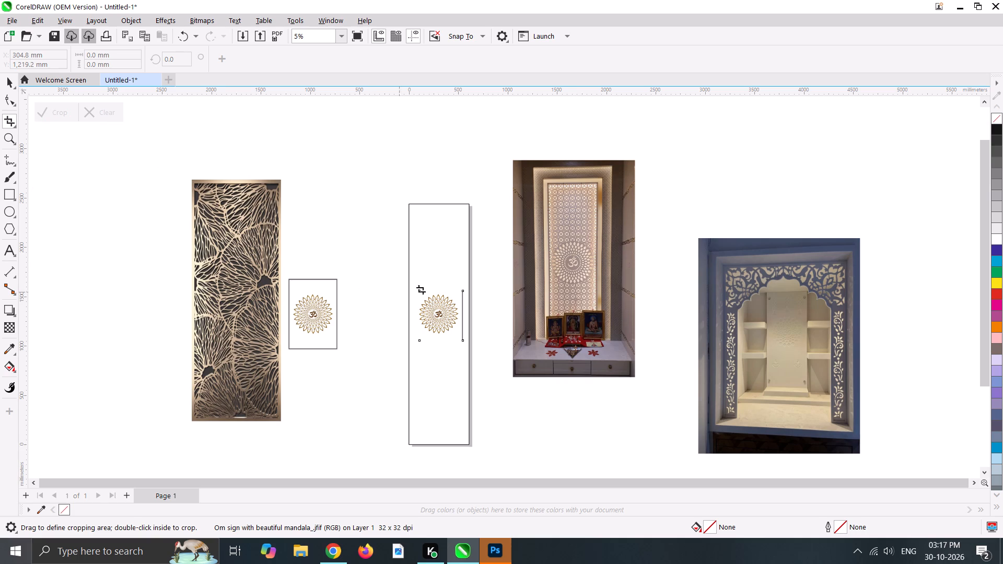
pyautogui.moveTo(422, 289); pyautogui.dragTo(462, 345)
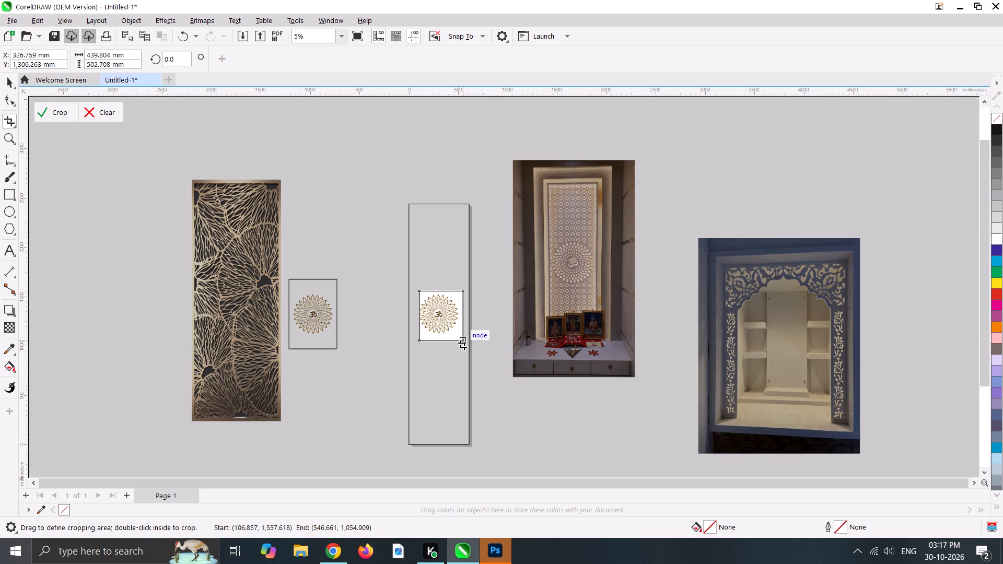
pyautogui.moveTo(462, 345); pyautogui.dragTo(460, 344)
pyautogui.moveTo(460, 344); pyautogui.dragTo(460, 345)
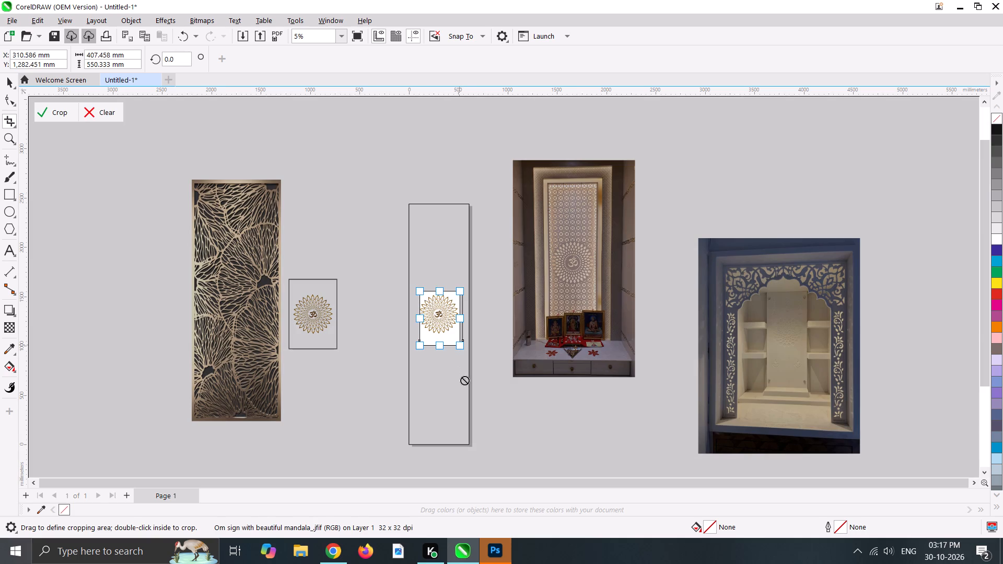
pyautogui.click(60, 109)
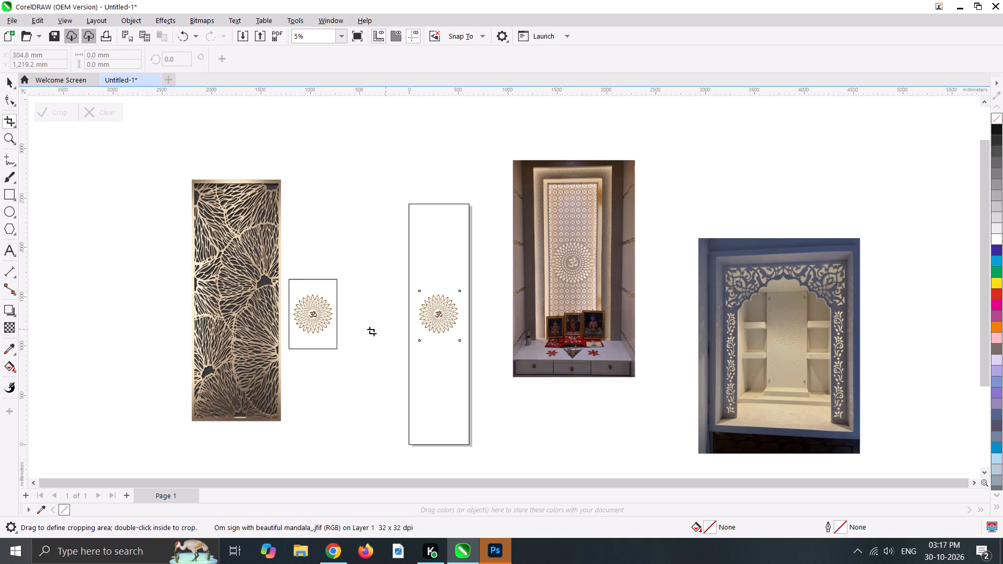
pyautogui.click(7, 85)
pyautogui.click(353, 295)
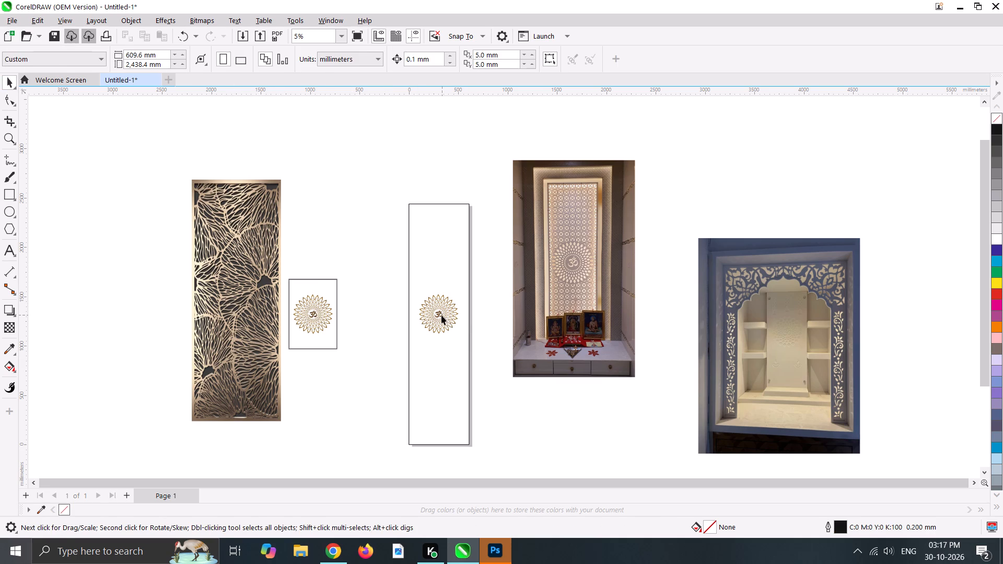
# Move the cropped Om mandala off the page to about X -428, Y 2,780 mm.
pyautogui.moveTo(441, 315); pyautogui.dragTo(367, 170)
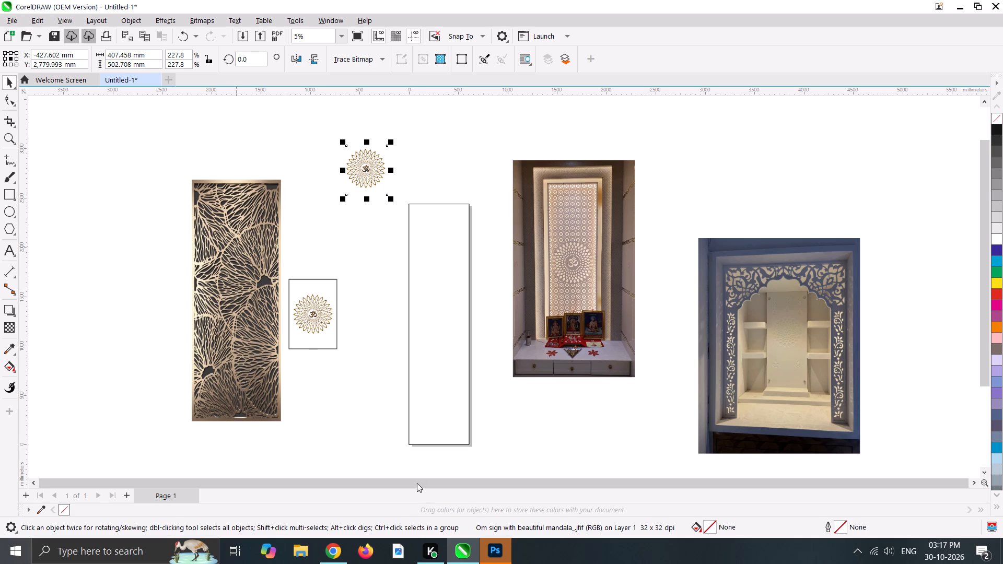
# Switch to Pinterest in Chrome and rerun the recent search for "cnc cutting design".
pyautogui.click(342, 553)
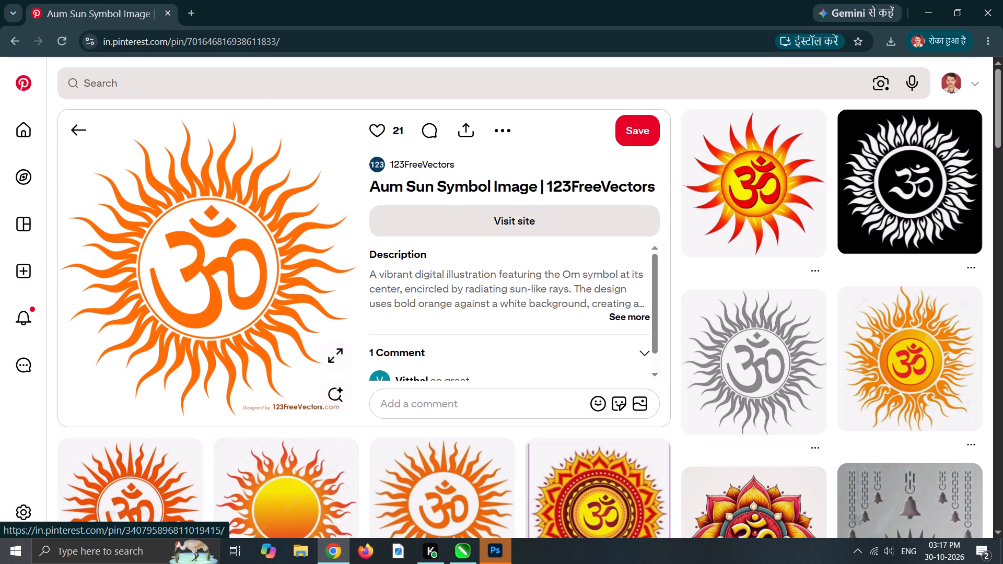
pyautogui.click(259, 84)
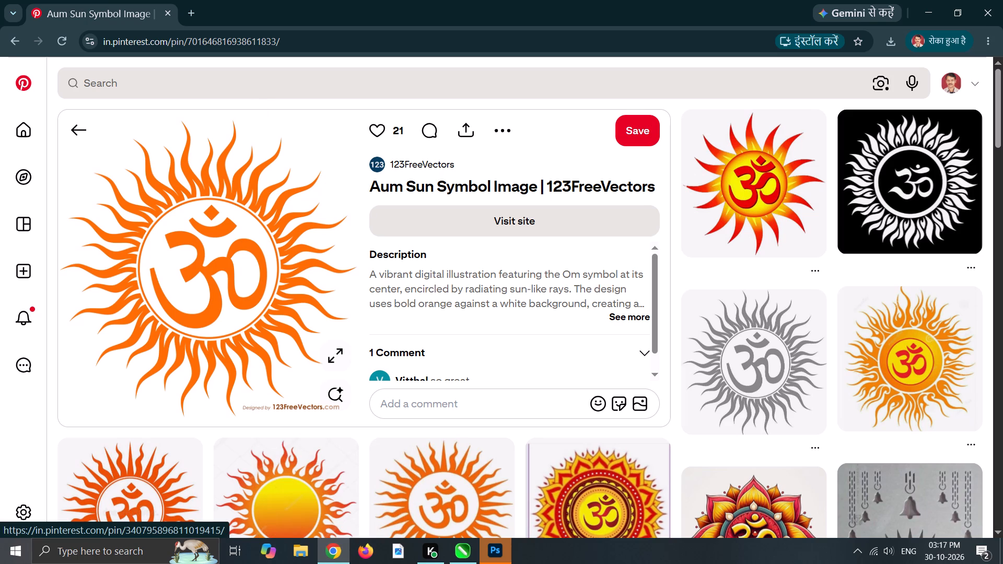
pyautogui.click(176, 81)
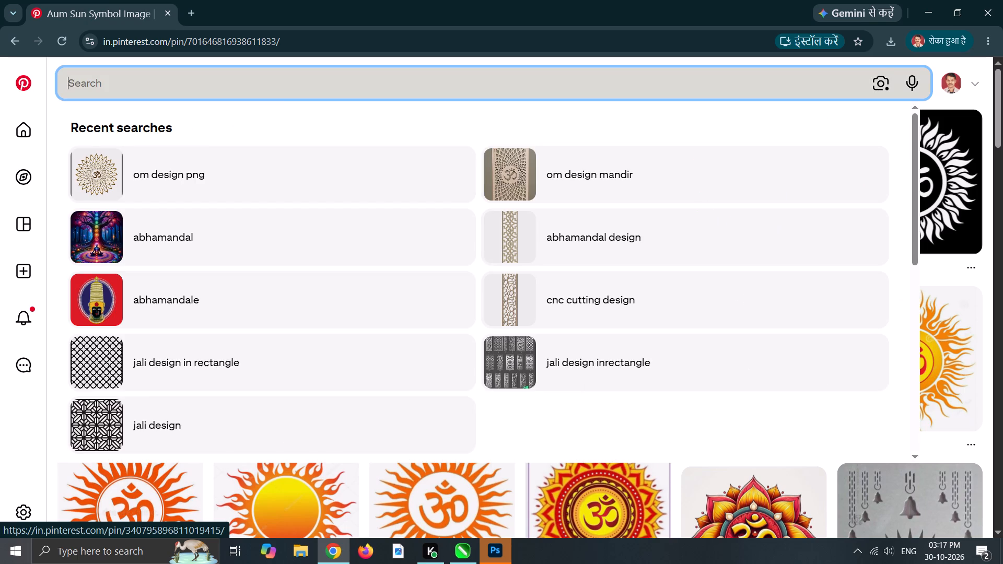
pyautogui.click(593, 302)
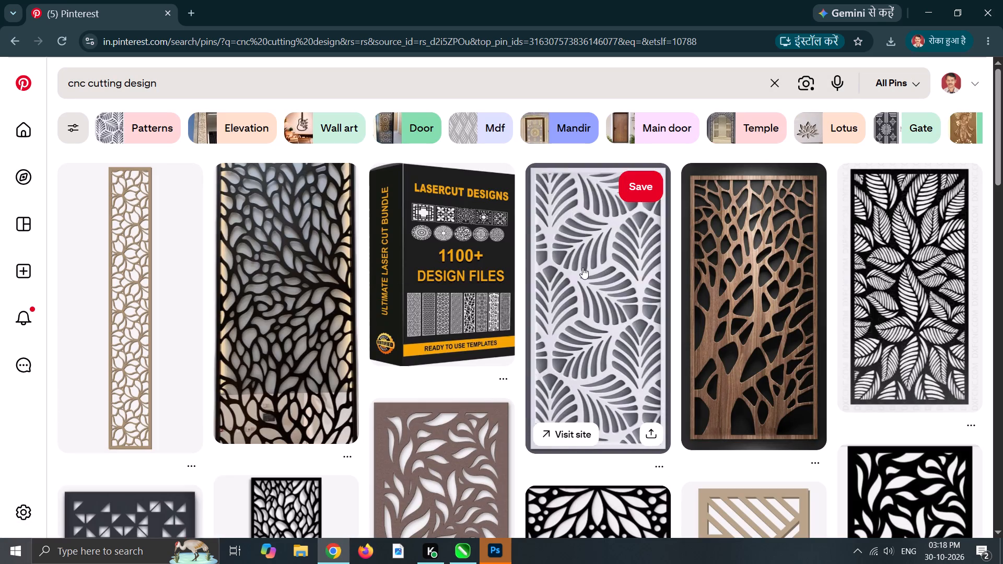
# Look through the CNC cutting design results for a jali pattern suitable for the tall panel.
pyautogui.scroll(-6, 582, 267)
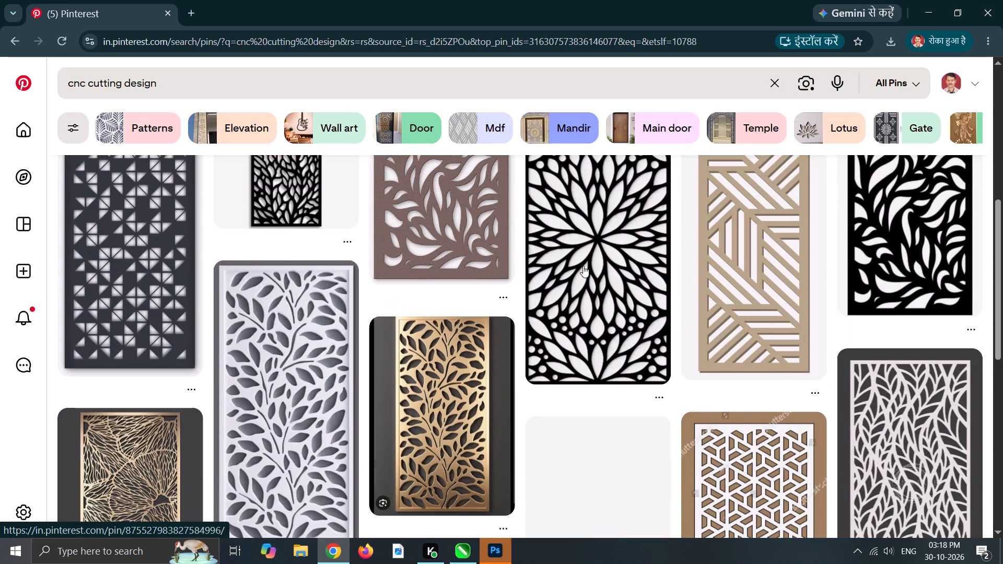
pyautogui.scroll(-6, 583, 266)
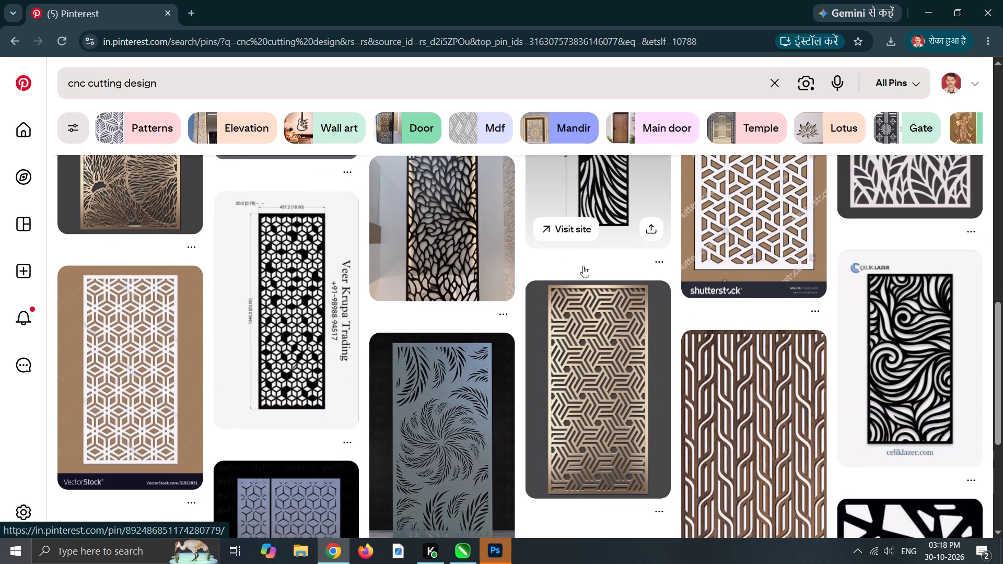
pyautogui.scroll(-6, 583, 266)
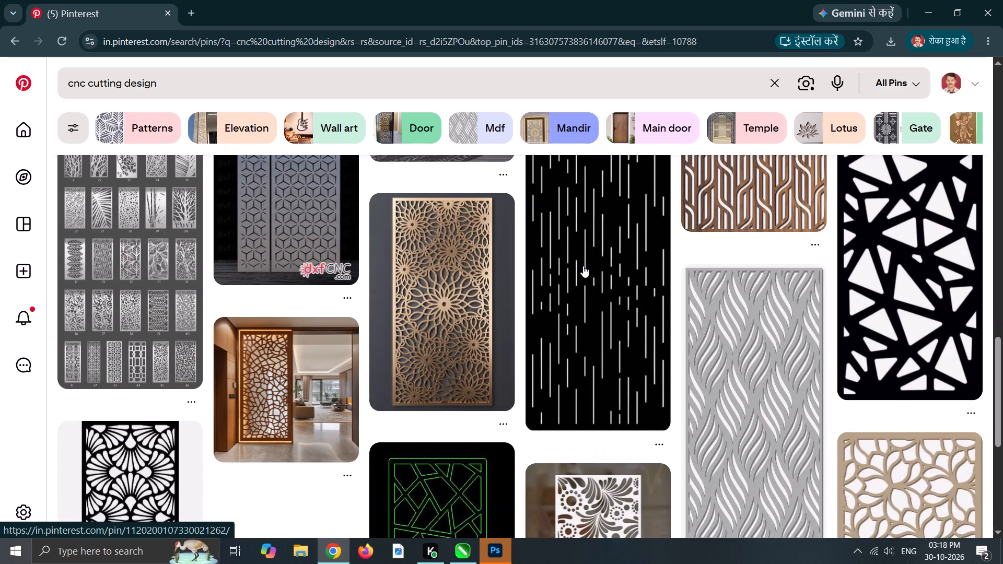
pyautogui.scroll(-7, 583, 266)
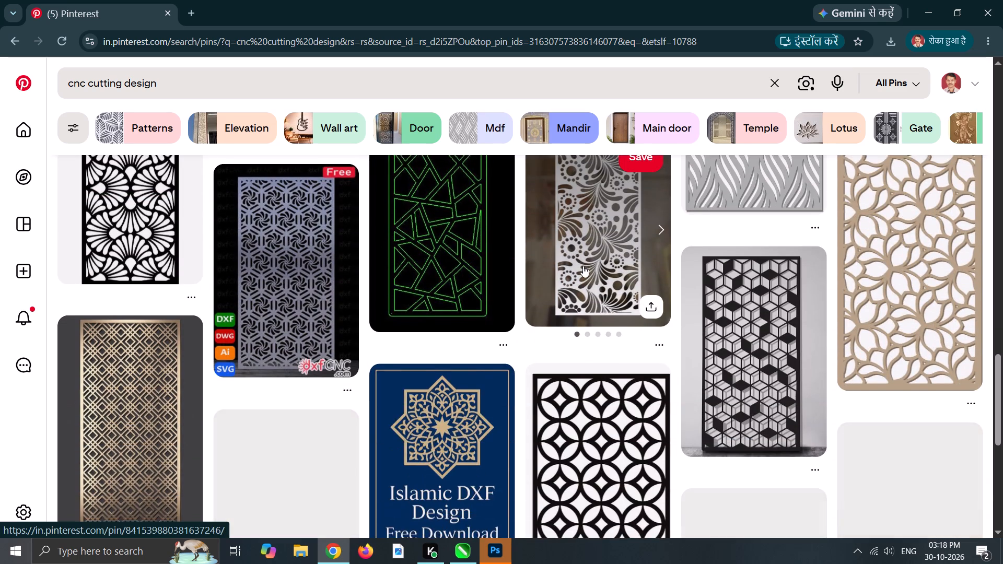
pyautogui.scroll(-2, 583, 266)
pyautogui.scroll(3, 583, 266)
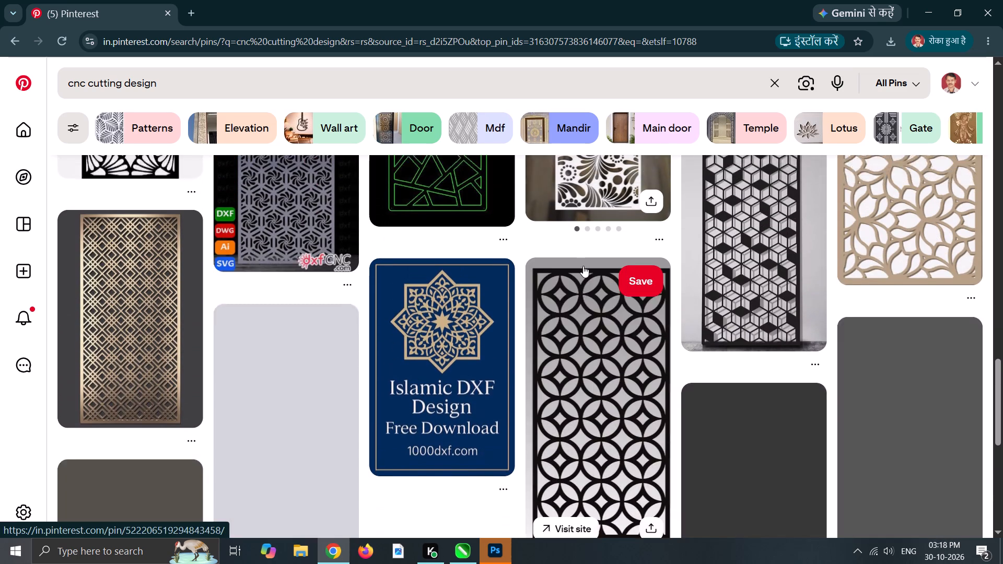
pyautogui.scroll(-7, 583, 266)
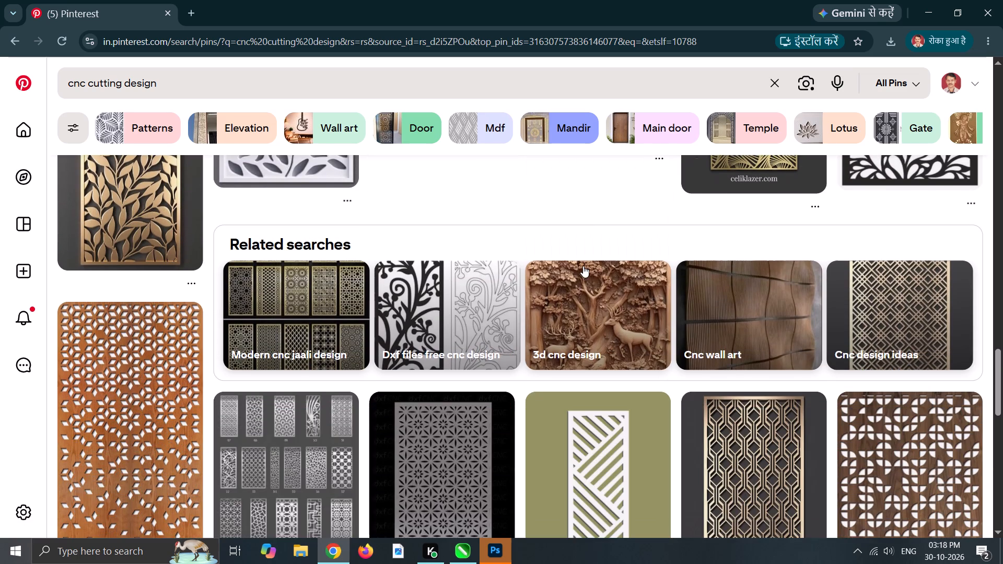
pyautogui.scroll(-7, 583, 266)
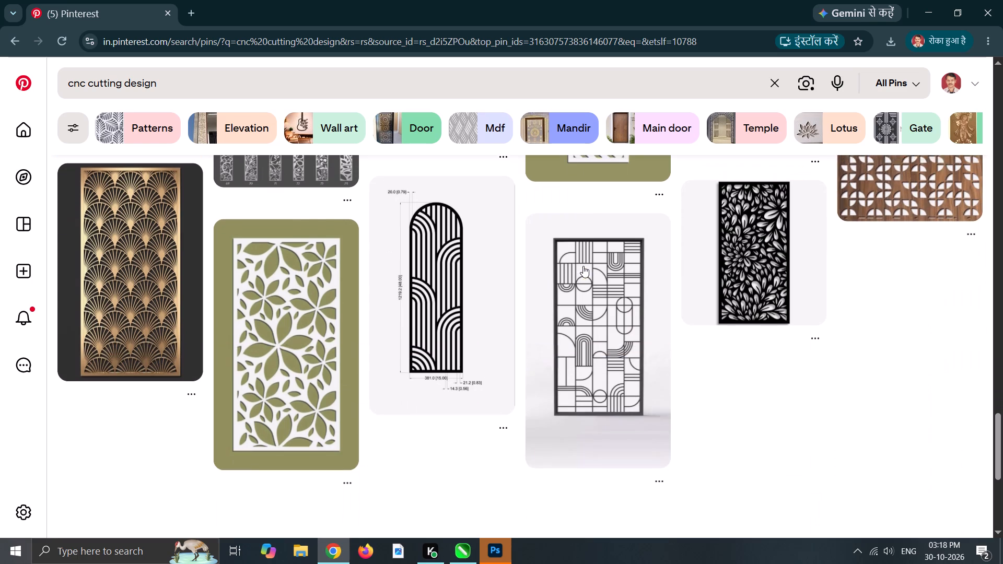
pyautogui.scroll(-2, 583, 266)
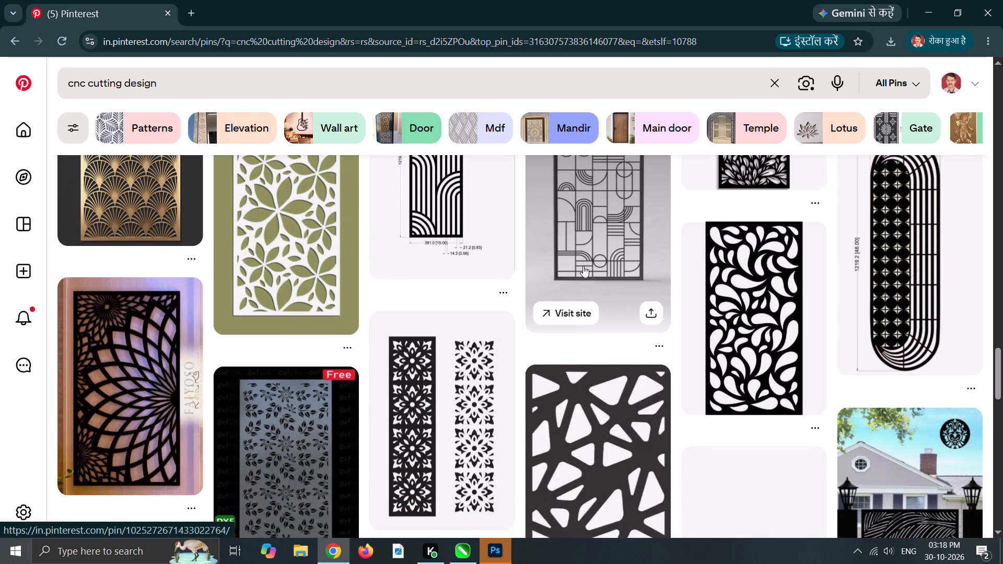
pyautogui.scroll(-5, 583, 266)
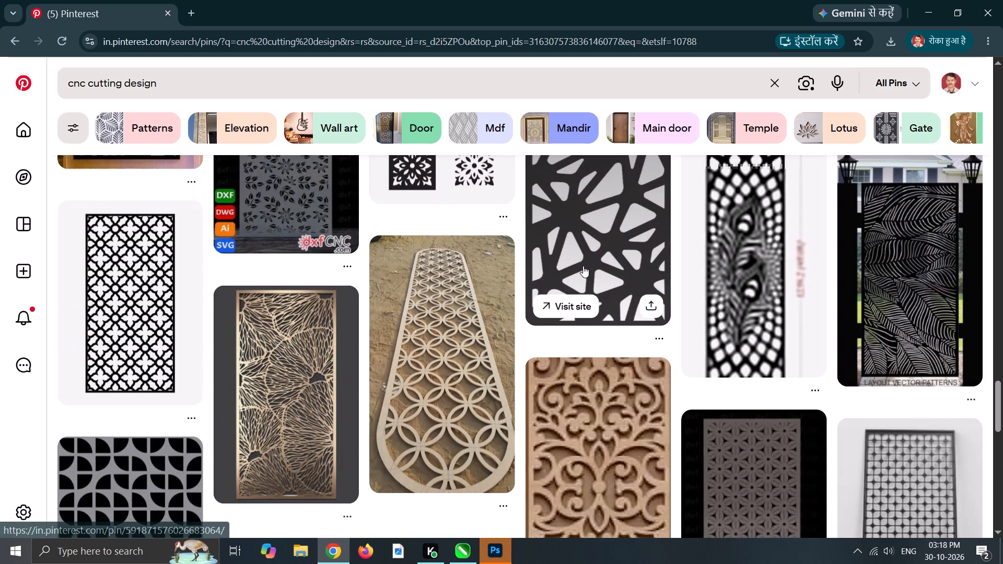
pyautogui.scroll(-1, 583, 266)
pyautogui.scroll(4, 583, 266)
pyautogui.scroll(-1, 587, 260)
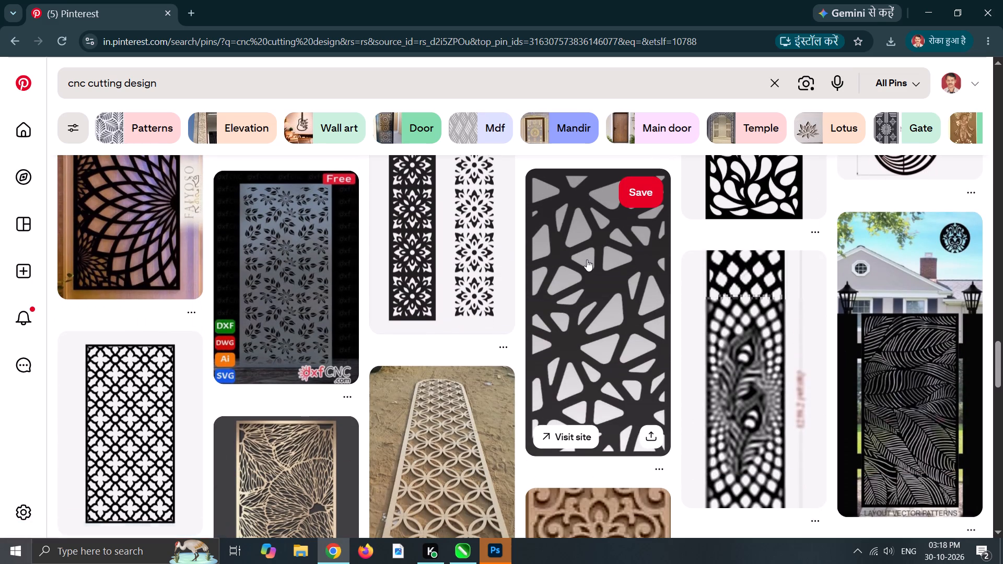
pyautogui.scroll(2, 587, 260)
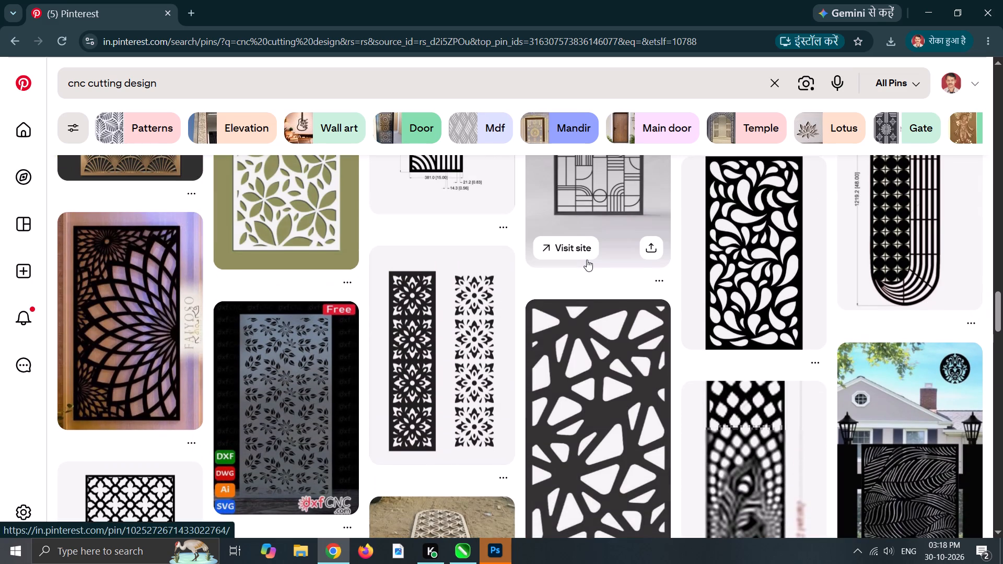
pyautogui.scroll(4, 587, 260)
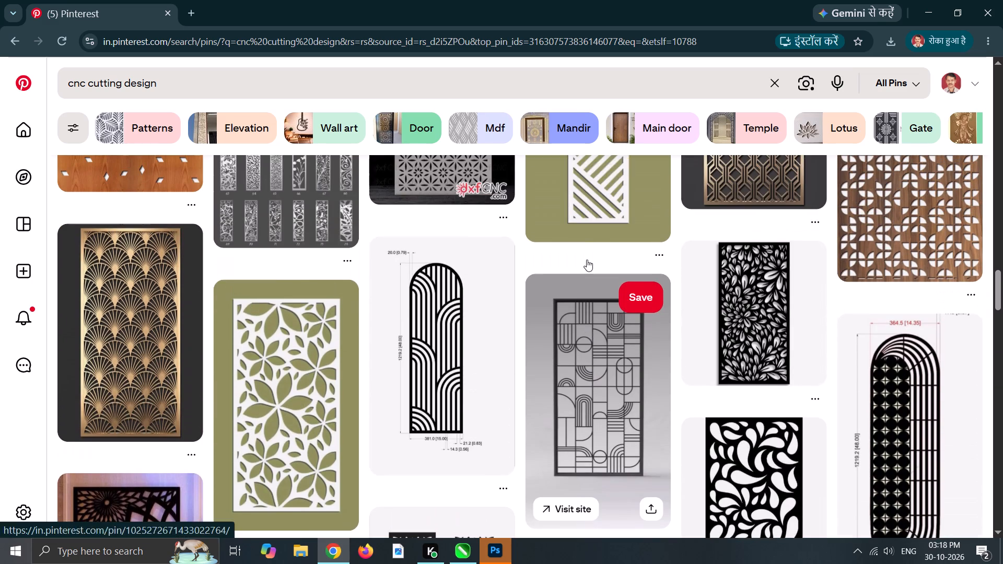
pyautogui.scroll(-4, 587, 260)
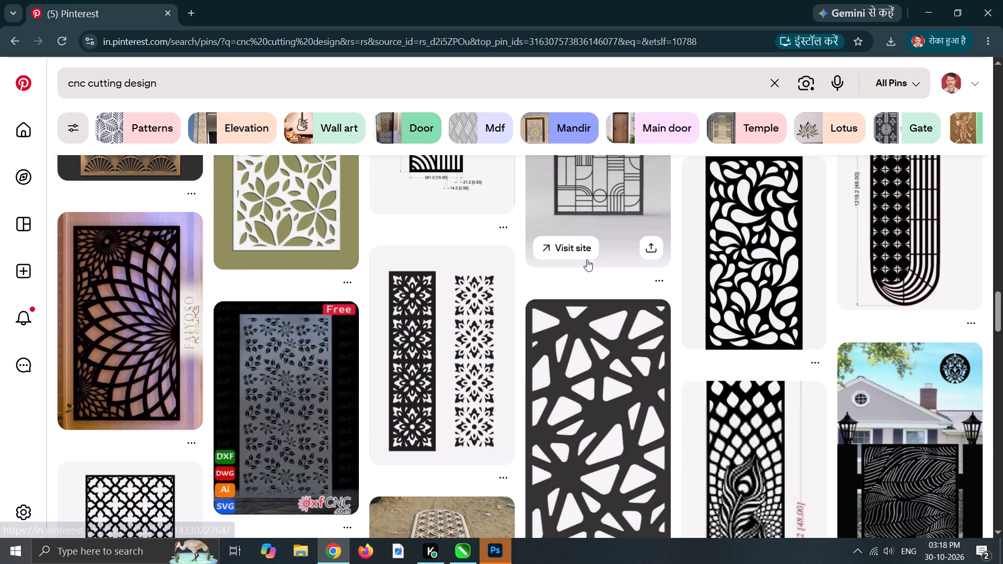
pyautogui.scroll(-4, 587, 260)
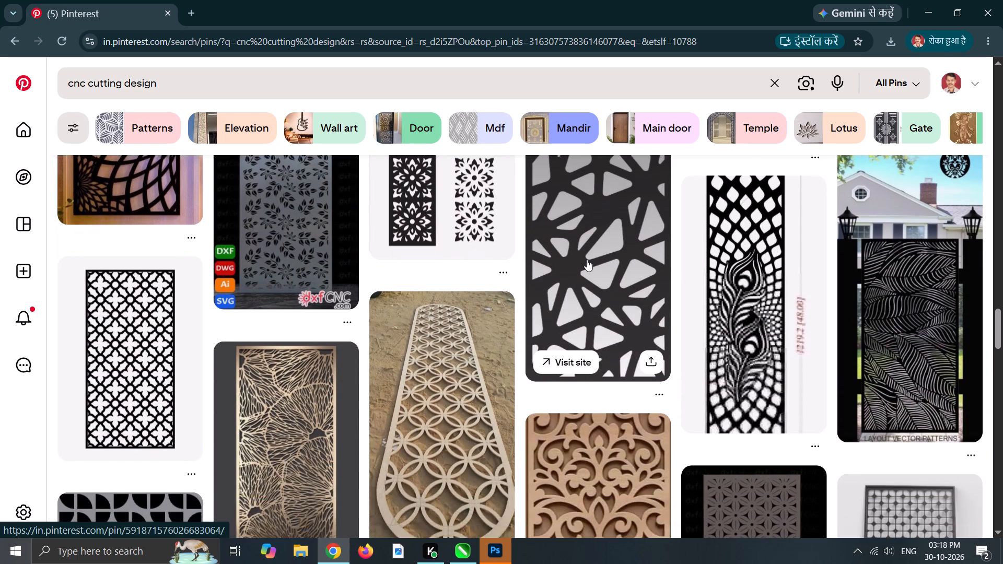
pyautogui.scroll(-3, 587, 260)
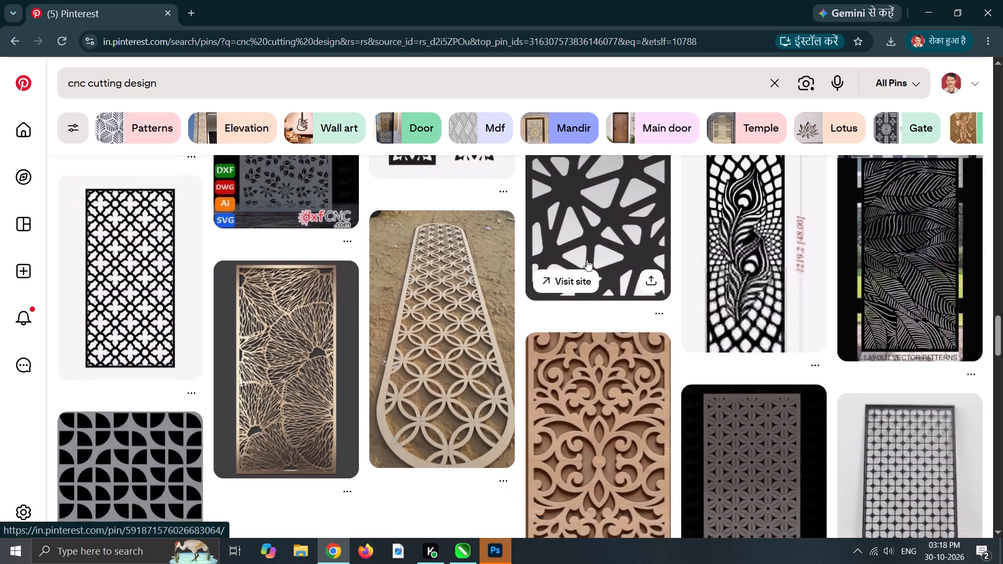
pyautogui.scroll(-6, 587, 260)
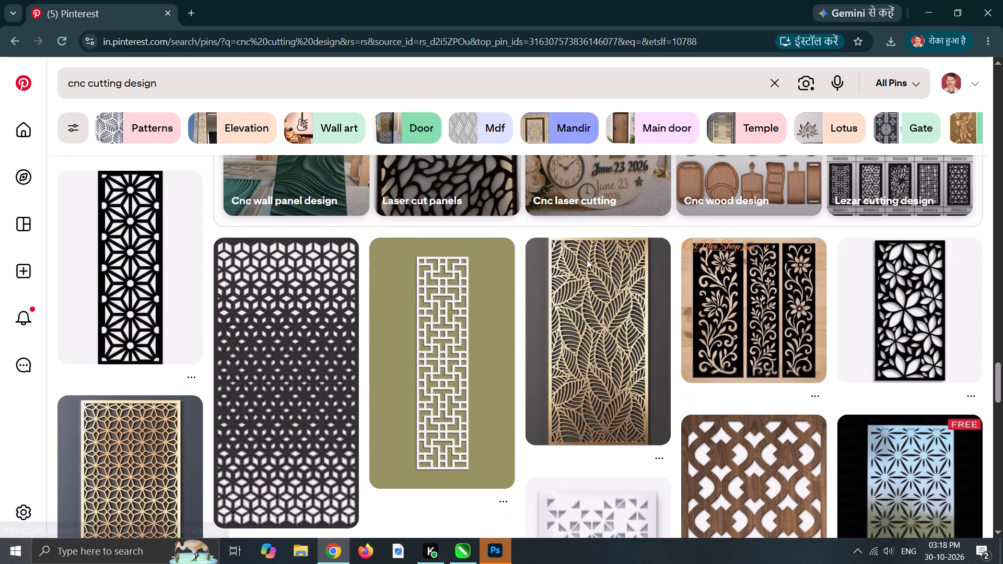
pyautogui.scroll(-6, 587, 260)
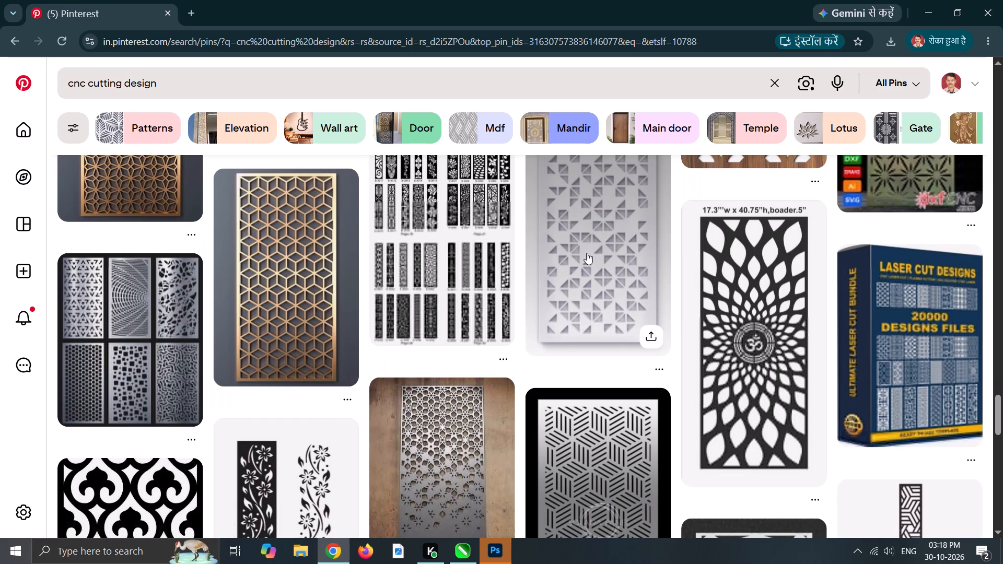
pyautogui.scroll(-2, 587, 253)
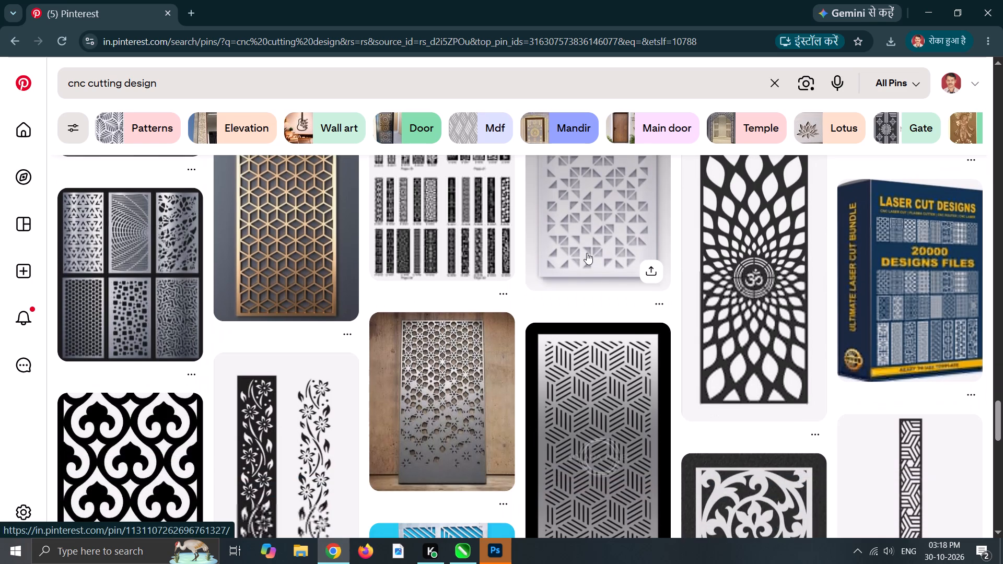
pyautogui.scroll(-11, 587, 253)
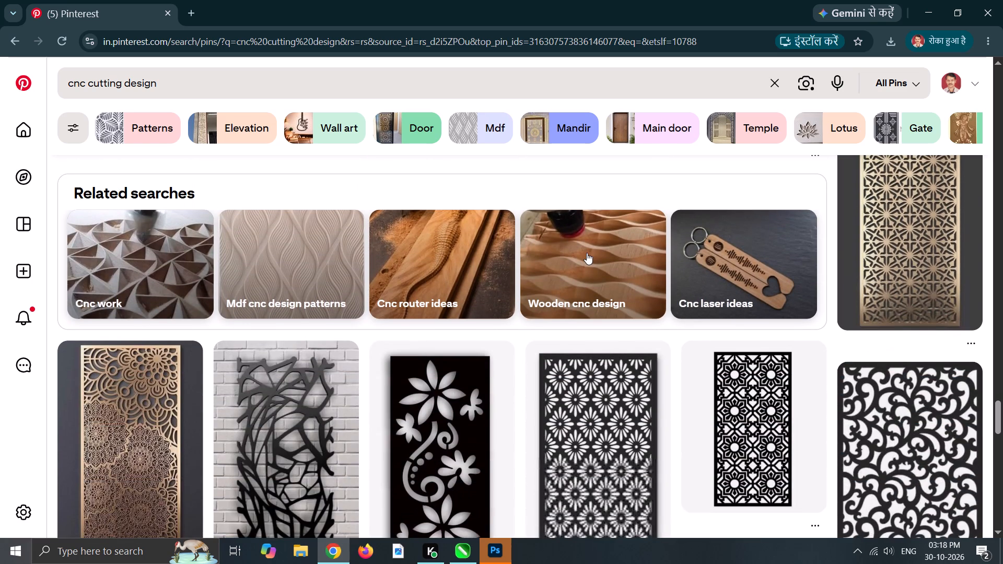
pyautogui.scroll(-6, 587, 253)
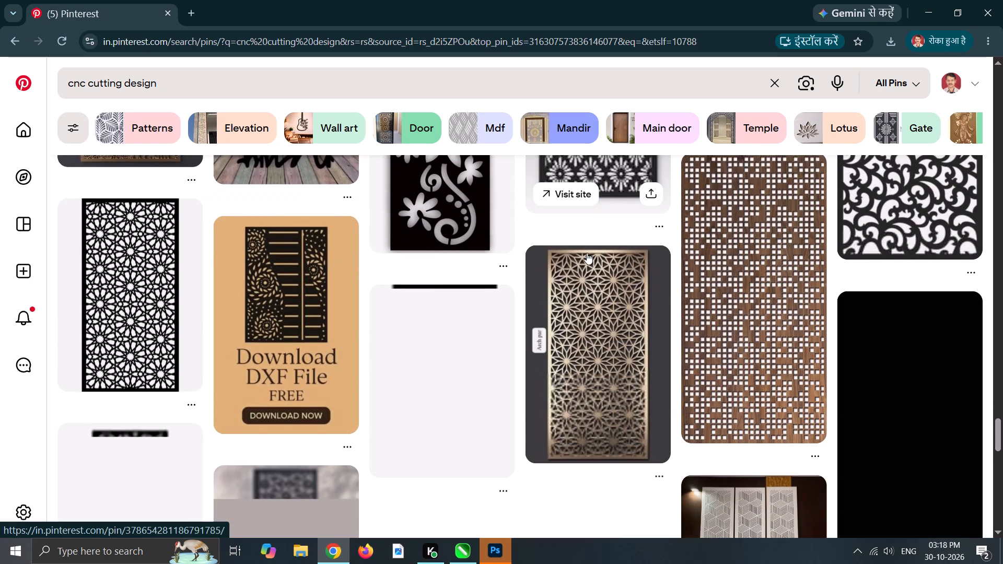
pyautogui.scroll(-6, 587, 253)
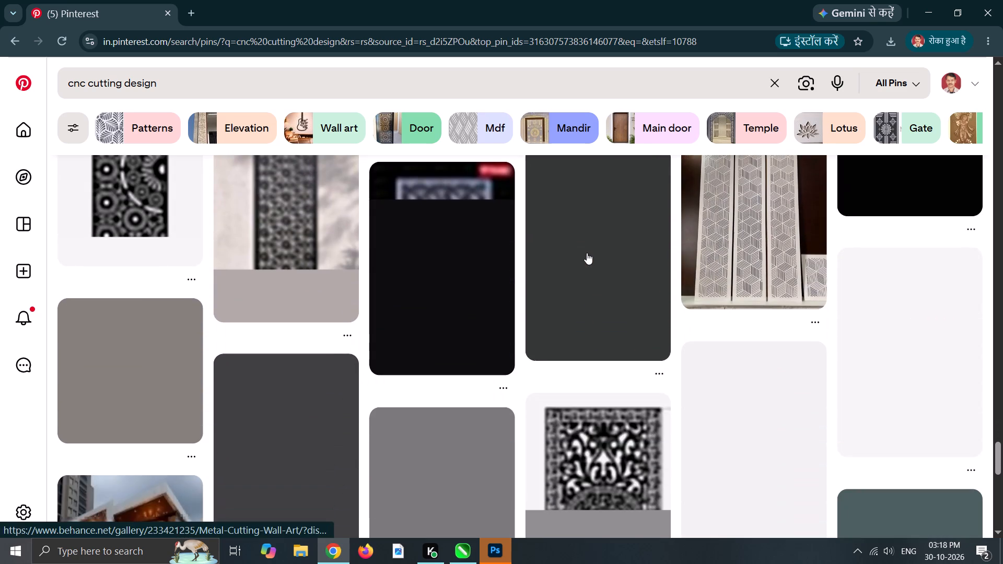
pyautogui.scroll(2, 587, 253)
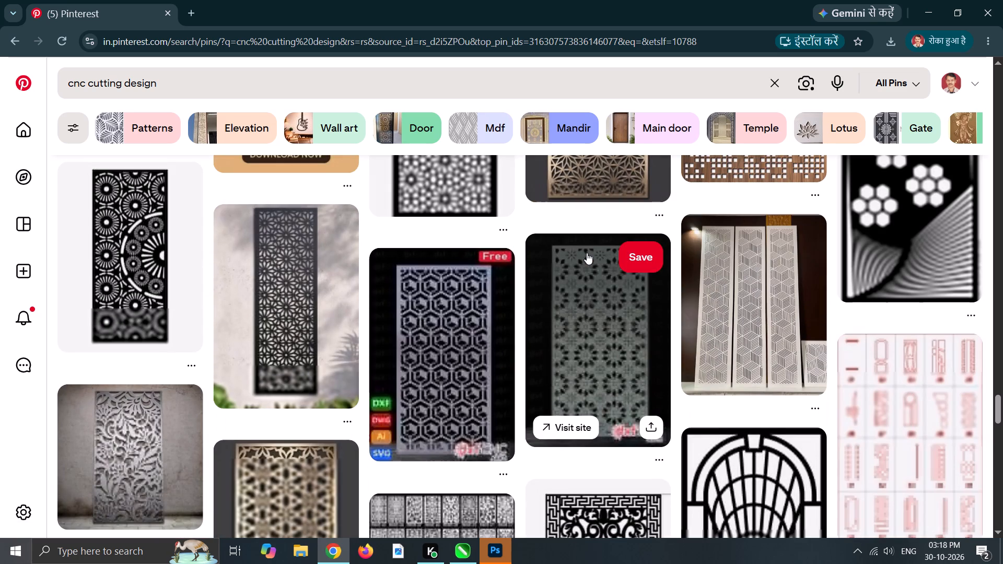
pyautogui.scroll(-1, 587, 253)
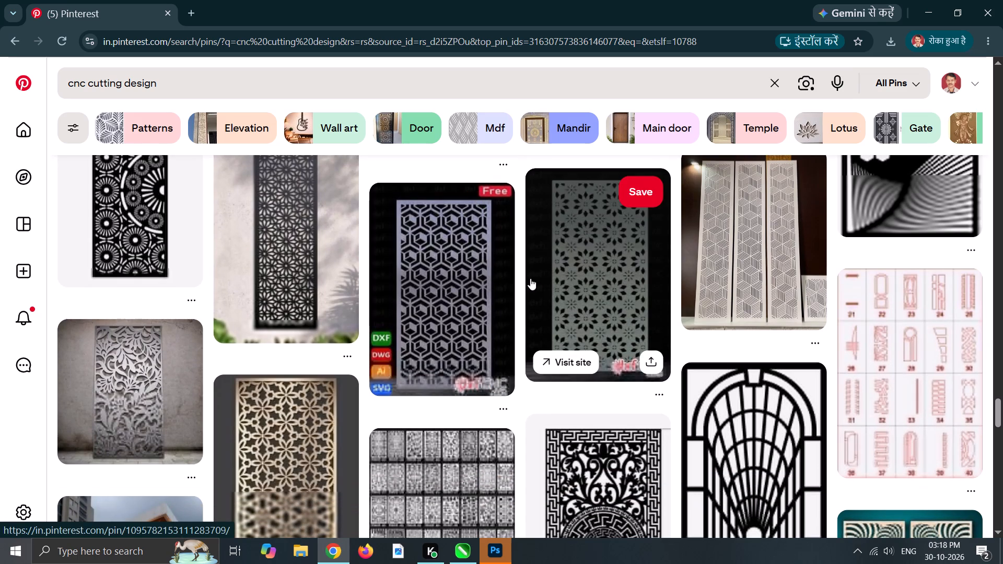
pyautogui.scroll(-2, 482, 294)
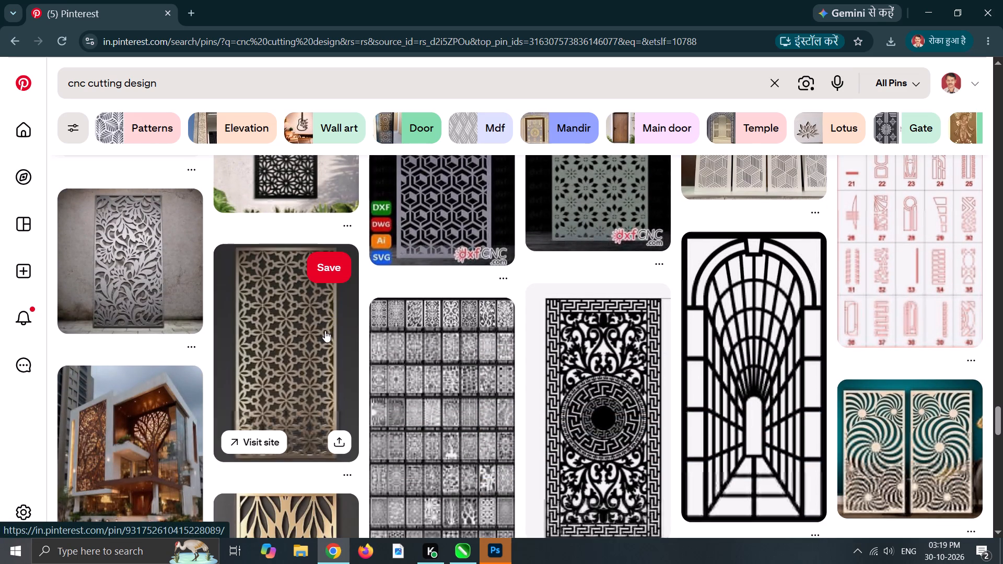
# Open the Compose MDF laser wall cutting decor pin and look through its related pins for a floral jali pattern.
pyautogui.doubleClick(325, 331)
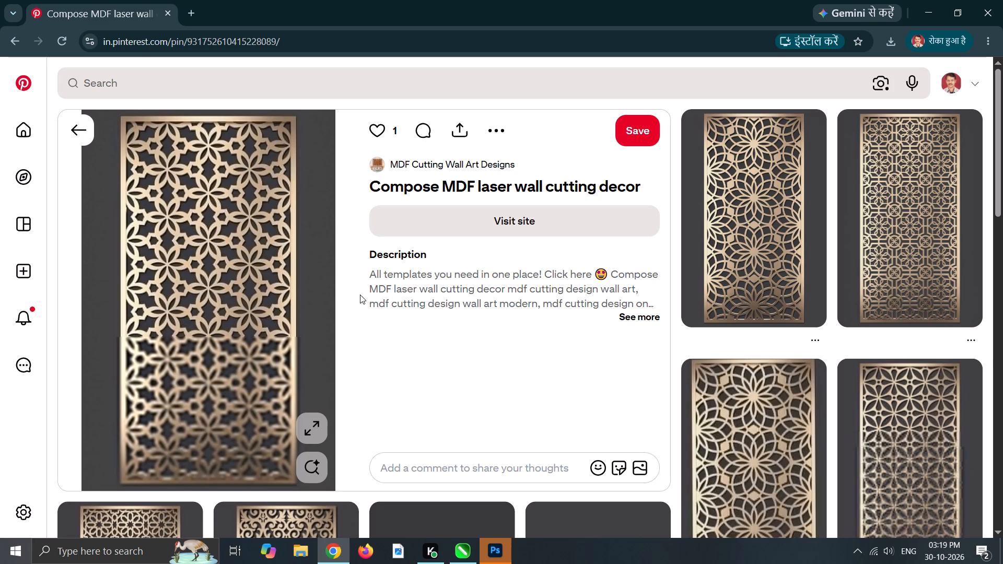
pyautogui.scroll(-4, 433, 295)
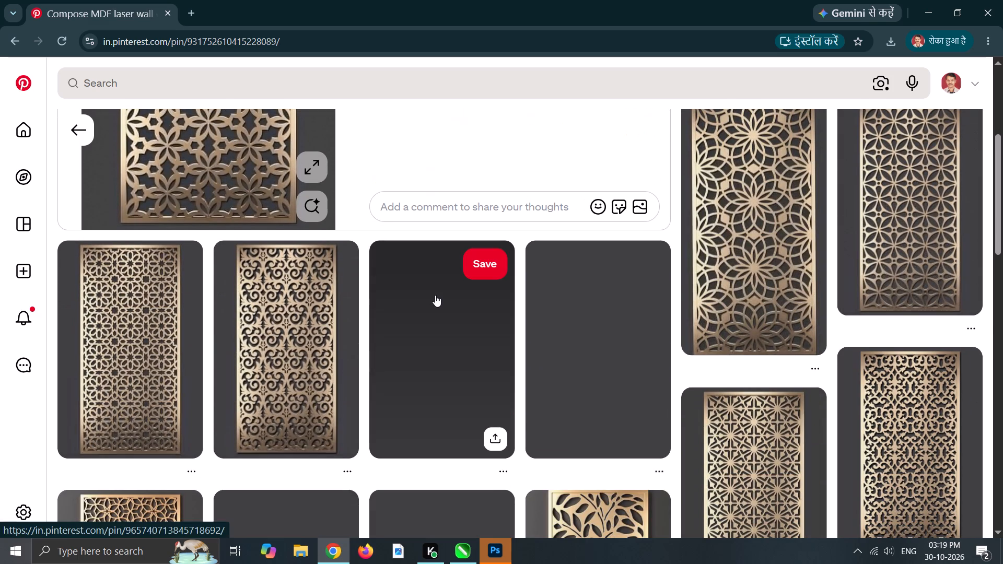
pyautogui.scroll(-5, 437, 295)
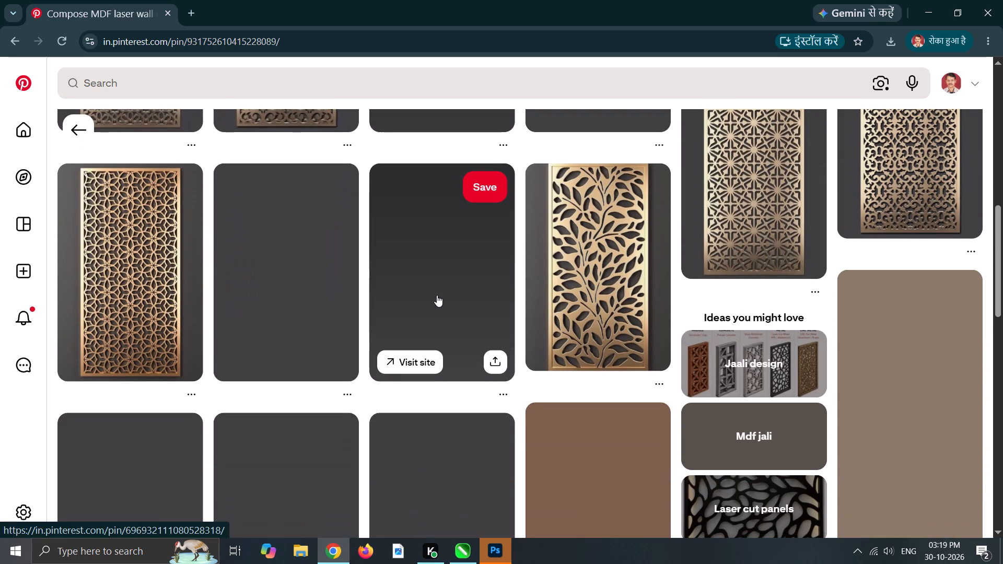
pyautogui.scroll(-6, 437, 295)
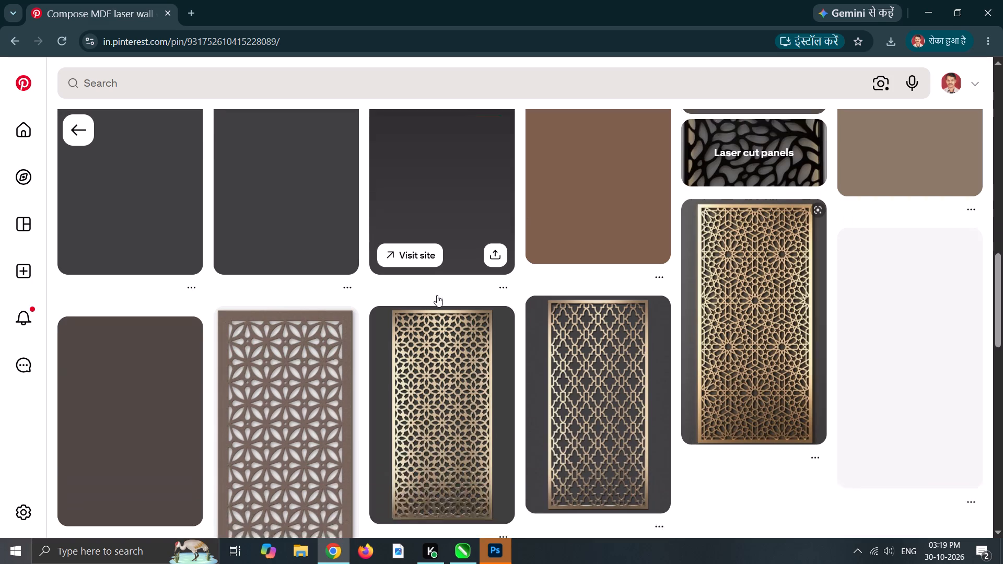
pyautogui.scroll(-2, 437, 295)
pyautogui.scroll(1, 437, 295)
pyautogui.scroll(-7, 437, 295)
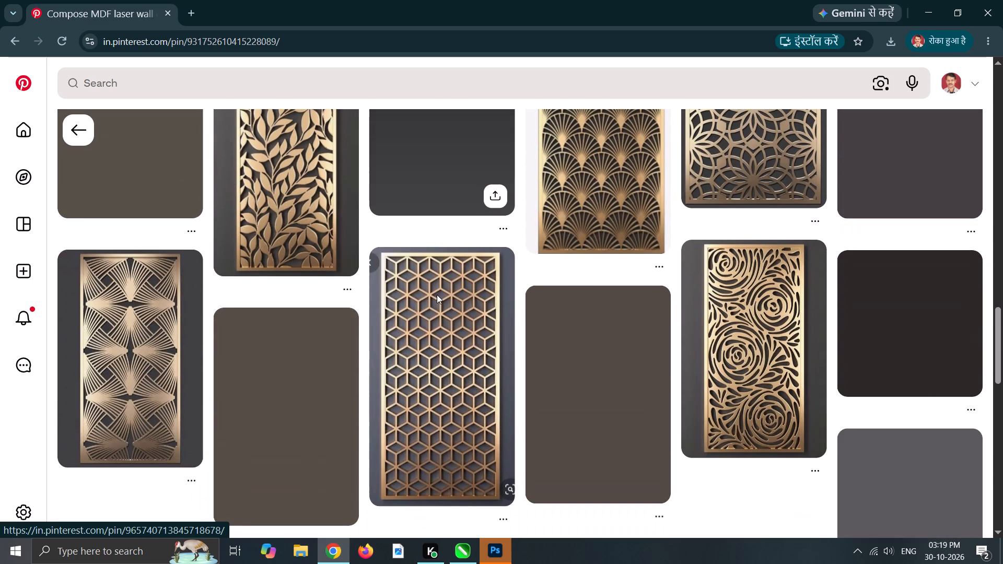
pyautogui.scroll(-7, 437, 295)
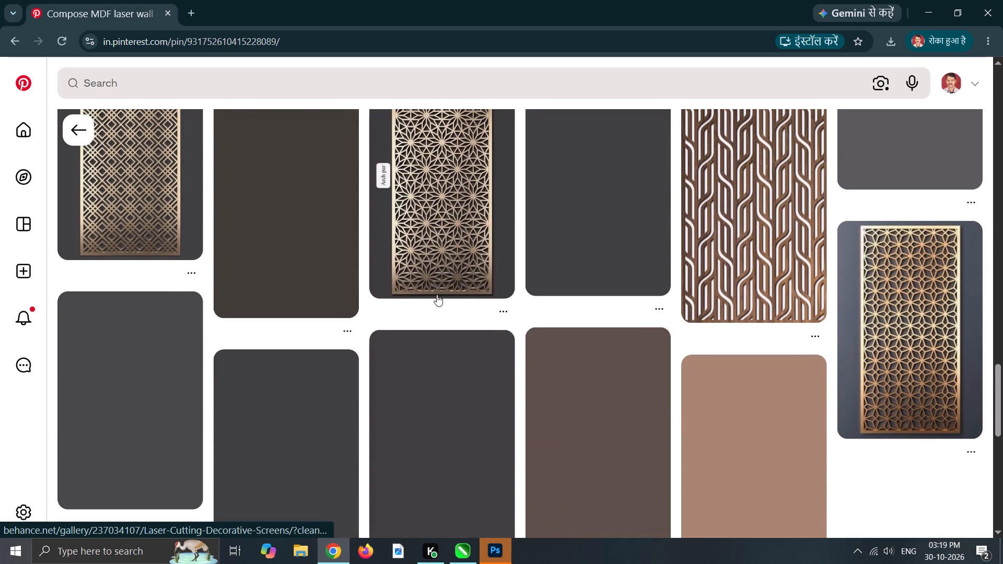
pyautogui.scroll(20, 437, 295)
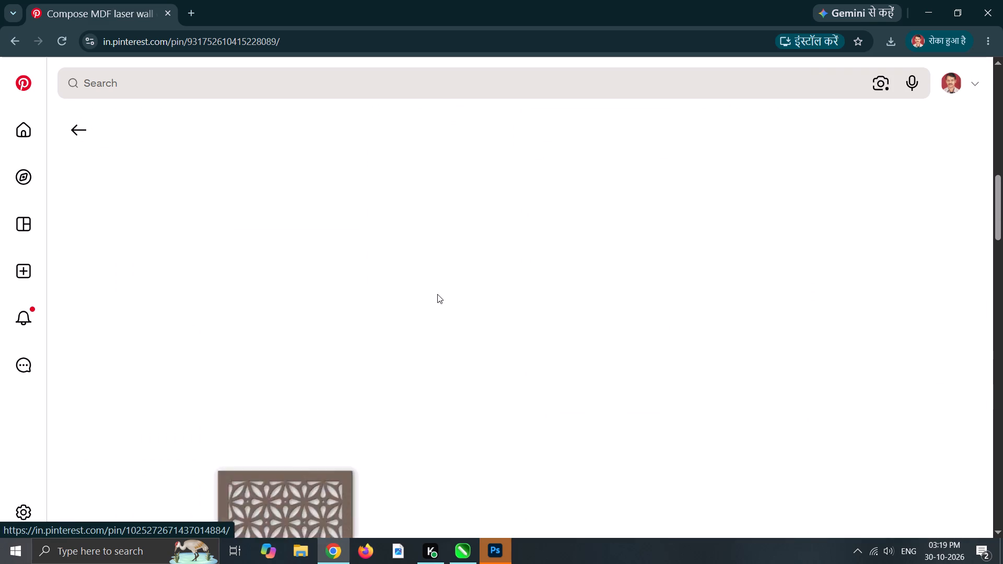
pyautogui.scroll(15, 437, 294)
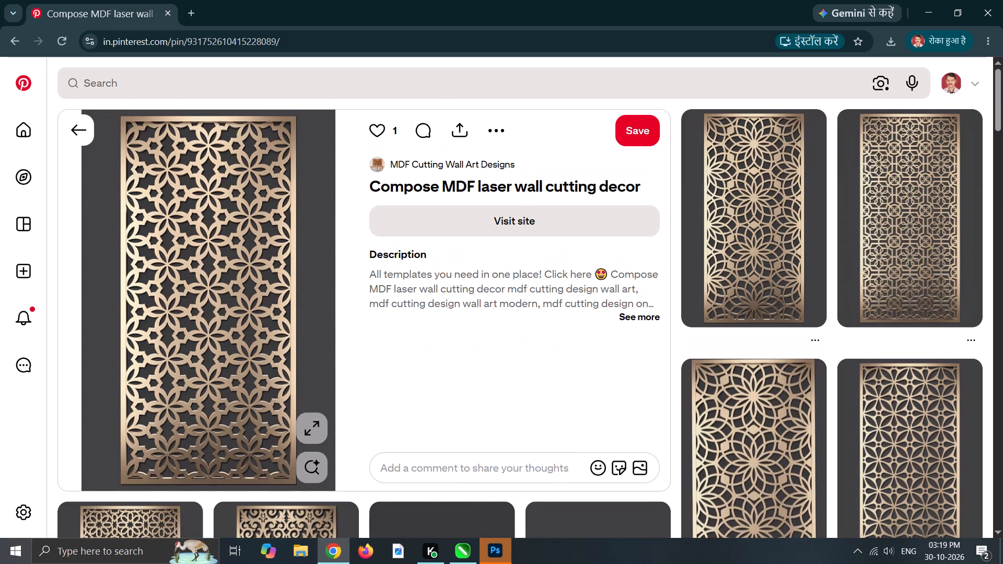
pyautogui.scroll(-1, 437, 294)
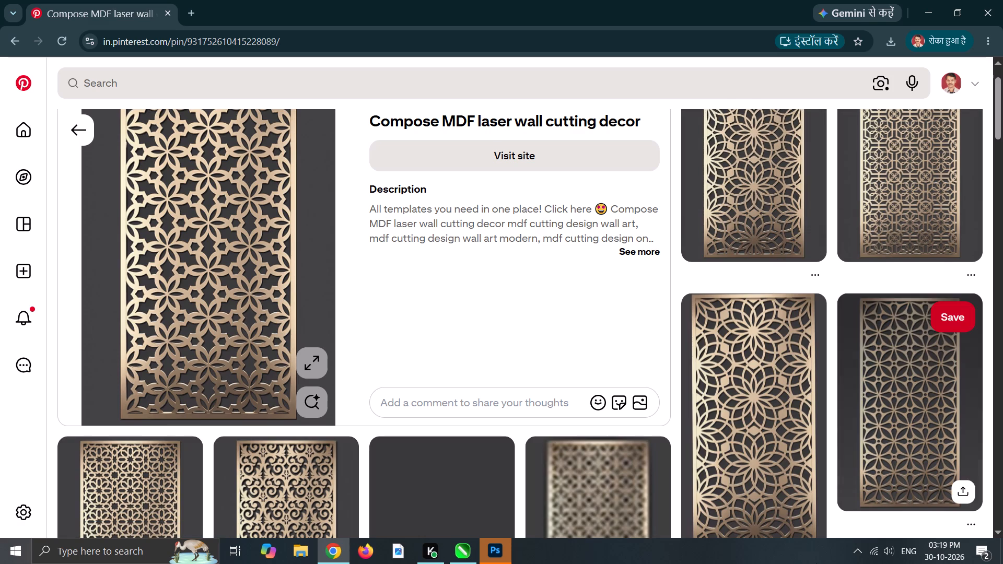
pyautogui.scroll(-4, 798, 418)
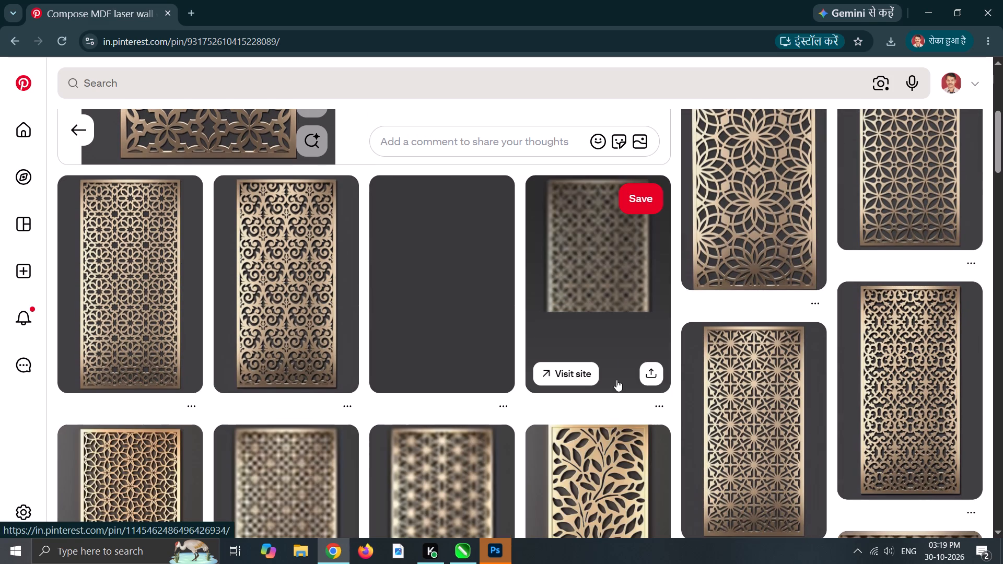
pyautogui.scroll(-3, 670, 336)
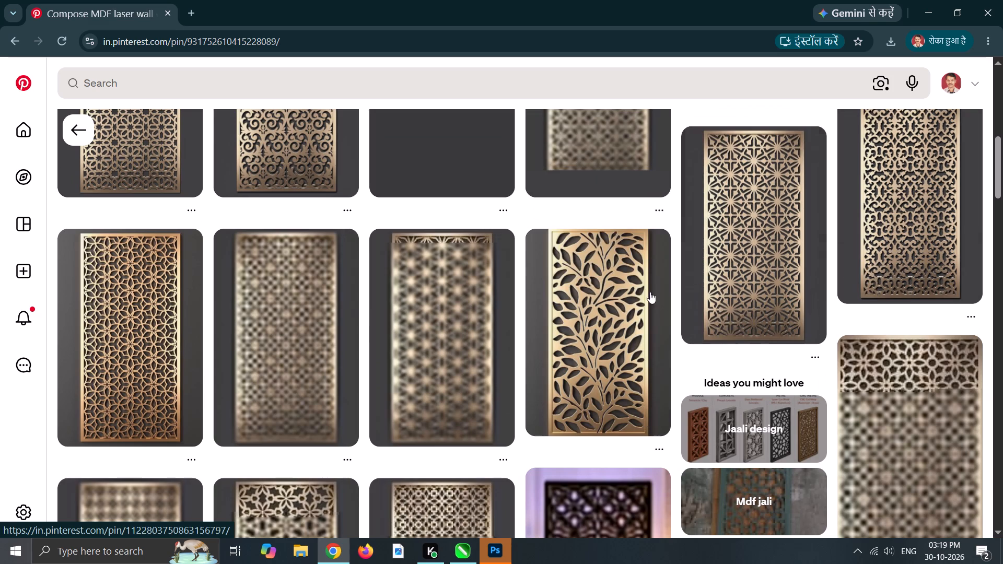
pyautogui.scroll(-7, 500, 315)
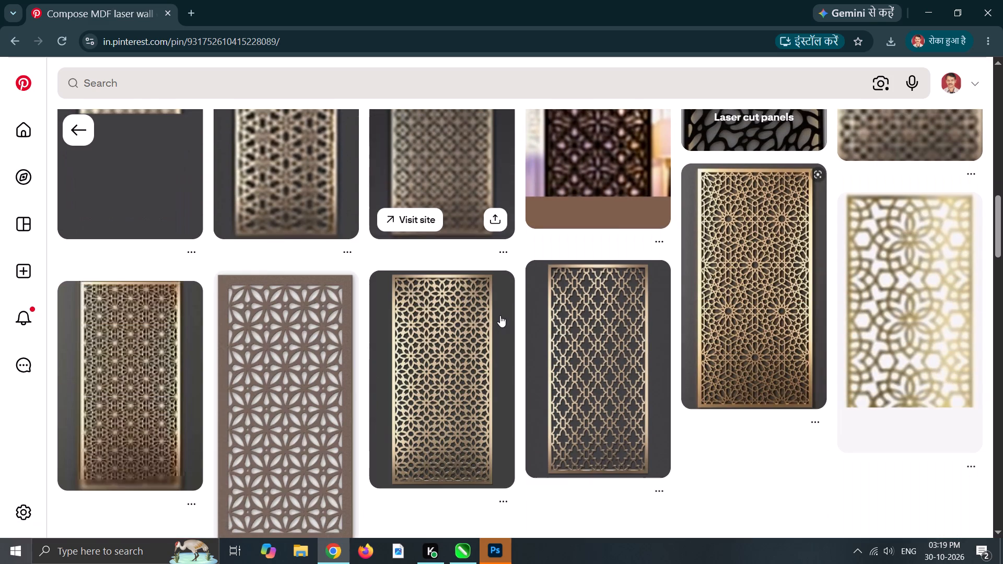
pyautogui.scroll(-1, 500, 315)
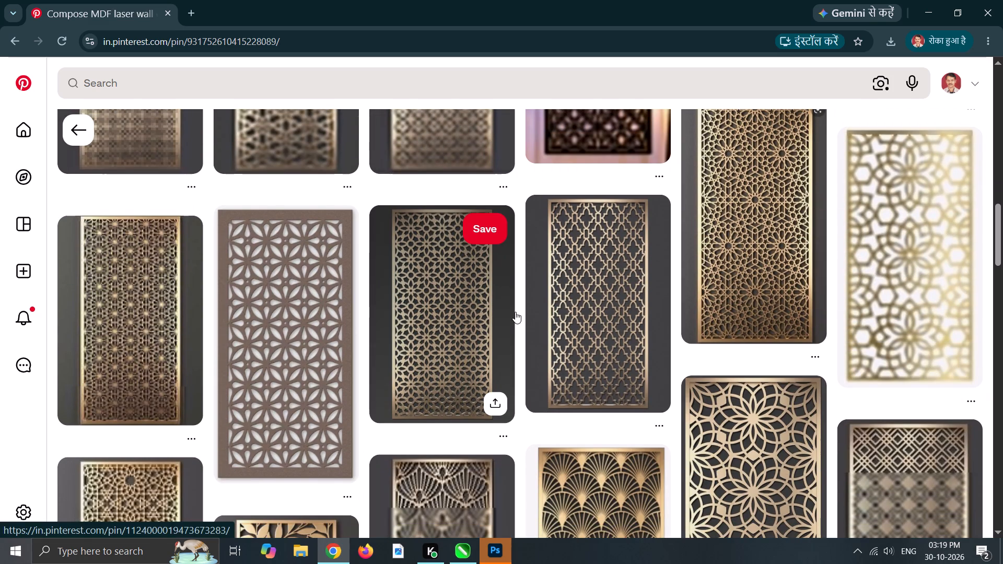
pyautogui.scroll(3, 896, 338)
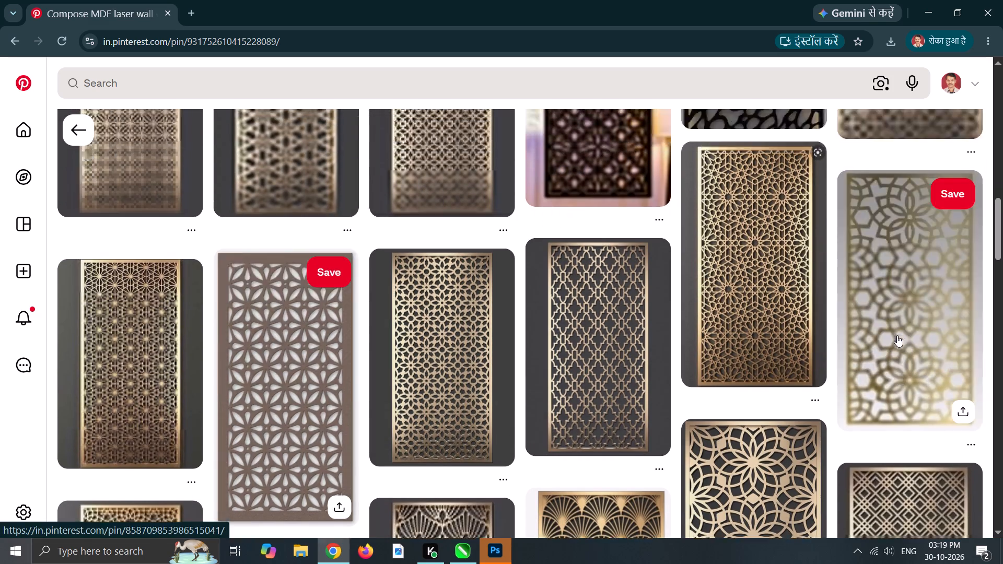
pyautogui.scroll(9, 899, 335)
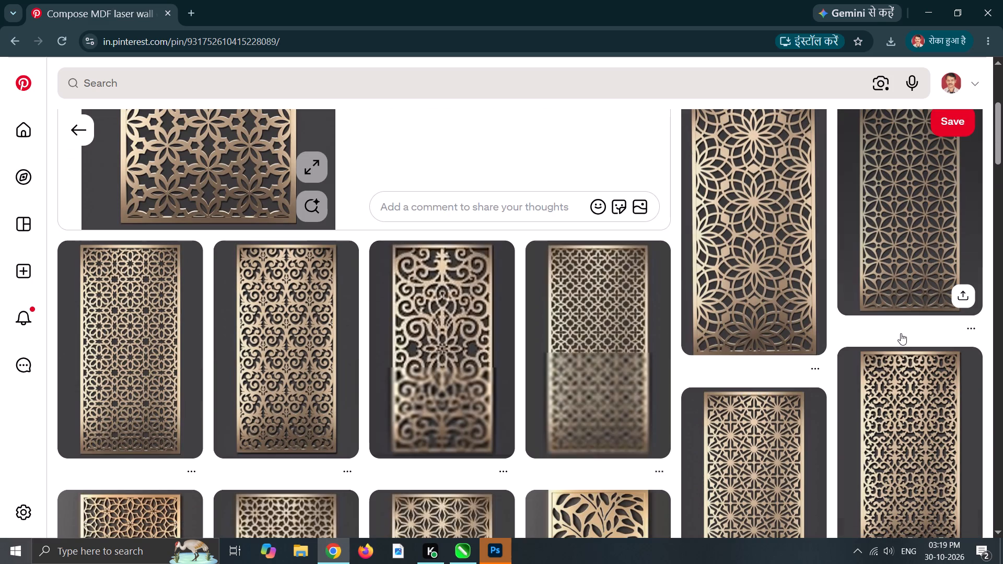
pyautogui.scroll(1, 901, 333)
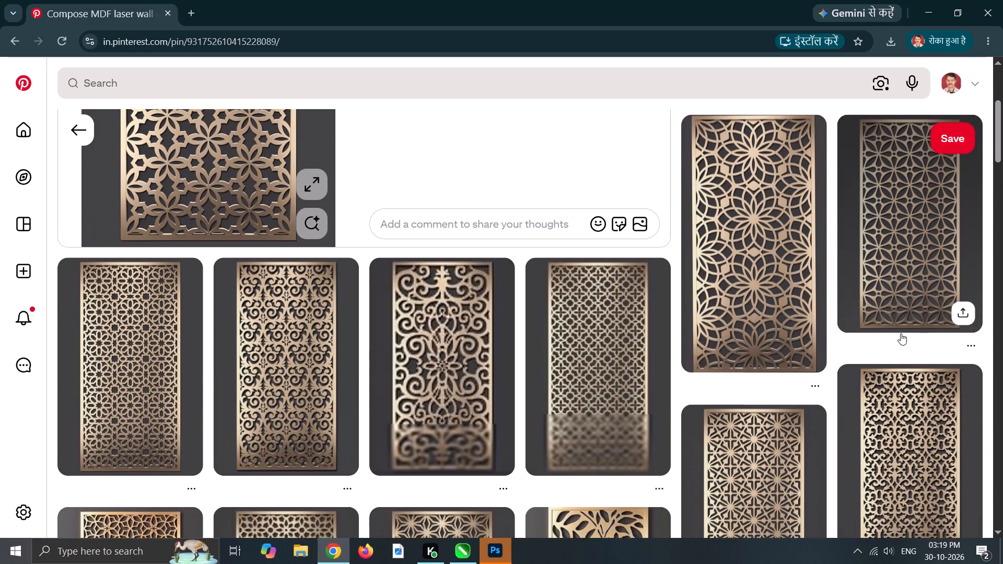
# Open the related jali pin with large overlapping flower medallions and try to download its image.
pyautogui.doubleClick(749, 333)
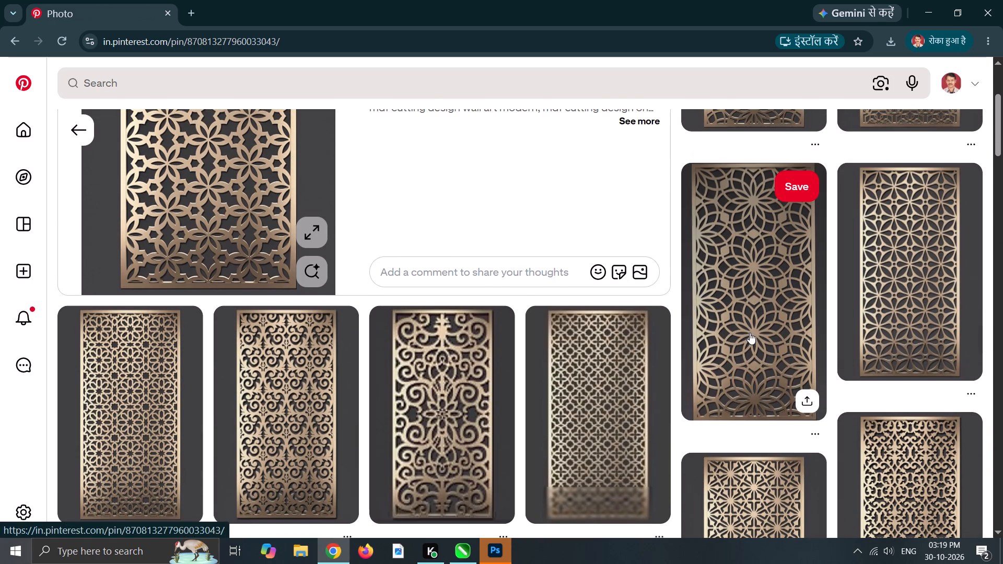
pyautogui.click(489, 125)
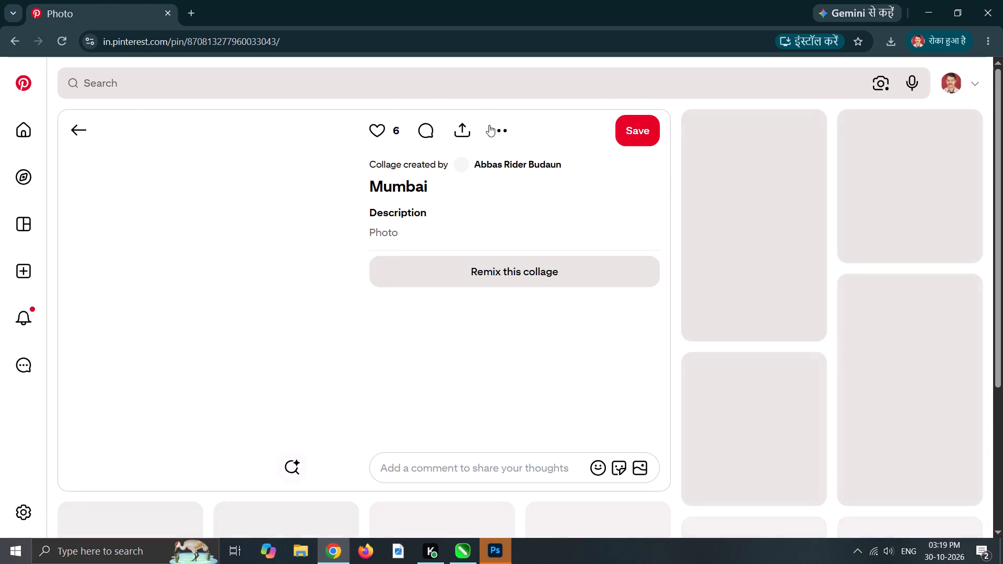
pyautogui.click(494, 131)
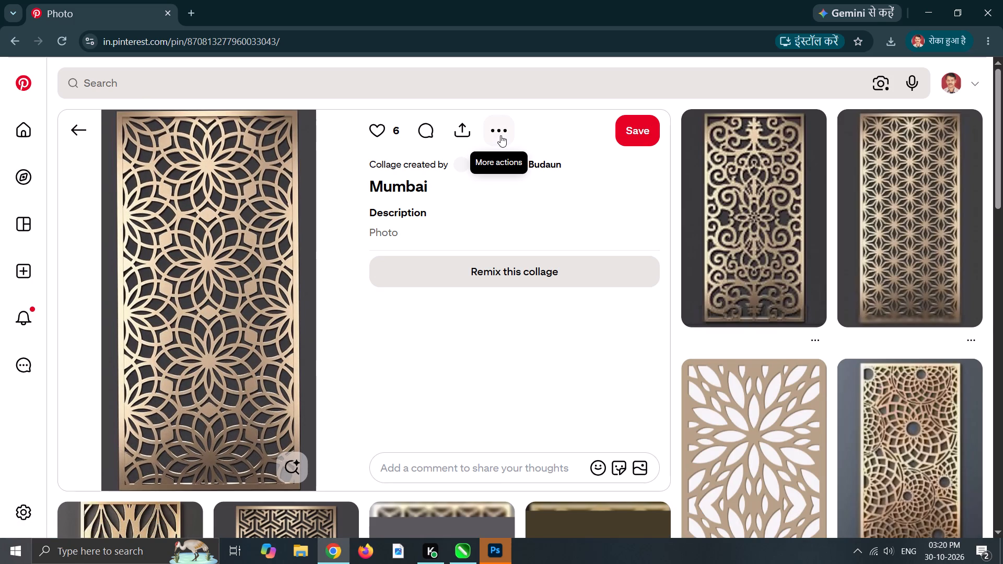
pyautogui.click(500, 135)
pyautogui.click(510, 196)
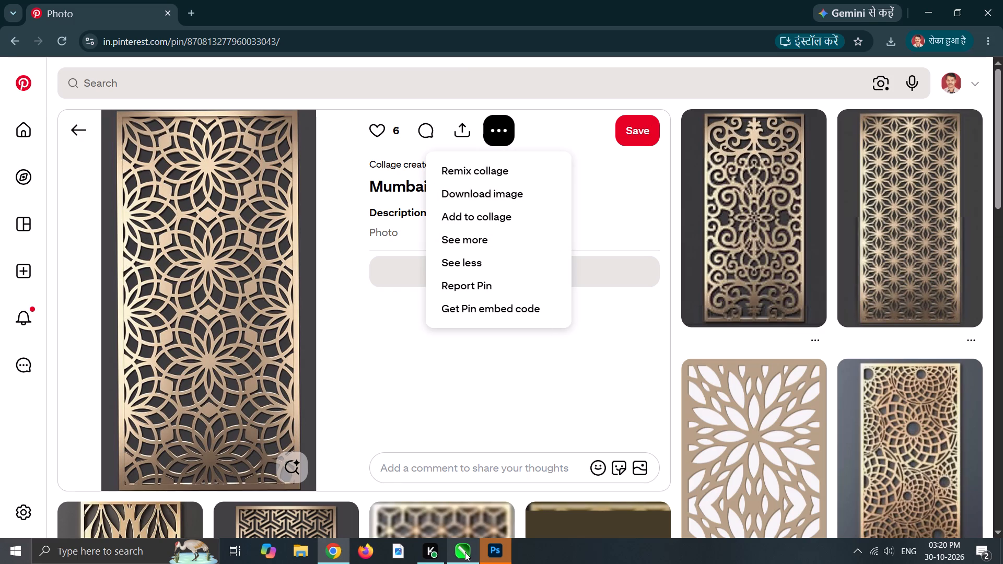
pyautogui.click(465, 197)
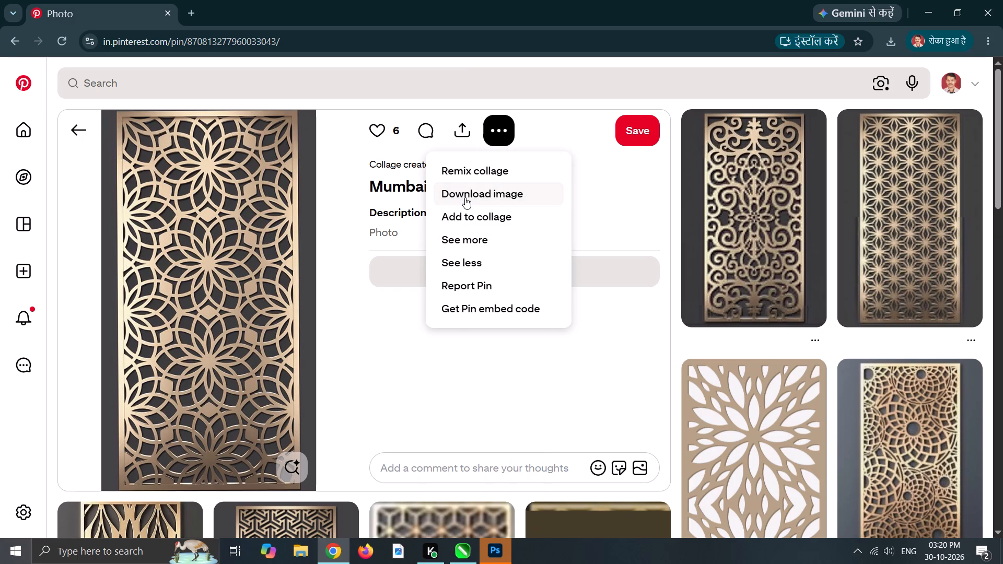
pyautogui.click(465, 197)
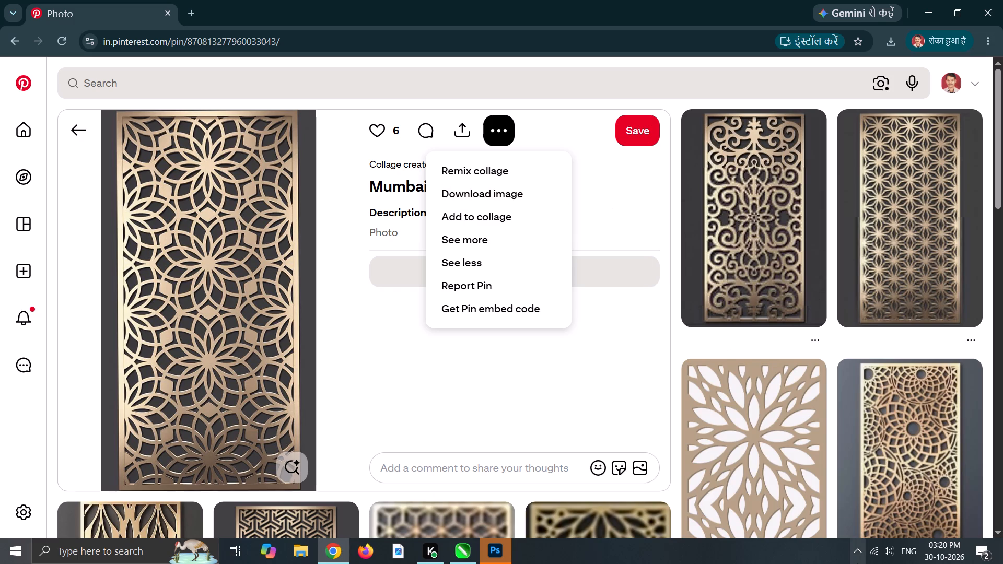
# Switch to CorelDRAW and import the Aum Sun Symbol image from Downloads into the empty area above the tall jali panel.
pyautogui.click(459, 554)
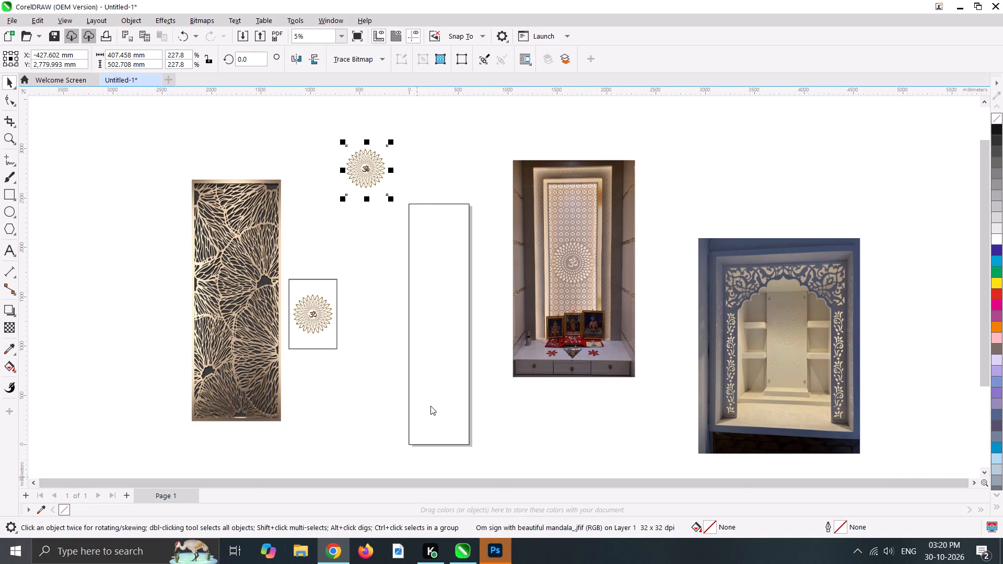
pyautogui.hotkey('ctrl', 'i')
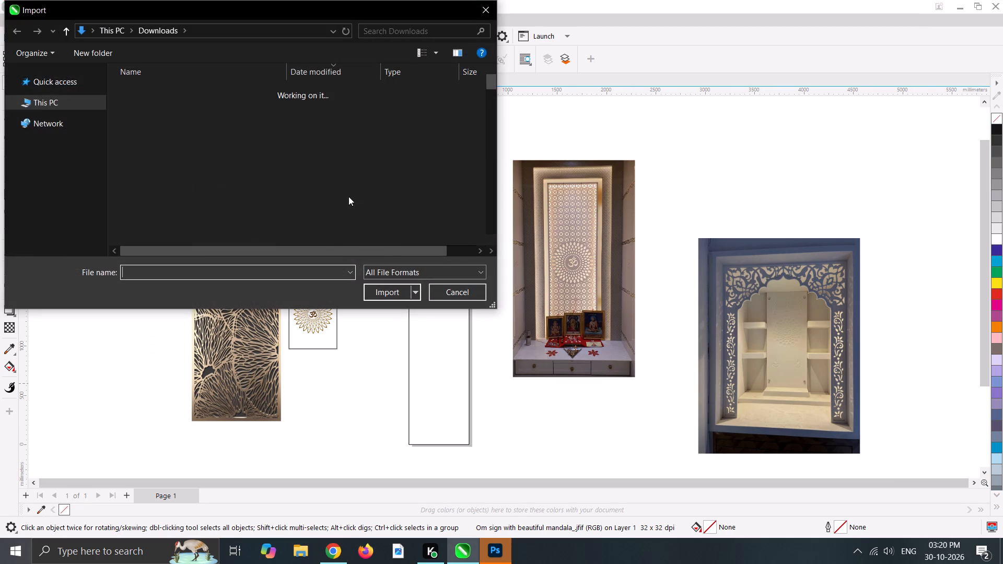
pyautogui.click(159, 112)
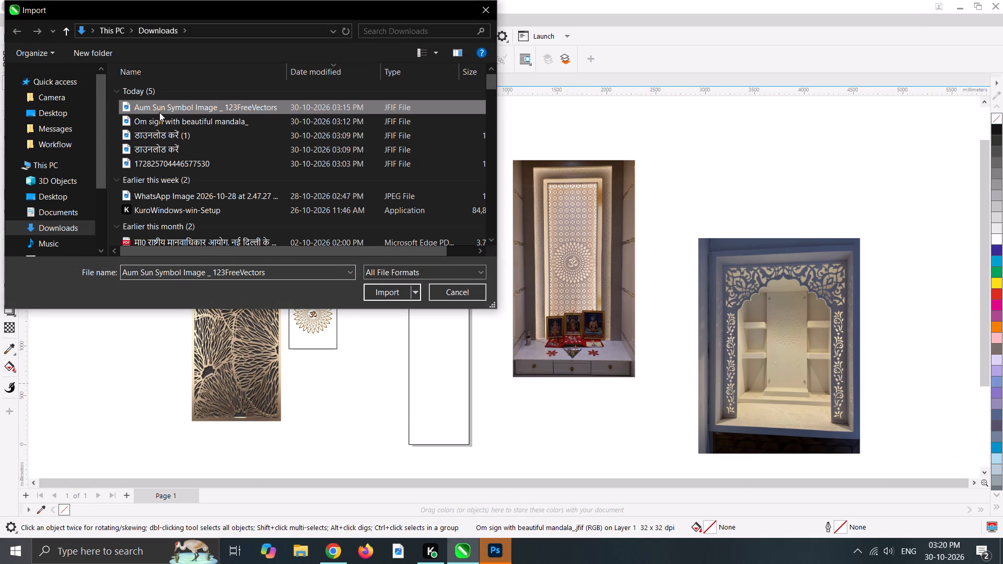
pyautogui.doubleClick(159, 112)
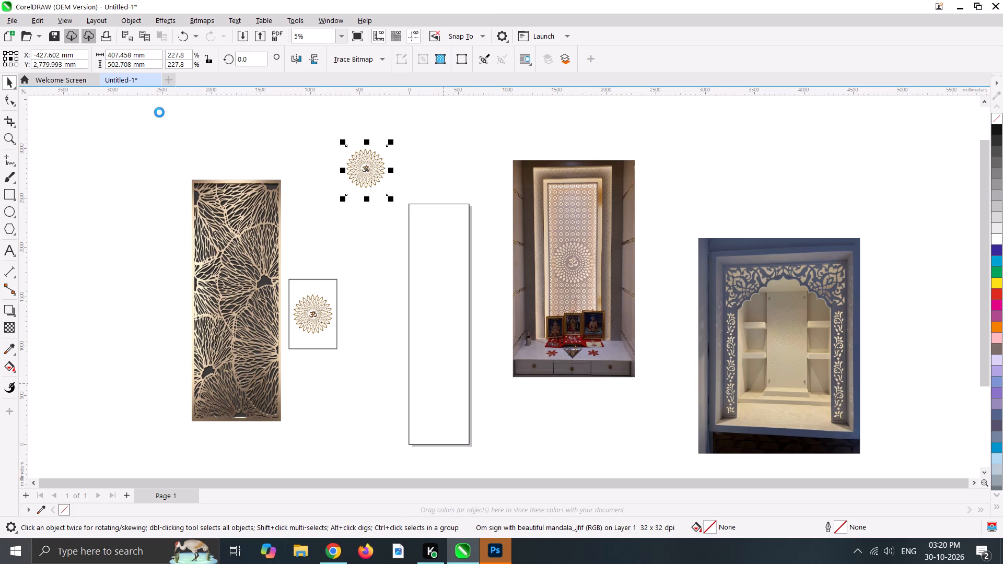
pyautogui.click(158, 115)
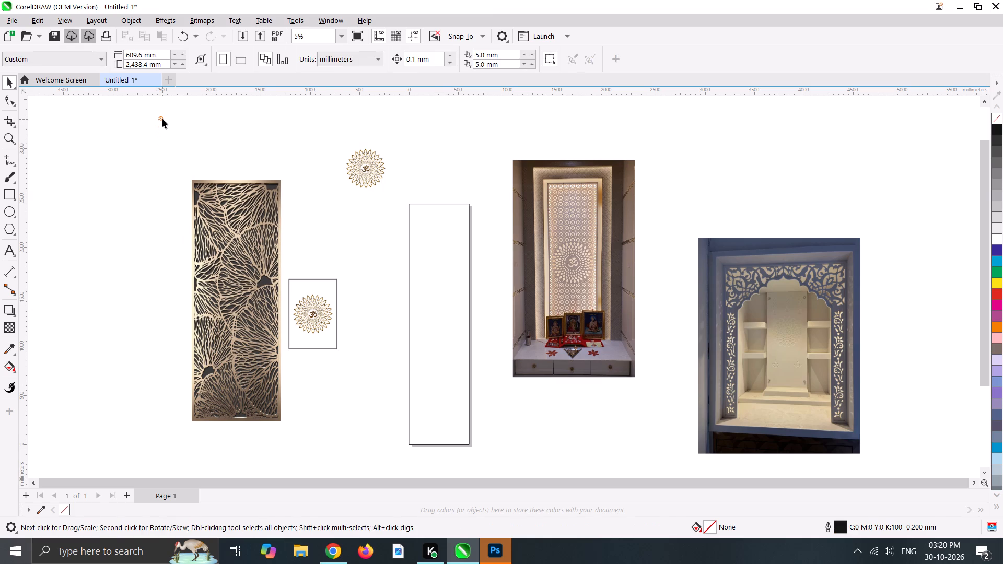
pyautogui.click(162, 119)
# Enlarge the orange Aum sun image to about 1,307 mm square and move it to about X -1,105, Y 1,579 mm.
pyautogui.moveTo(170, 125); pyautogui.dragTo(181, 141)
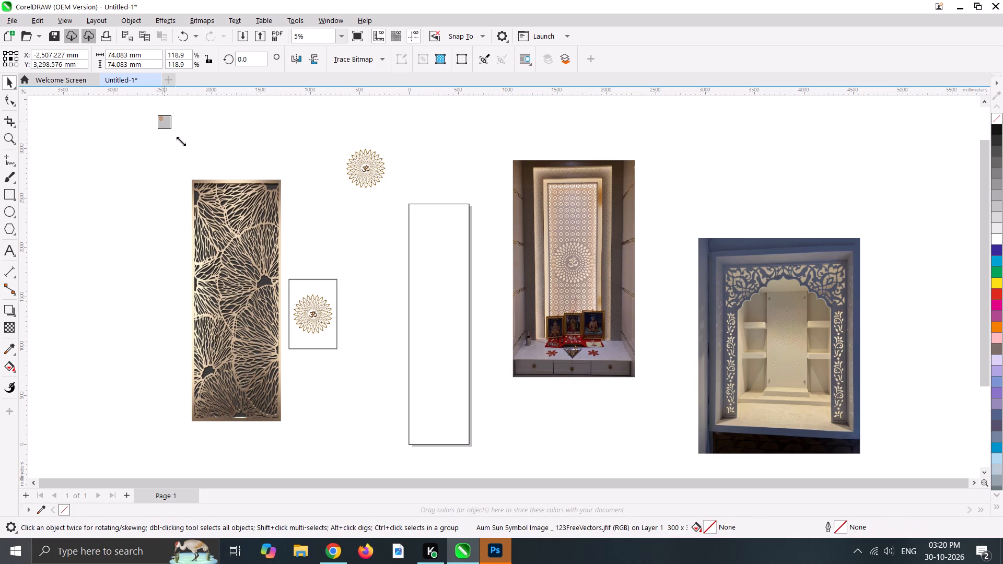
pyautogui.moveTo(181, 141); pyautogui.dragTo(293, 255)
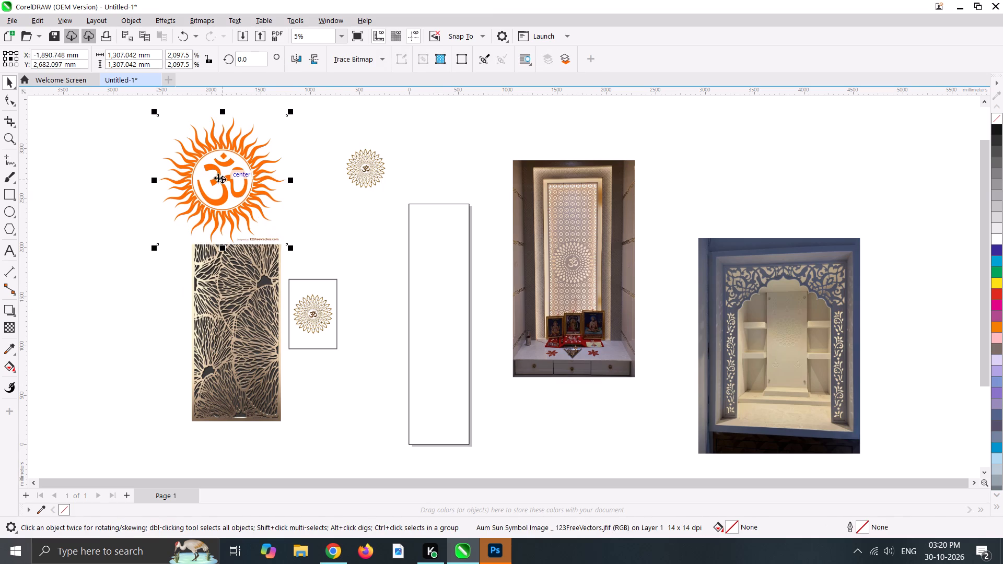
pyautogui.moveTo(218, 178); pyautogui.dragTo(300, 289)
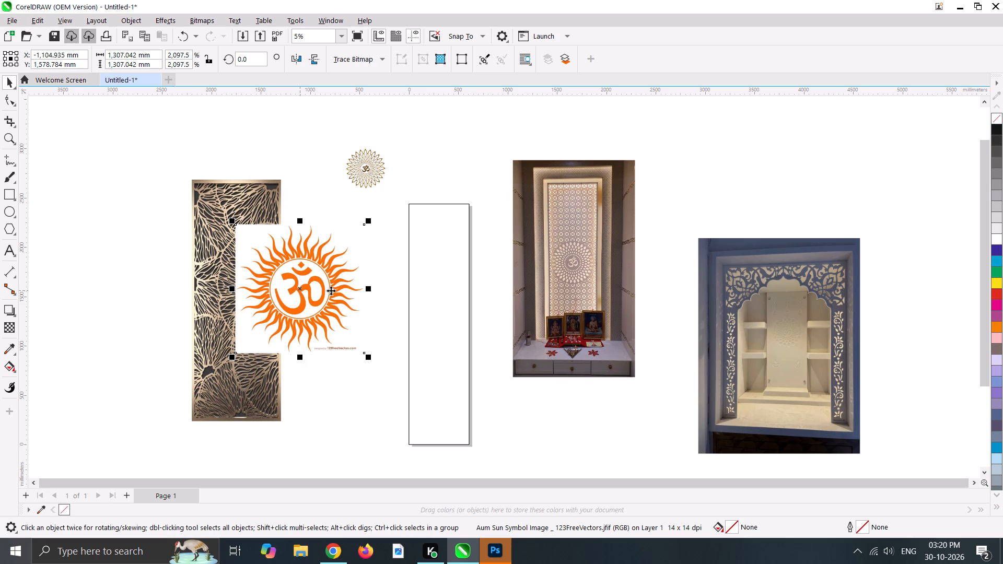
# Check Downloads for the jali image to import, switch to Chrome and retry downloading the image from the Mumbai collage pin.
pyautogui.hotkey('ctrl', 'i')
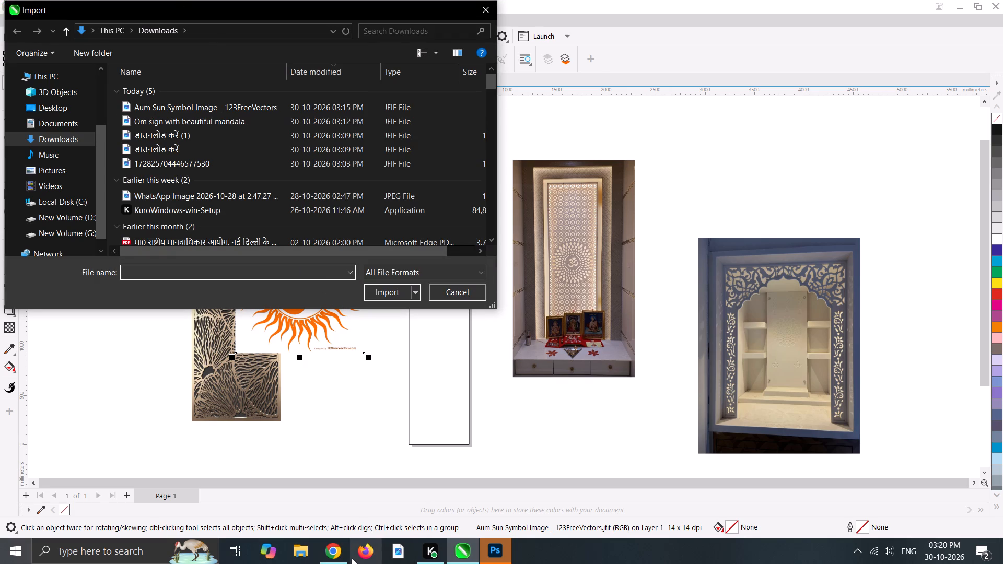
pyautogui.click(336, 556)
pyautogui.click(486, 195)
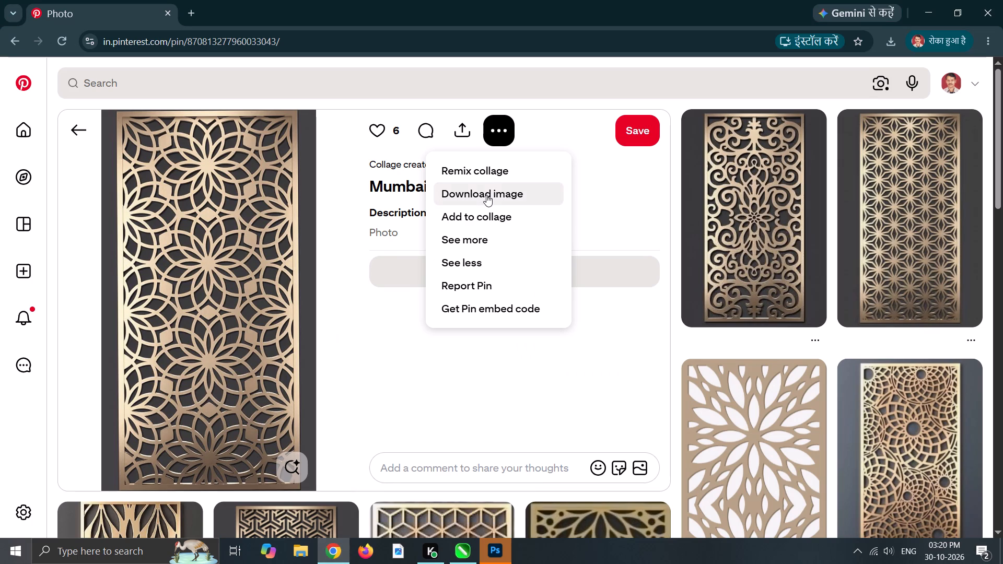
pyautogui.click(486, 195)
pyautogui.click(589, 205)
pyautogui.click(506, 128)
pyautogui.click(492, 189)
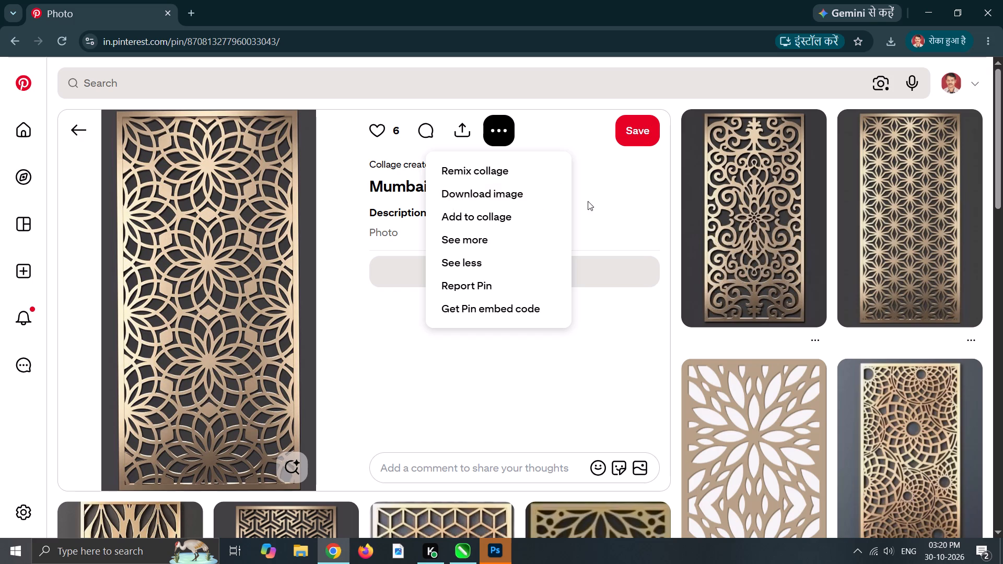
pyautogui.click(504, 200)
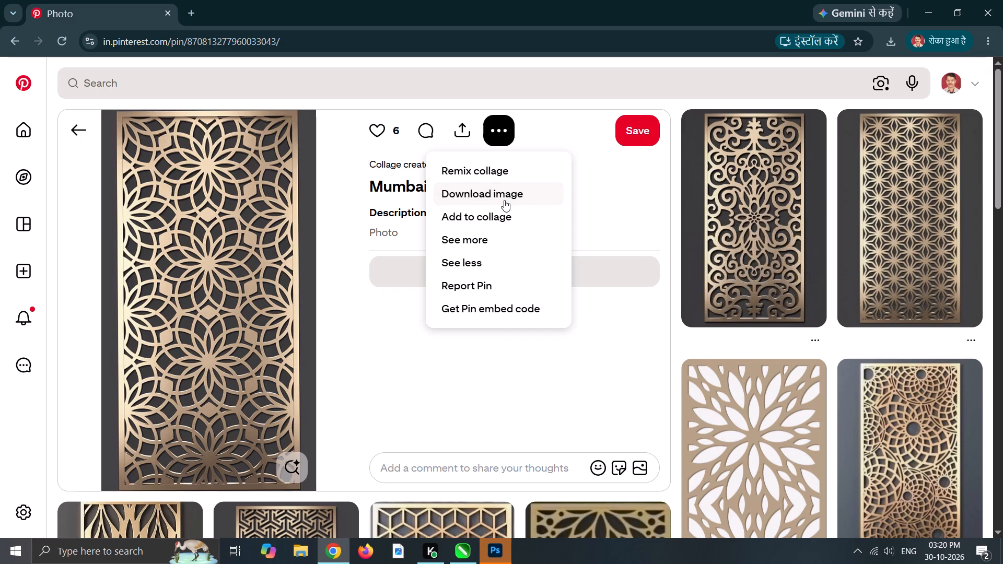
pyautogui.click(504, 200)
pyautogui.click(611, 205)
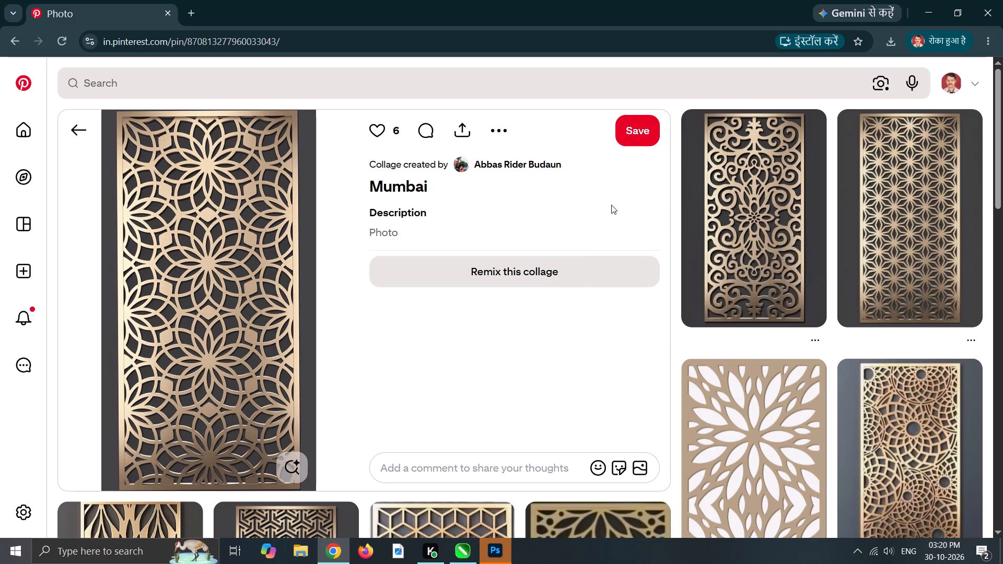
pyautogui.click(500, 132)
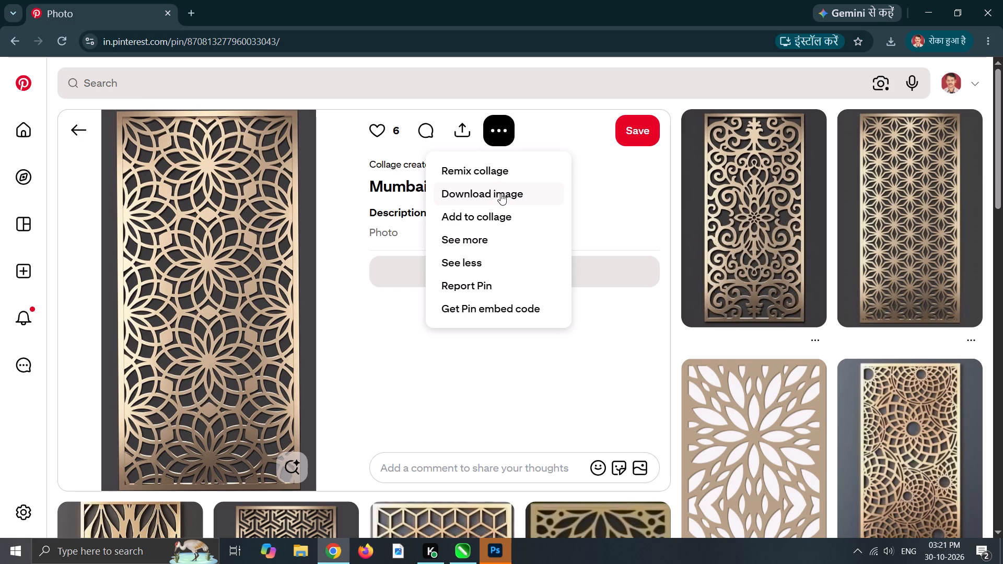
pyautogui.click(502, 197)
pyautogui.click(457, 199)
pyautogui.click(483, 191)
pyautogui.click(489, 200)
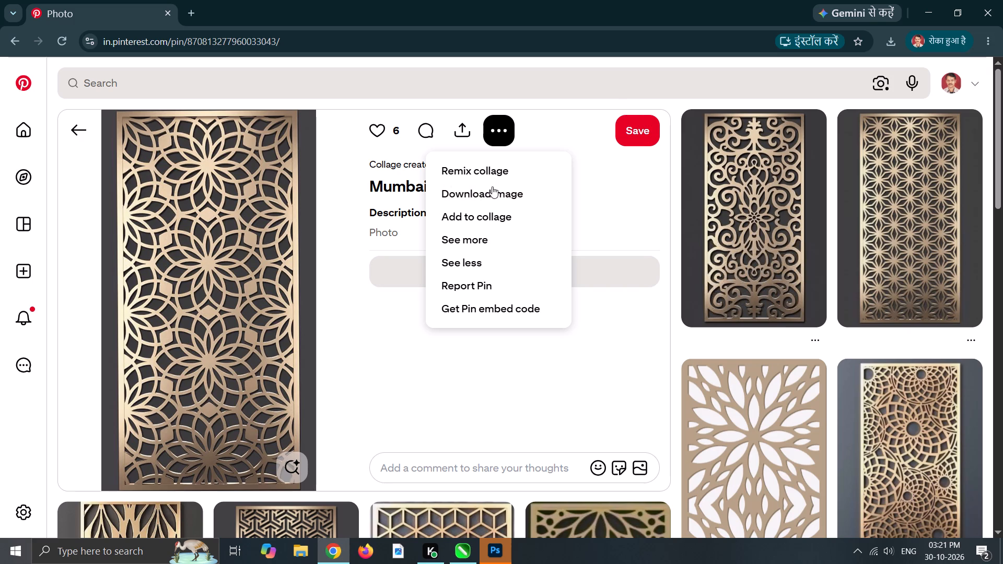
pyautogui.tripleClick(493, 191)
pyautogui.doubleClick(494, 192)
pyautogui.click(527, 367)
# Look through the related pins, returning to the Compose MDF laser wall cutting pin, for another copy of the floral medallion jali.
pyautogui.scroll(-2, 710, 370)
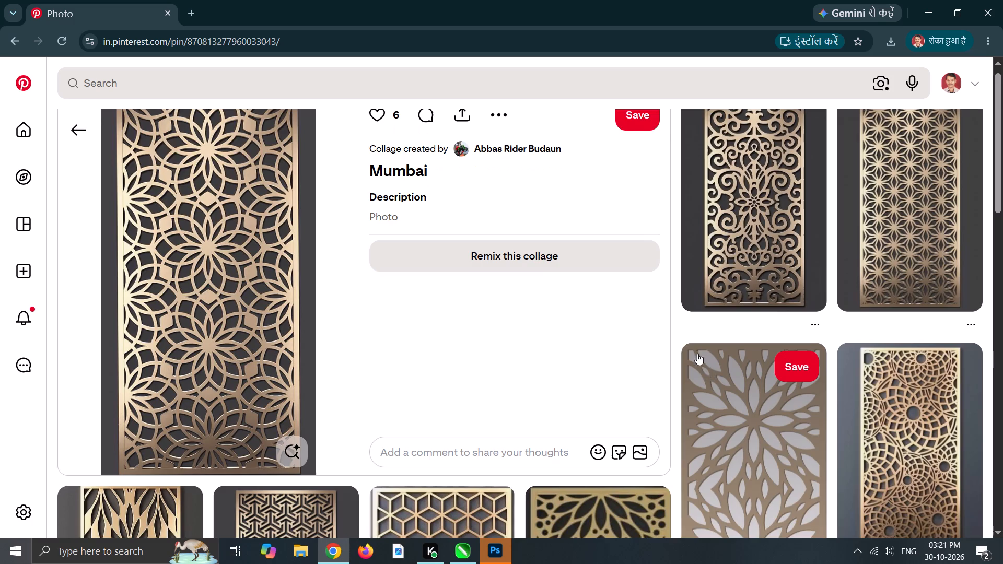
pyautogui.scroll(-2, 697, 350)
pyautogui.scroll(-2, 865, 390)
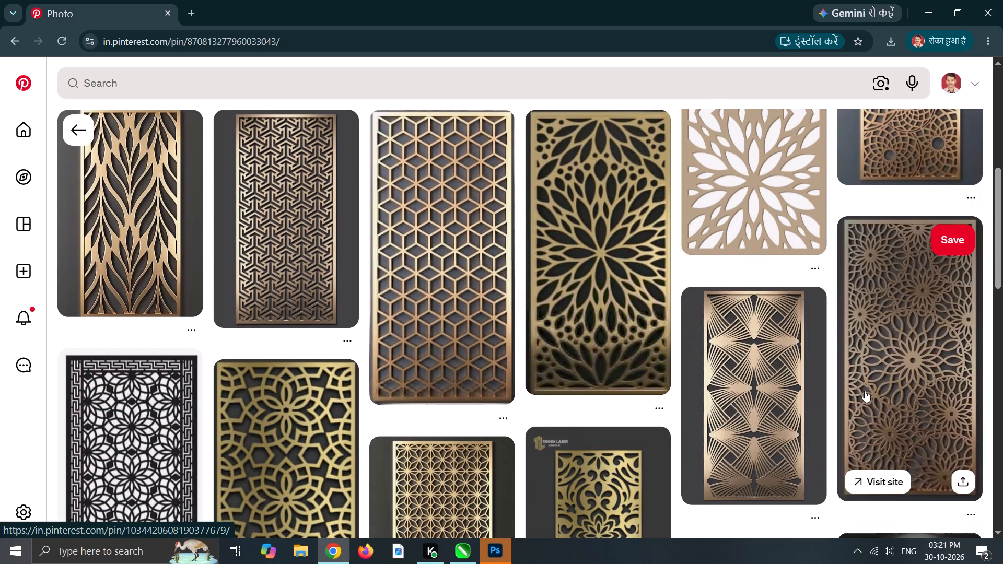
pyautogui.scroll(-3, 417, 395)
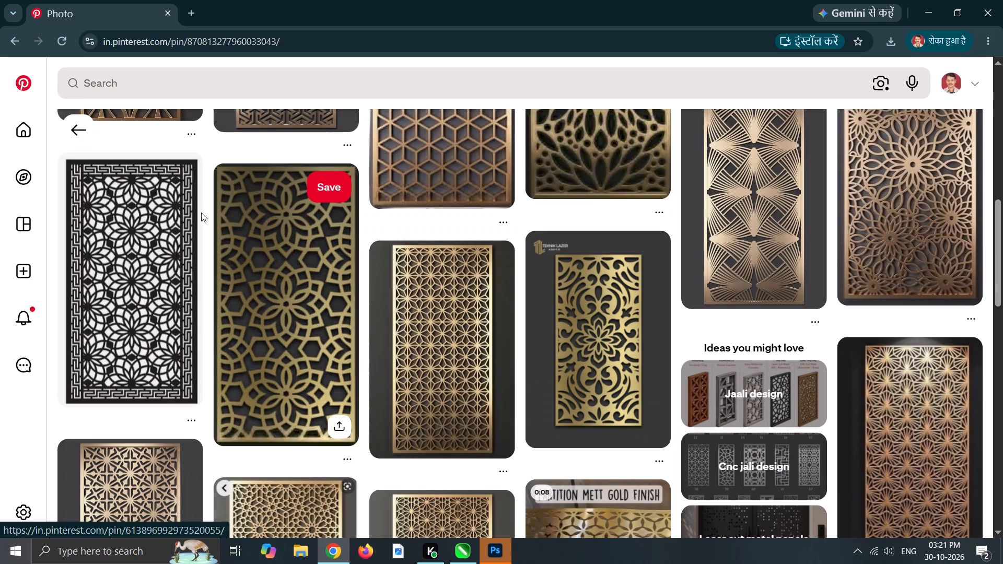
pyautogui.click(75, 128)
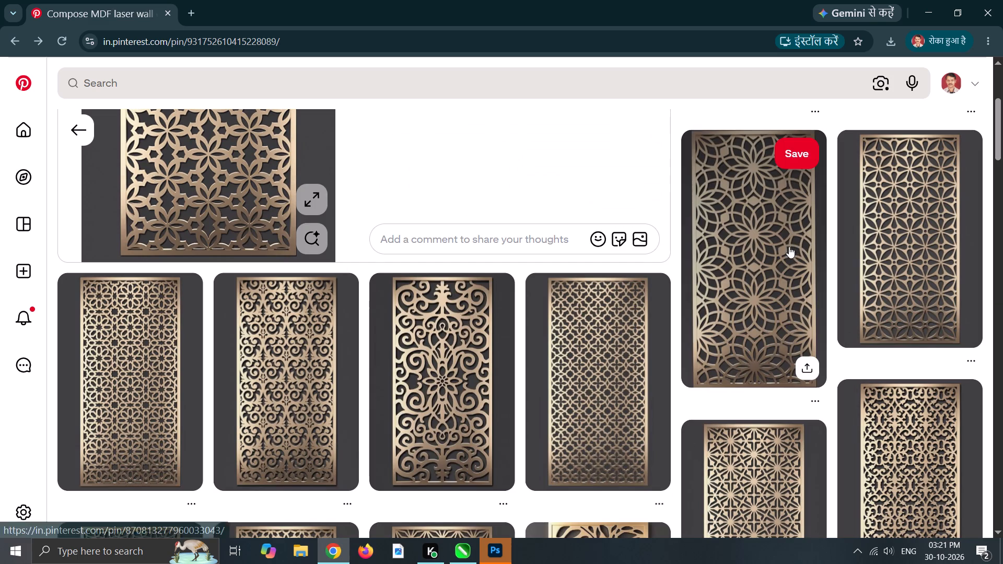
pyautogui.scroll(-7, 789, 246)
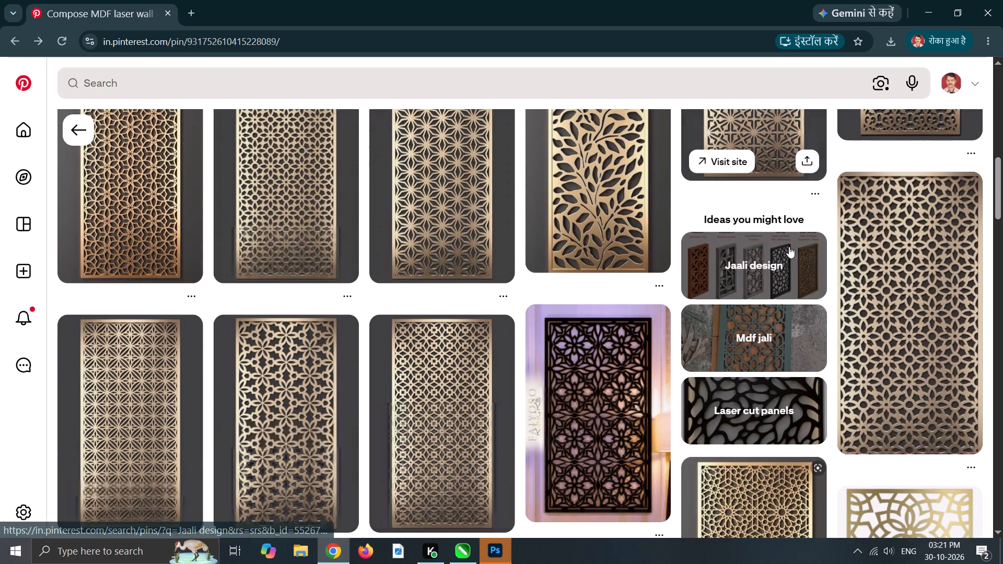
pyautogui.scroll(-4, 789, 246)
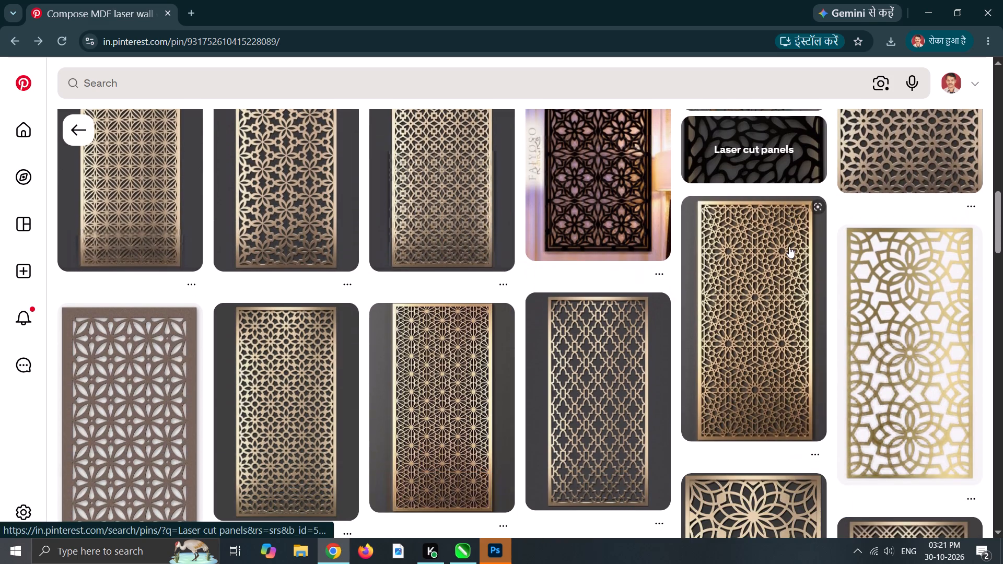
pyautogui.scroll(-2, 789, 246)
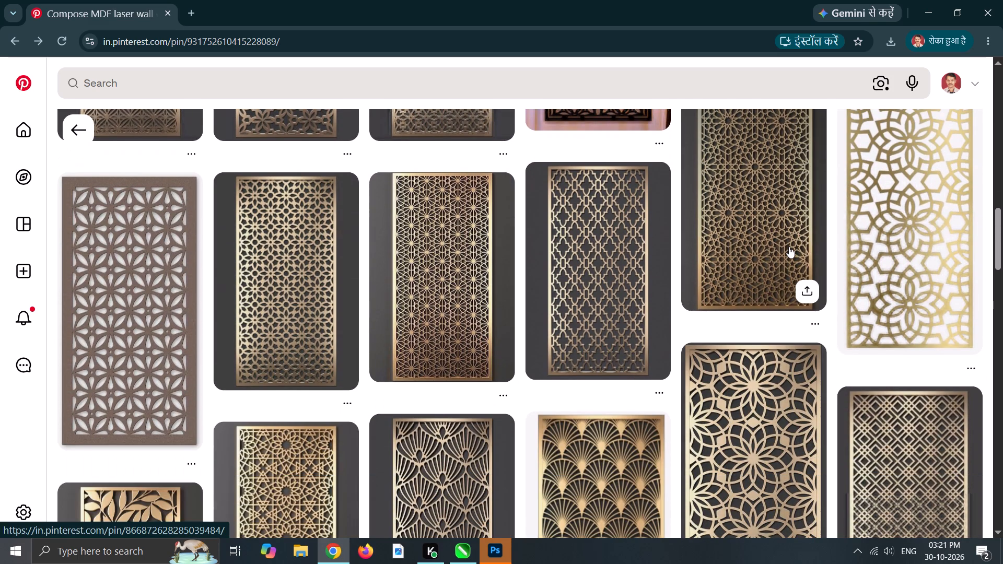
pyautogui.scroll(-2, 787, 247)
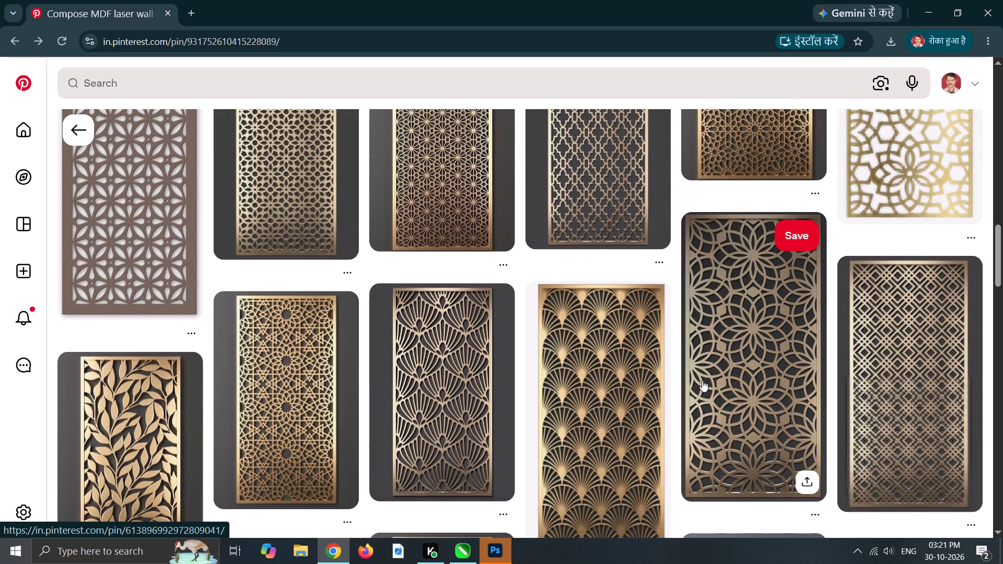
# Open the related jali pin with overlapping flower medallions posted by The Mysterious and try to download its image.
pyautogui.doubleClick(738, 366)
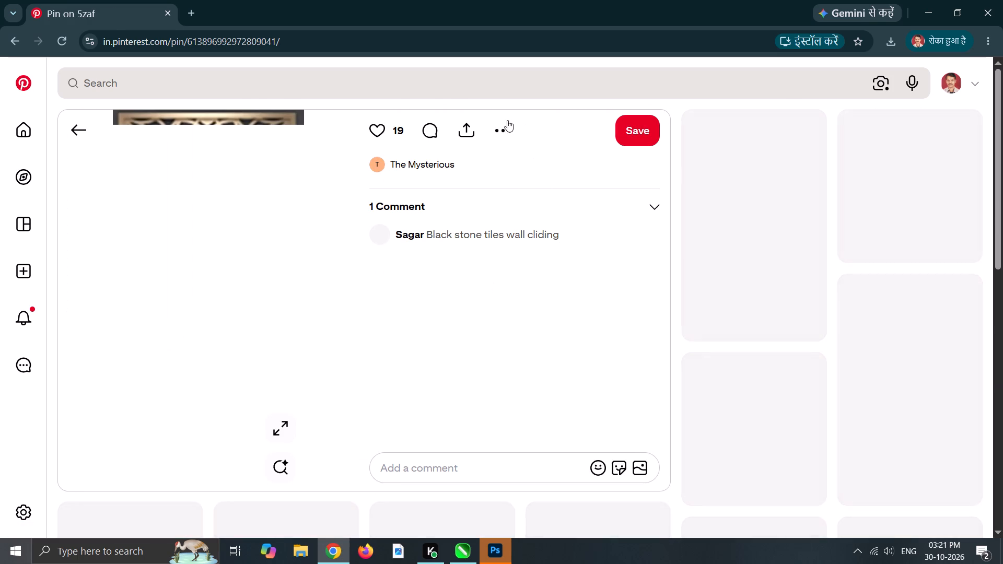
pyautogui.click(506, 127)
pyautogui.click(505, 171)
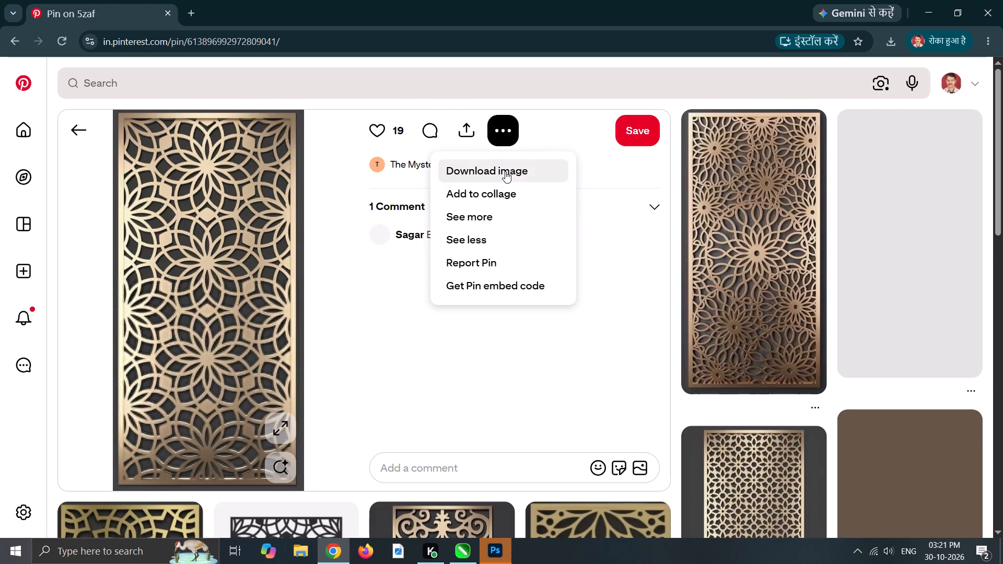
pyautogui.click(505, 171)
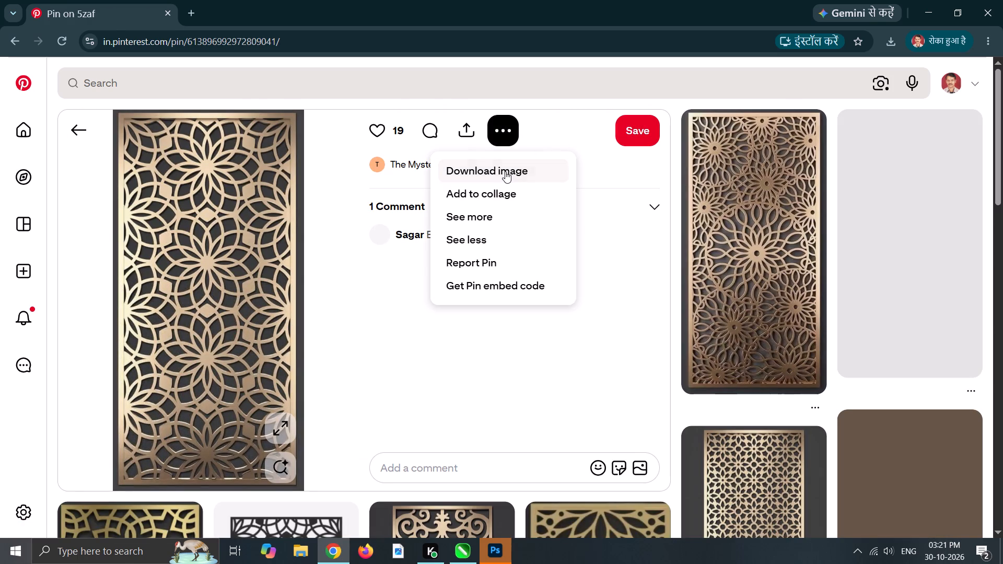
pyautogui.tripleClick(505, 171)
pyautogui.click(506, 169)
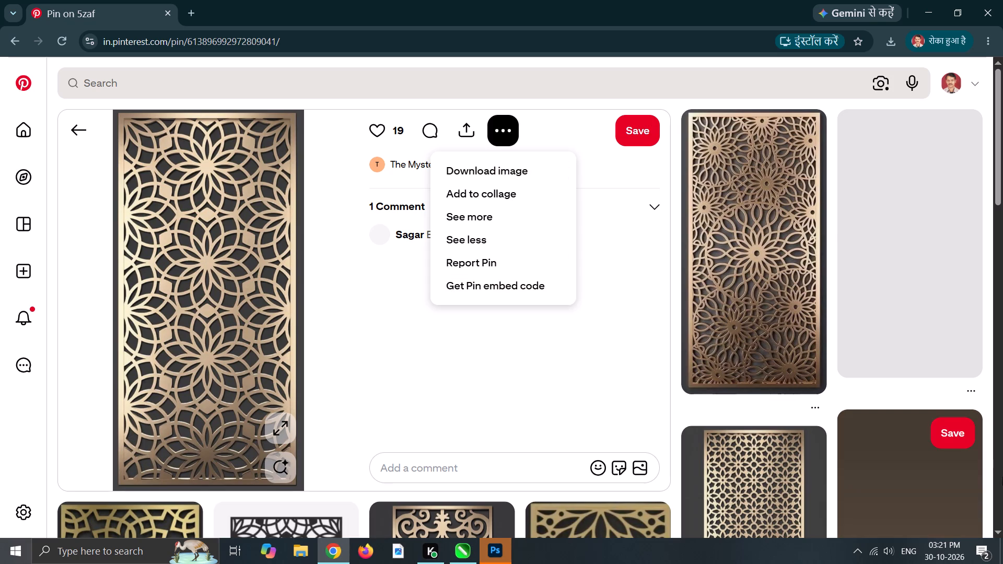
pyautogui.click(476, 175)
pyautogui.click(476, 175)
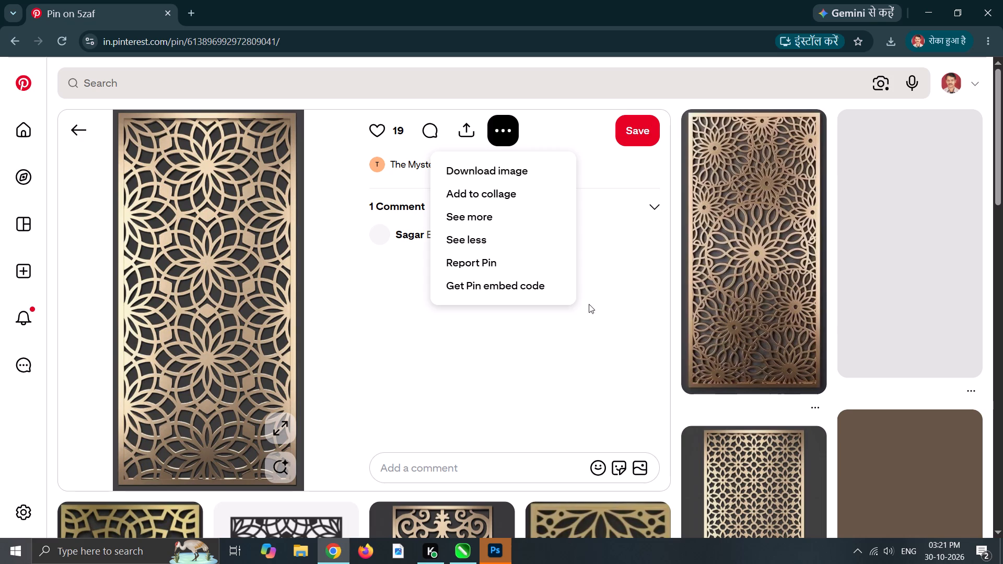
pyautogui.click(591, 311)
pyautogui.click(496, 126)
pyautogui.click(510, 170)
pyautogui.doubleClick(510, 170)
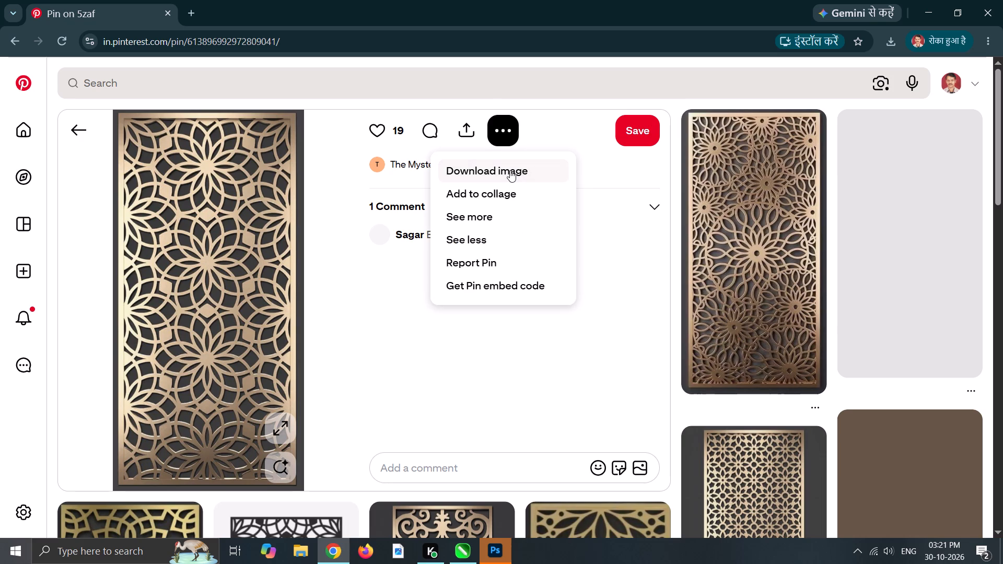
# Switch to CorelDRAW and check the Downloads folder through a refreshed Import dialog for the new jali image.
pyautogui.click(463, 556)
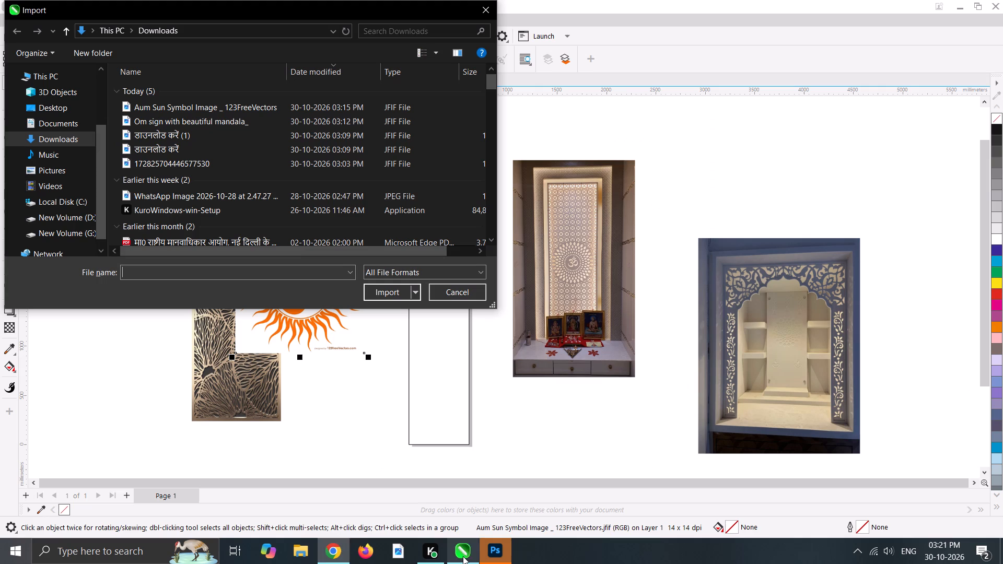
pyautogui.click(486, 11)
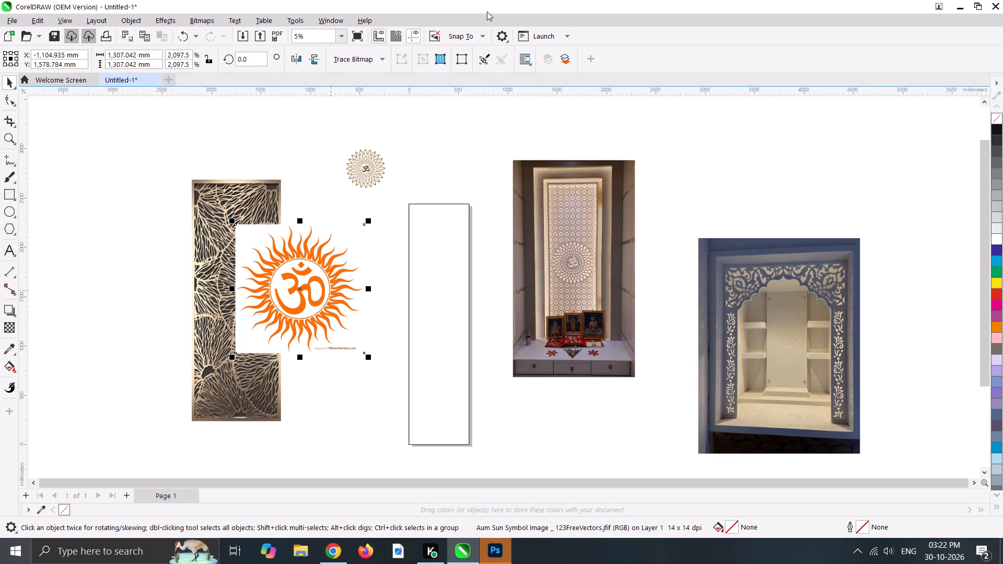
pyautogui.hotkey('ctrl', 'i')
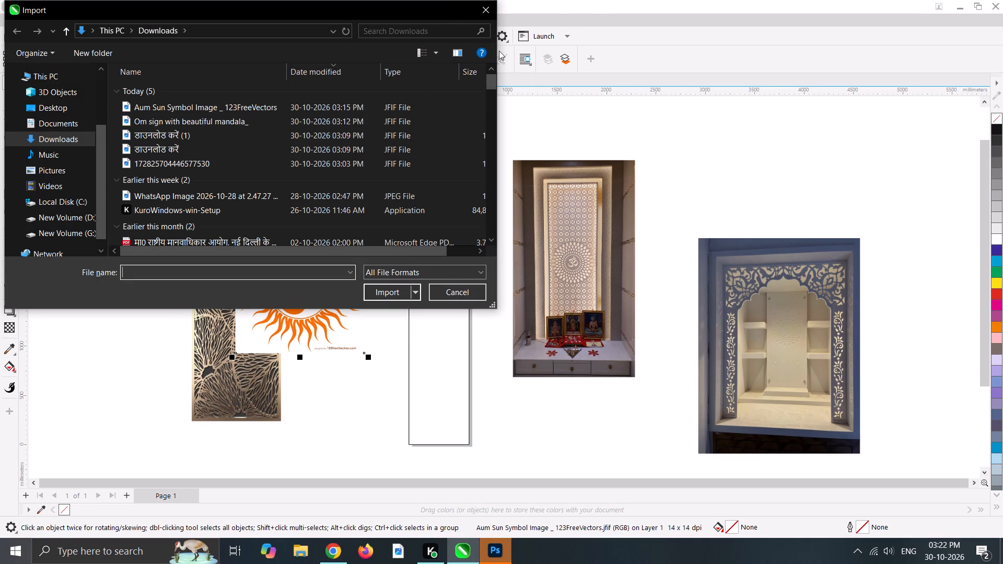
pyautogui.click(485, 3)
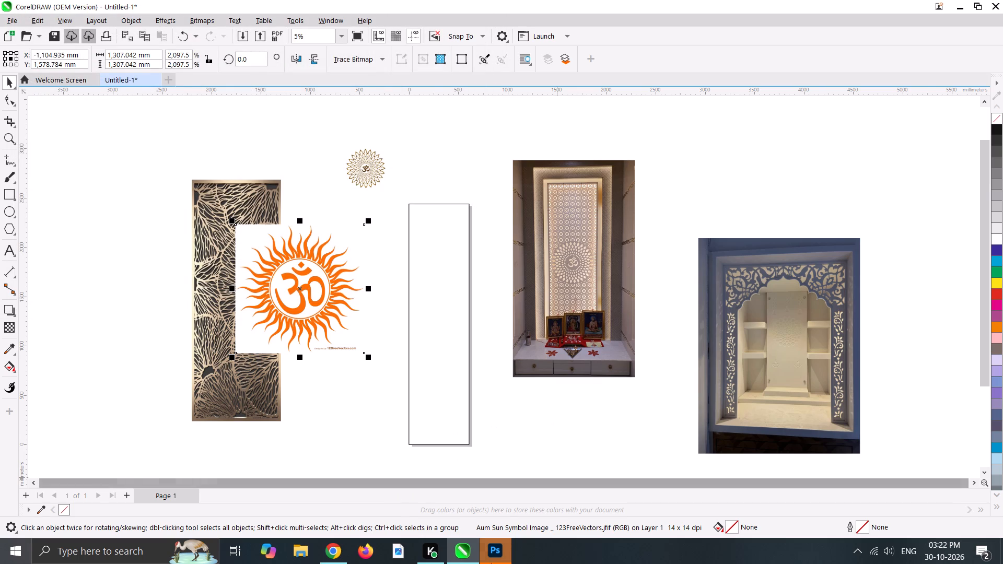
# Switch to Chrome and look through the pins related to the open flower medallion jali for a similar design.
pyautogui.click(335, 548)
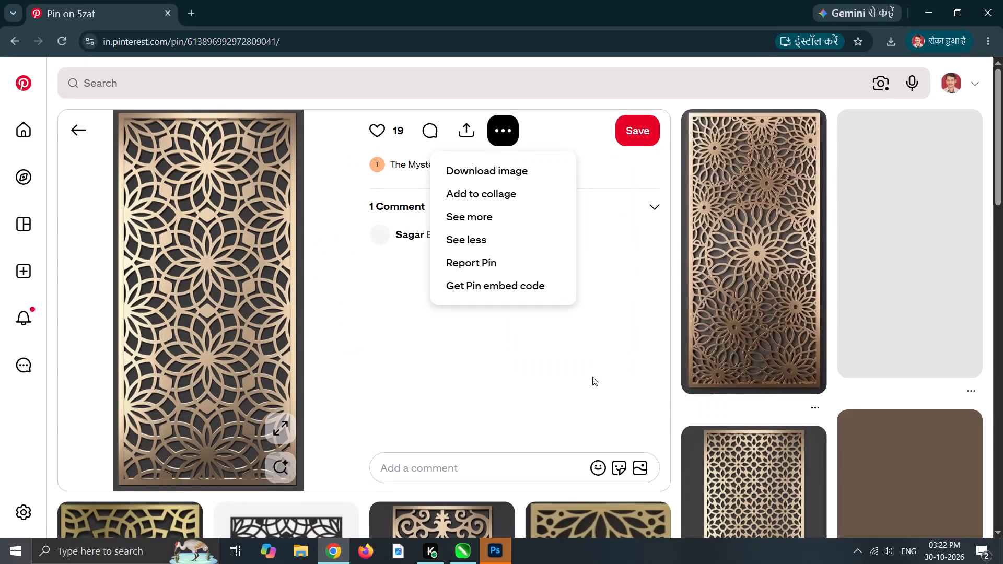
pyautogui.scroll(-3, 663, 354)
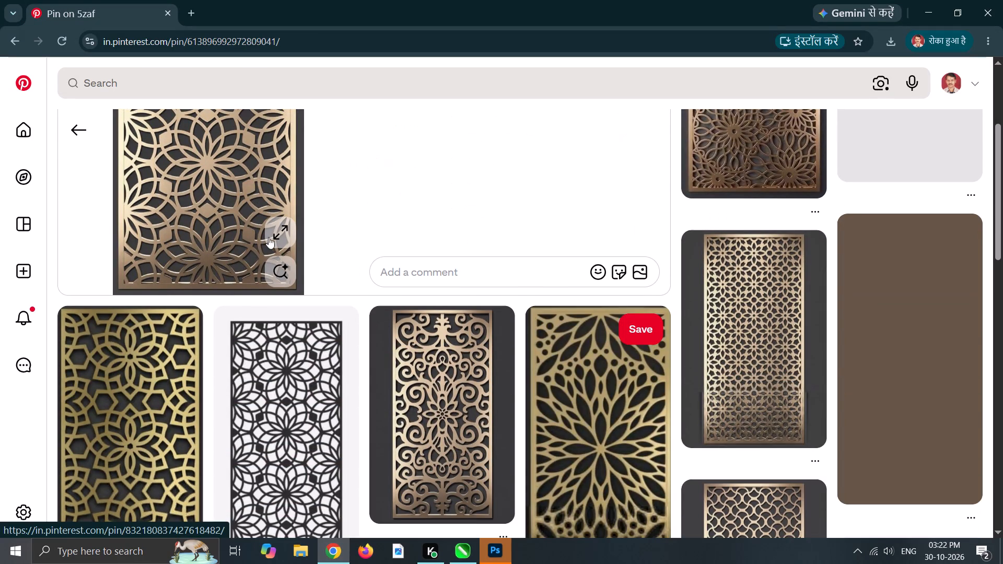
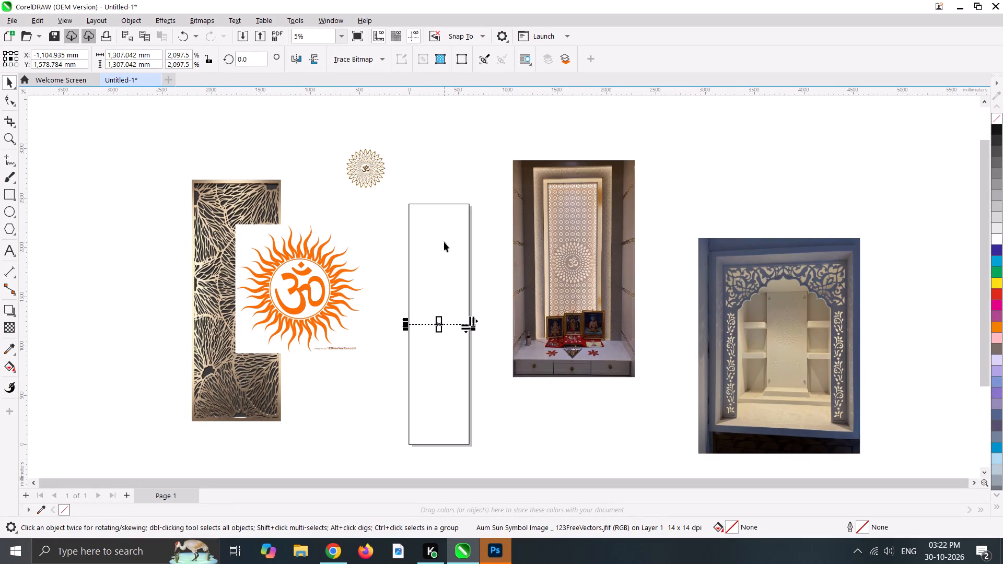
# Undo the pasted image link text on the page.
pyautogui.click(430, 346)
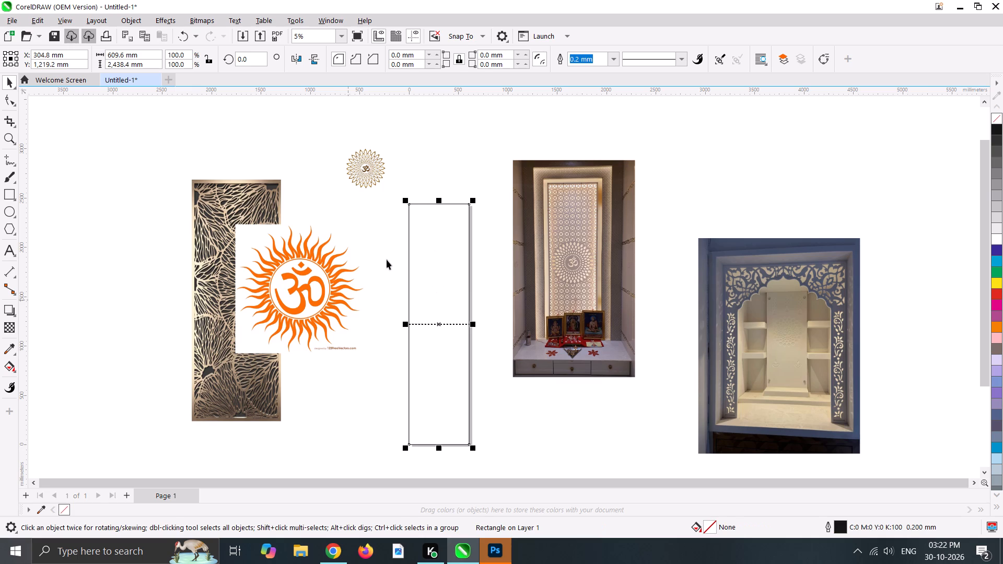
pyautogui.click(386, 259)
pyautogui.hotkey('ctrl', 'z')
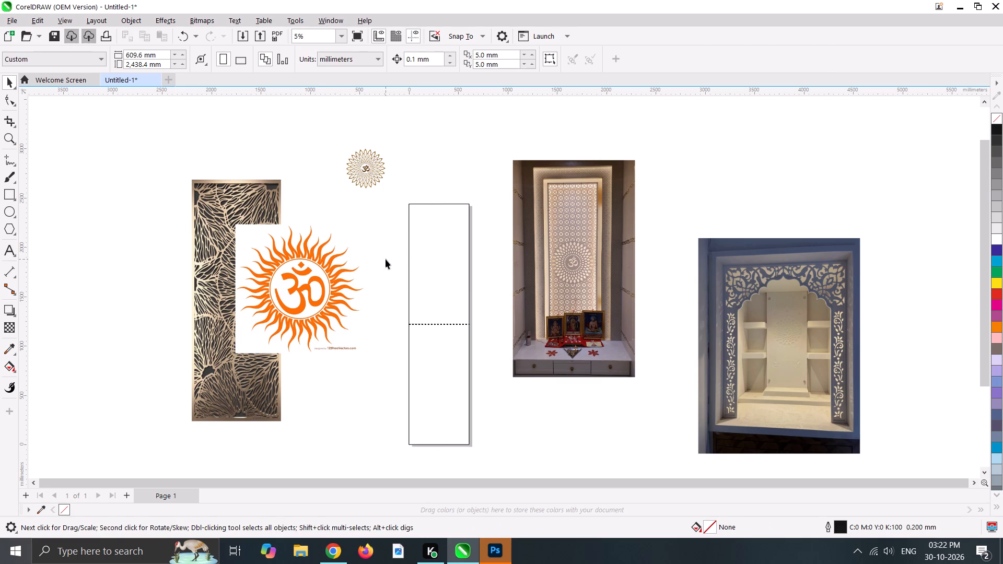
# Switch to Chrome and download the flower medallion jali image from the open pin by The Mysterious.
pyautogui.click(339, 548)
pyautogui.rightClick(247, 198)
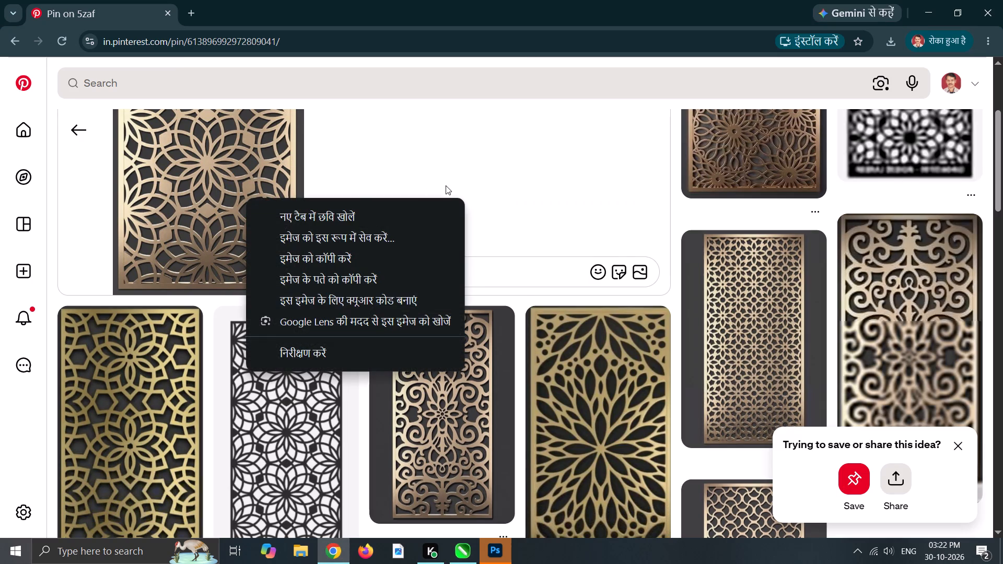
pyautogui.scroll(5, 446, 185)
pyautogui.click(494, 168)
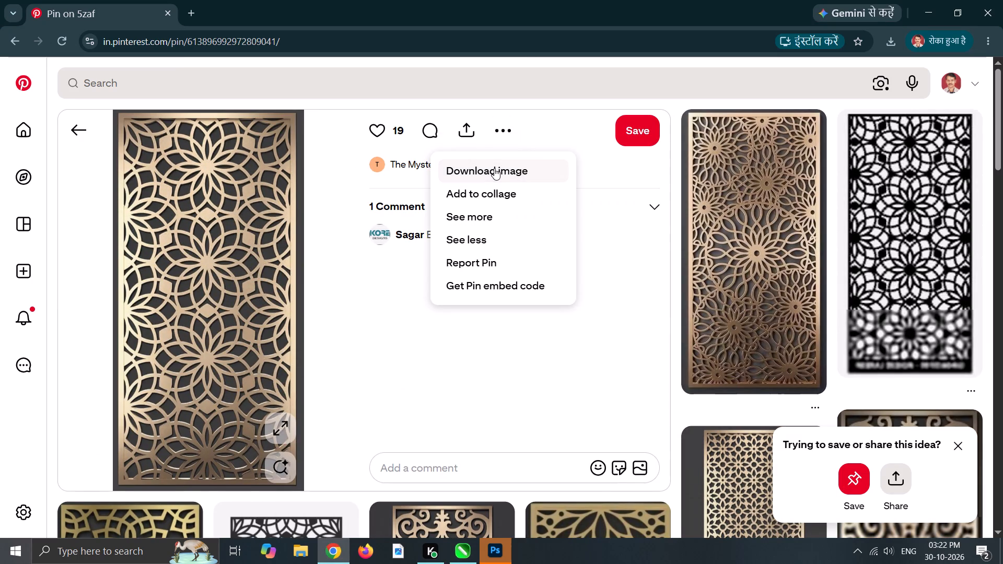
pyautogui.click(510, 169)
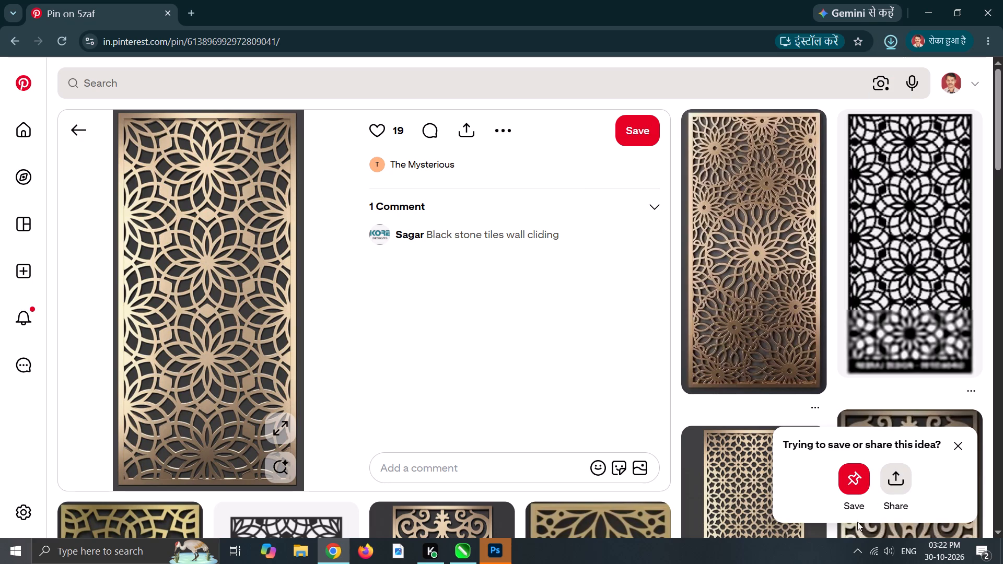
pyautogui.click(960, 445)
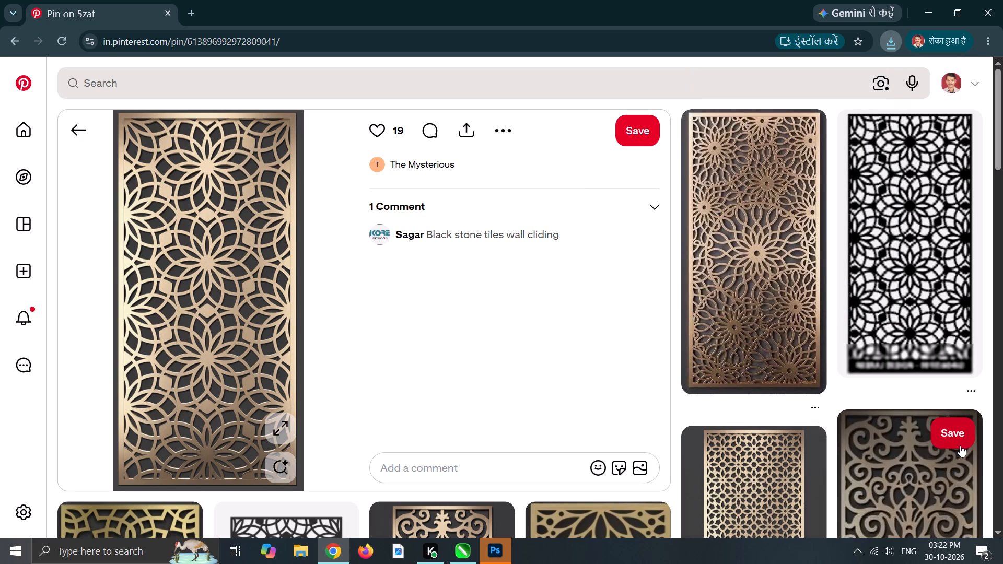
# Switch to CorelDRAW and import डाउनलोड करें (2) from Downloads, placing it beside the upper part of the tall page.
pyautogui.click(466, 545)
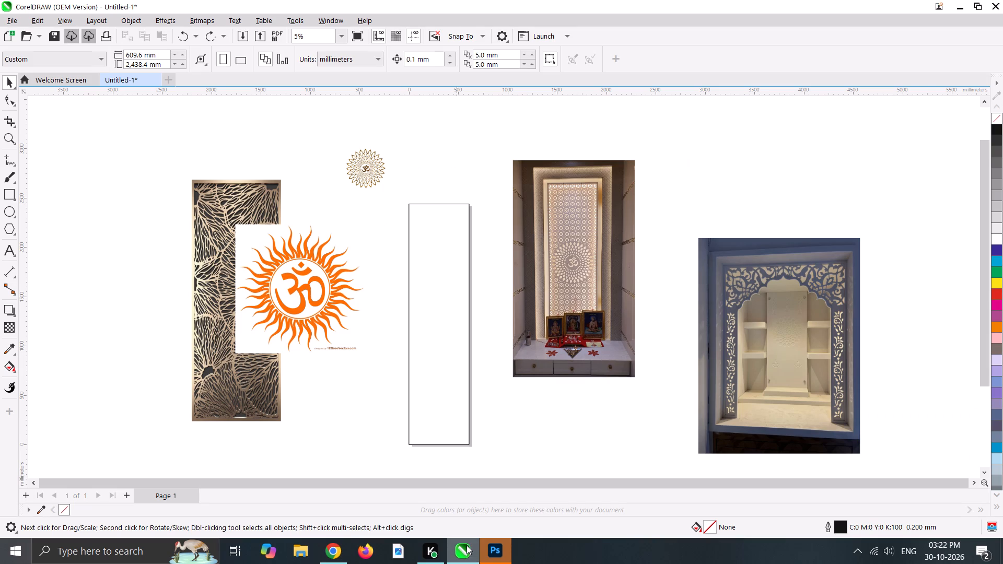
pyautogui.hotkey('ctrl', 'i')
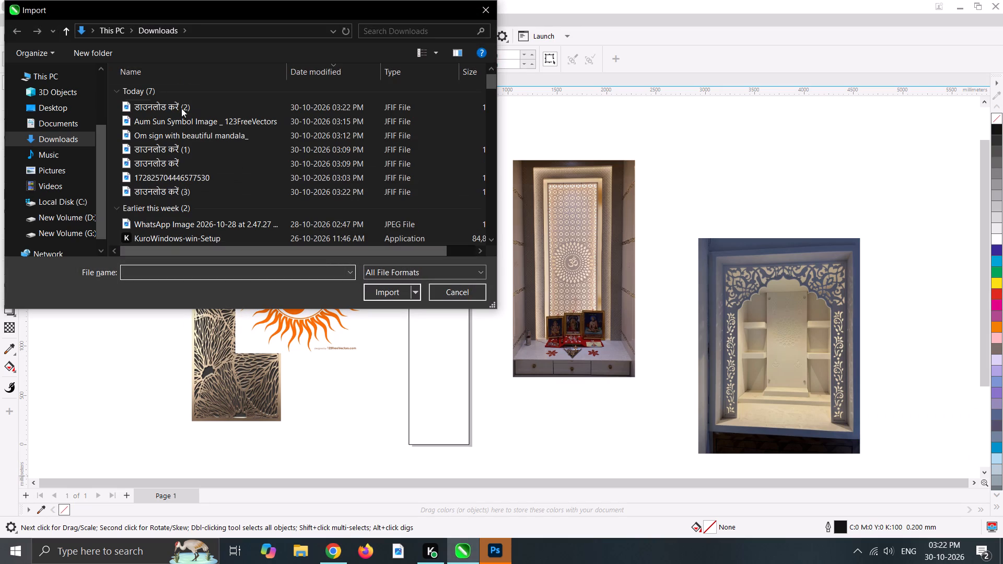
pyautogui.doubleClick(190, 100)
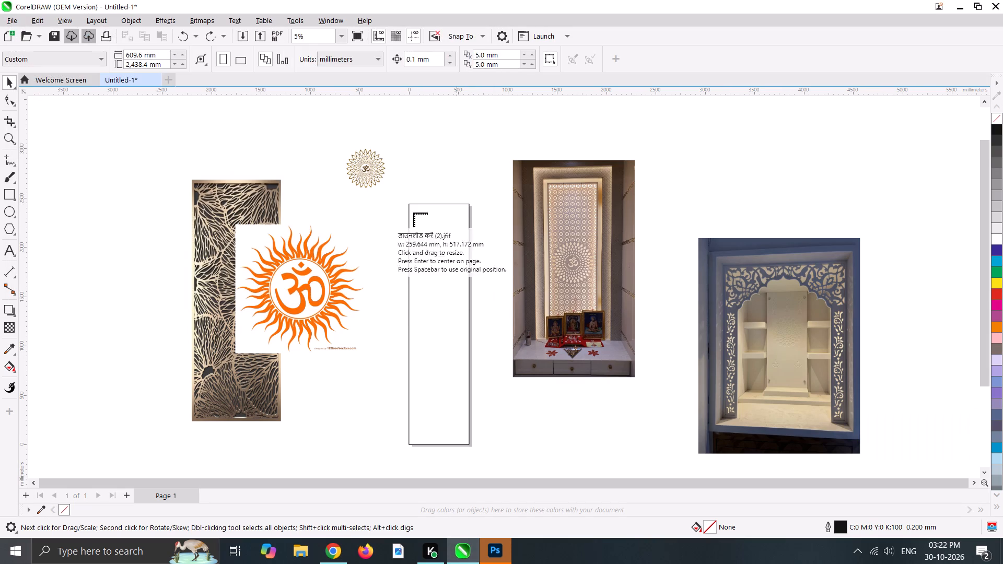
pyautogui.click(375, 198)
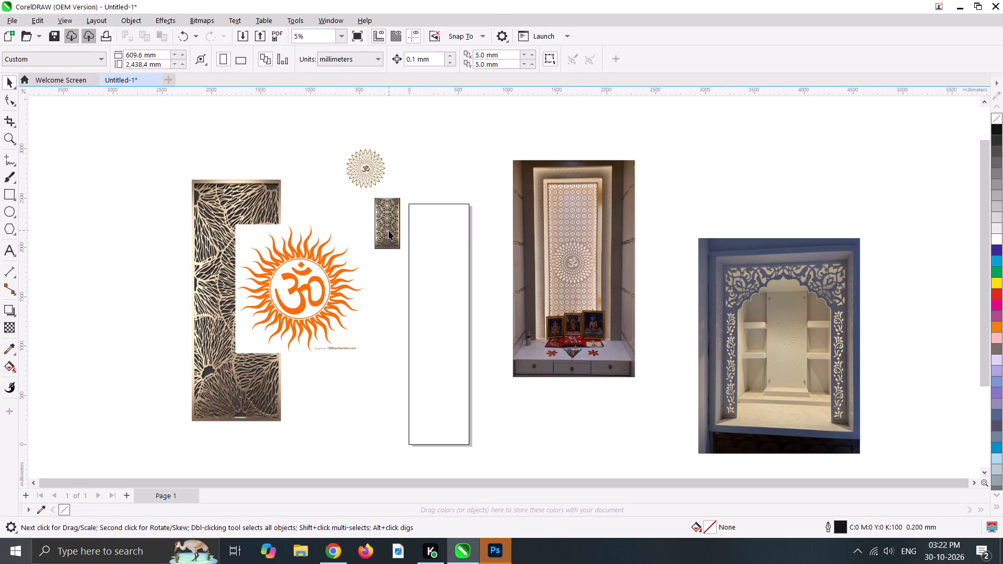
# Enlarge the imported floral jali proportionally to about 1262 by 2514 mm so it covers the tall page.
pyautogui.click(389, 230)
pyautogui.moveTo(405, 251); pyautogui.dragTo(460, 347)
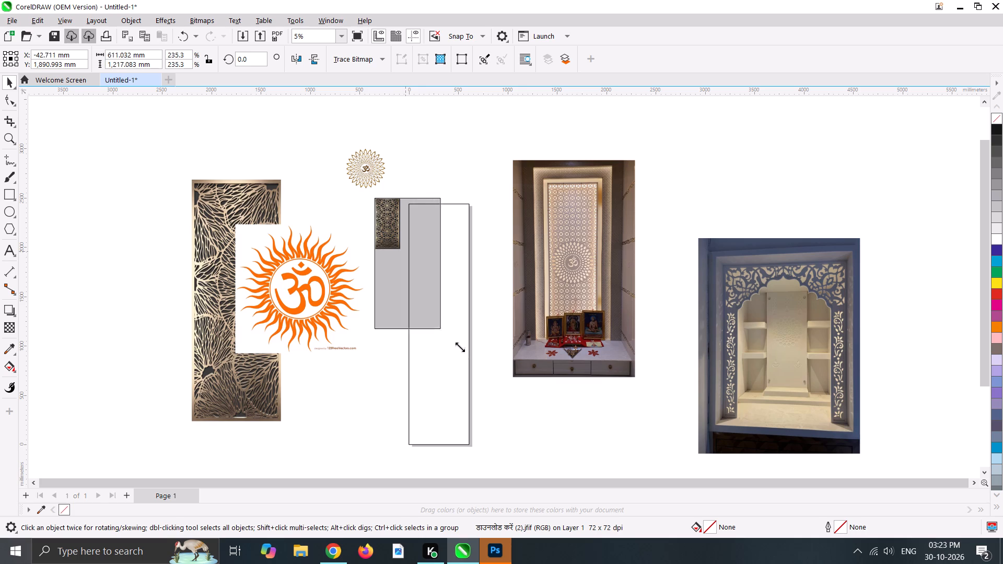
pyautogui.moveTo(460, 347); pyautogui.dragTo(513, 451)
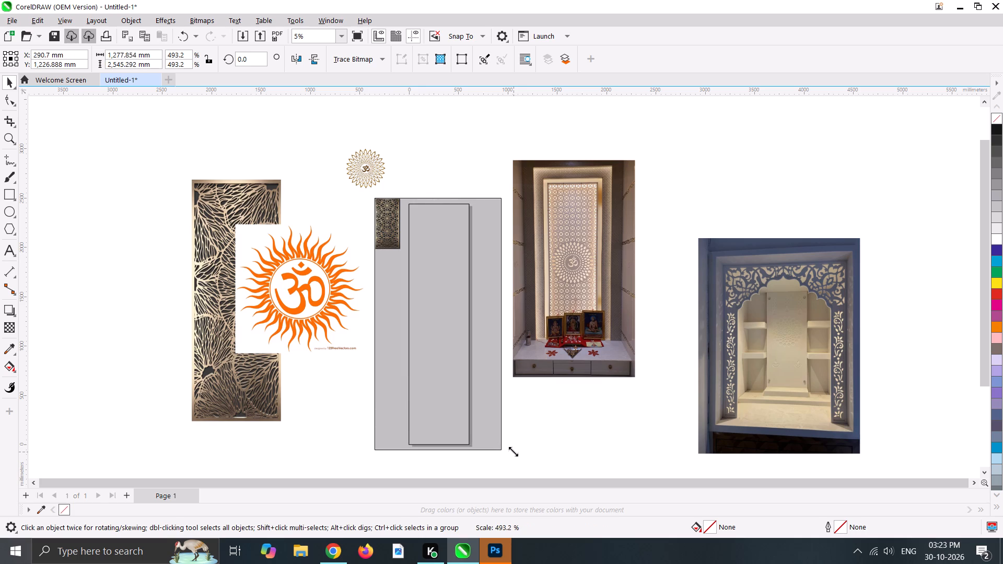
pyautogui.moveTo(513, 451); pyautogui.dragTo(511, 448)
pyautogui.click(511, 448)
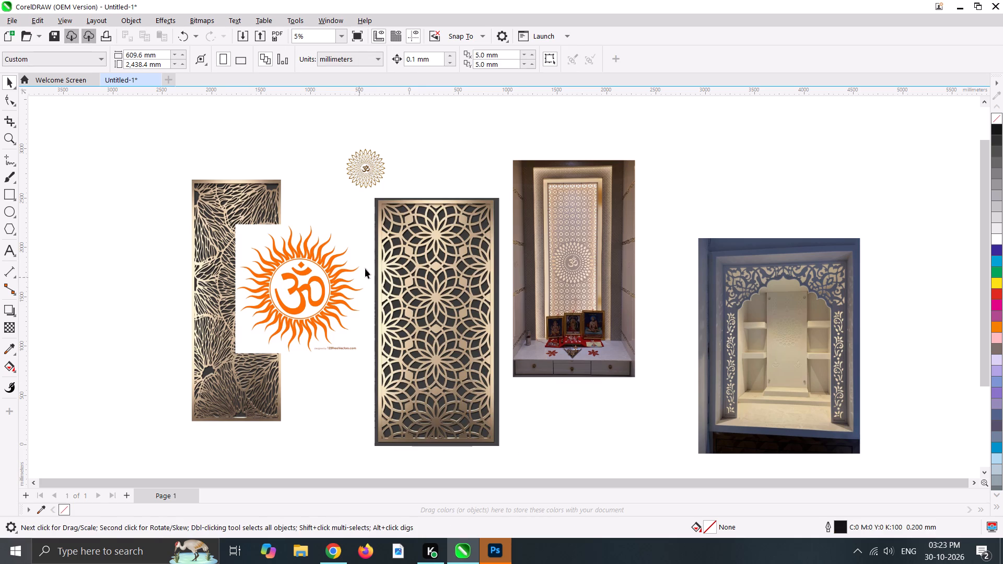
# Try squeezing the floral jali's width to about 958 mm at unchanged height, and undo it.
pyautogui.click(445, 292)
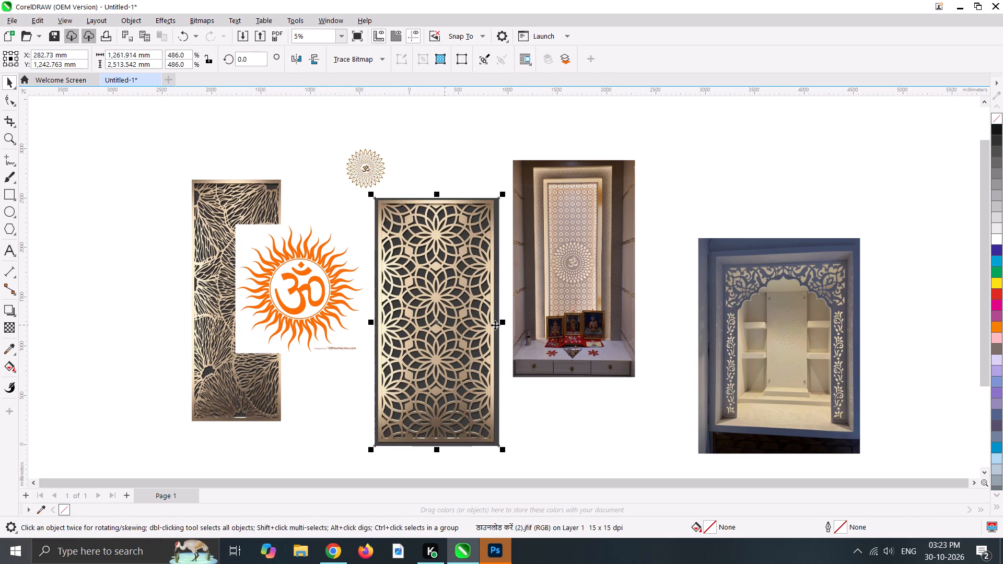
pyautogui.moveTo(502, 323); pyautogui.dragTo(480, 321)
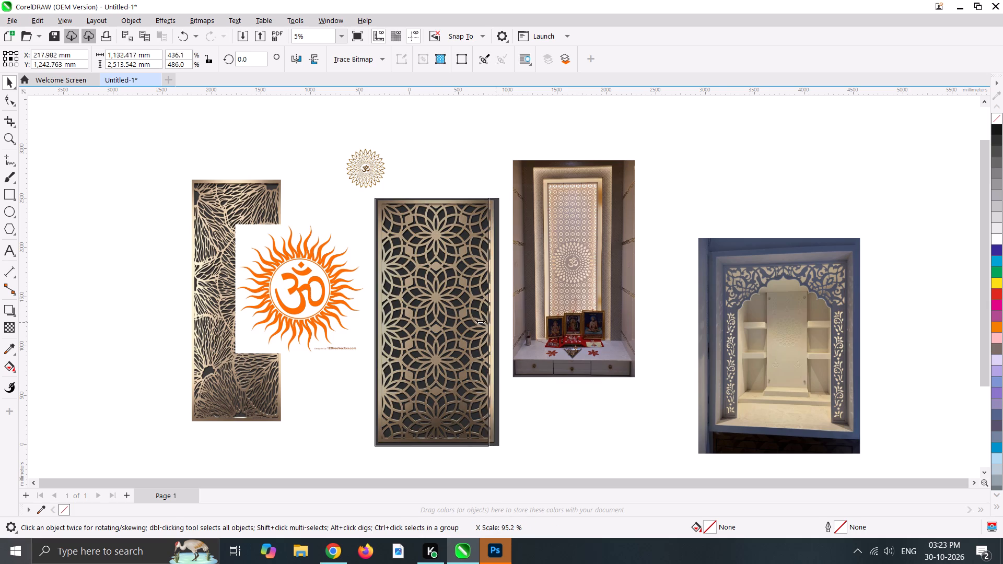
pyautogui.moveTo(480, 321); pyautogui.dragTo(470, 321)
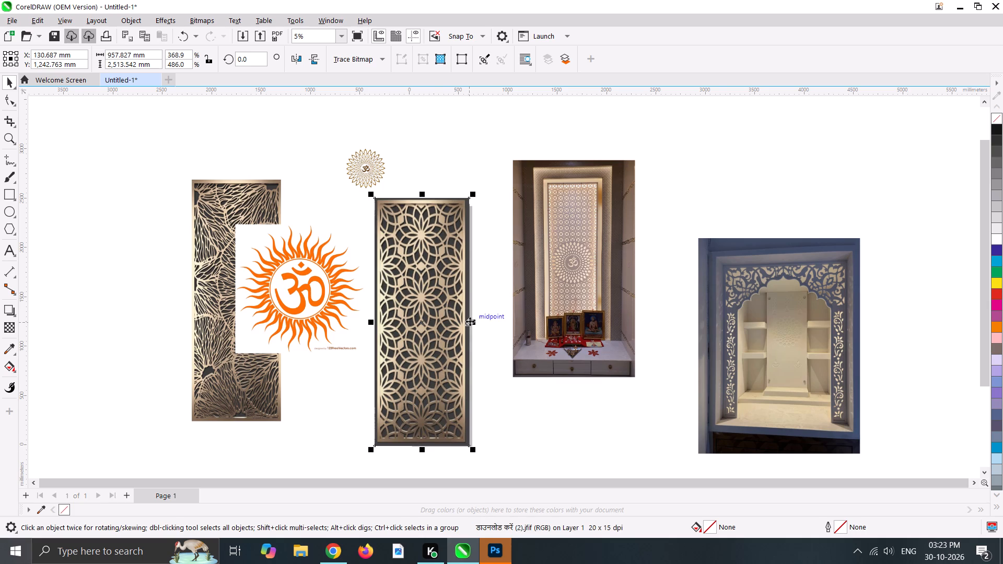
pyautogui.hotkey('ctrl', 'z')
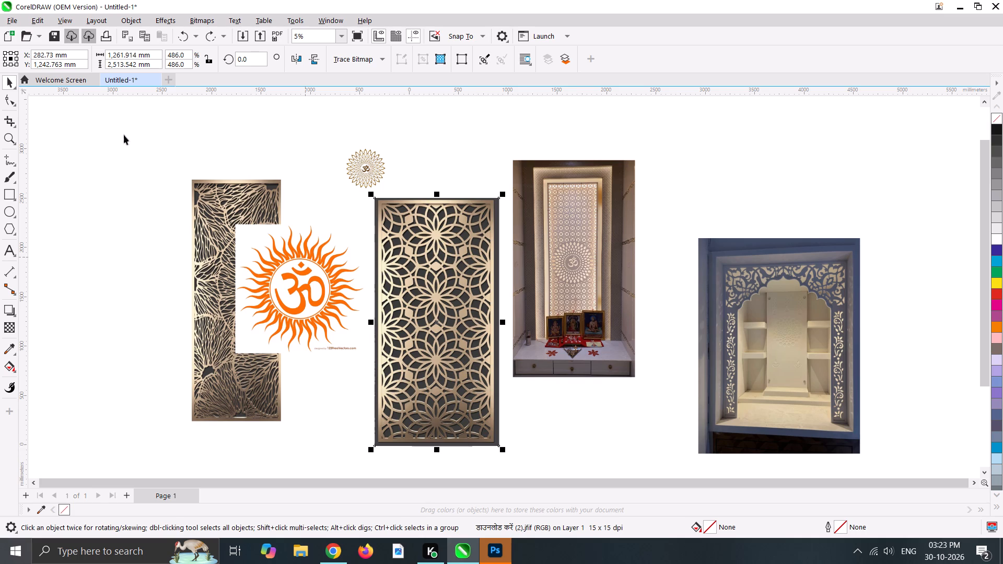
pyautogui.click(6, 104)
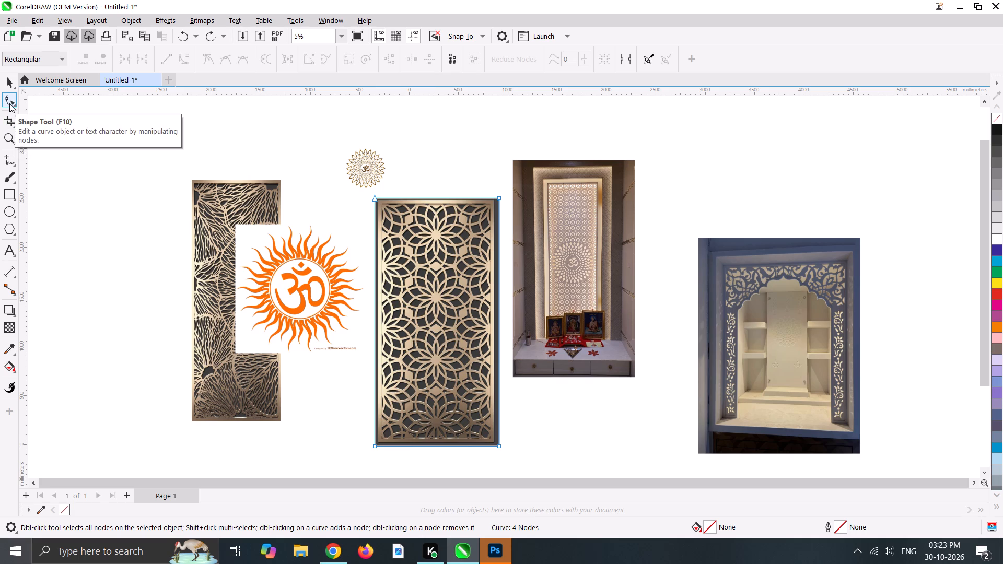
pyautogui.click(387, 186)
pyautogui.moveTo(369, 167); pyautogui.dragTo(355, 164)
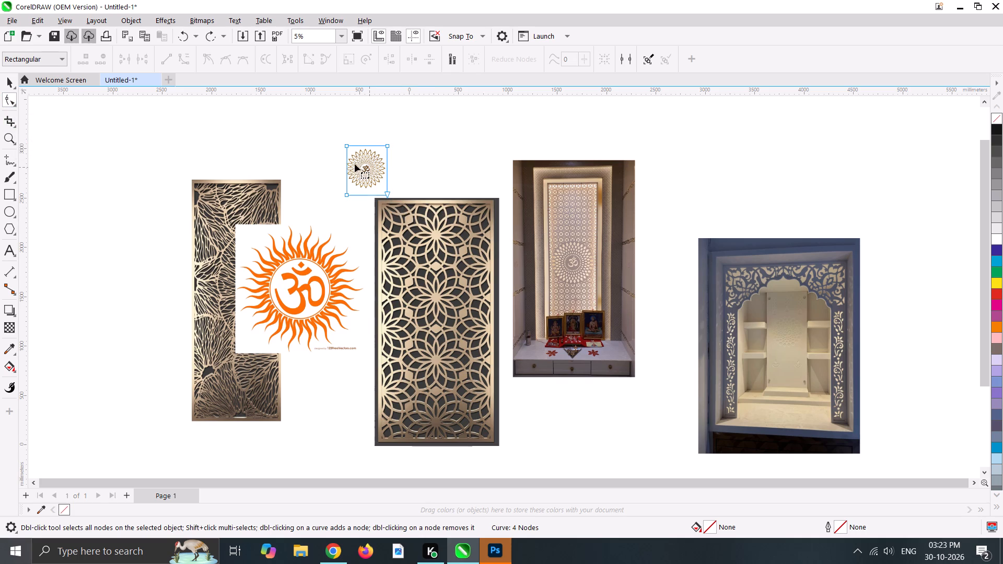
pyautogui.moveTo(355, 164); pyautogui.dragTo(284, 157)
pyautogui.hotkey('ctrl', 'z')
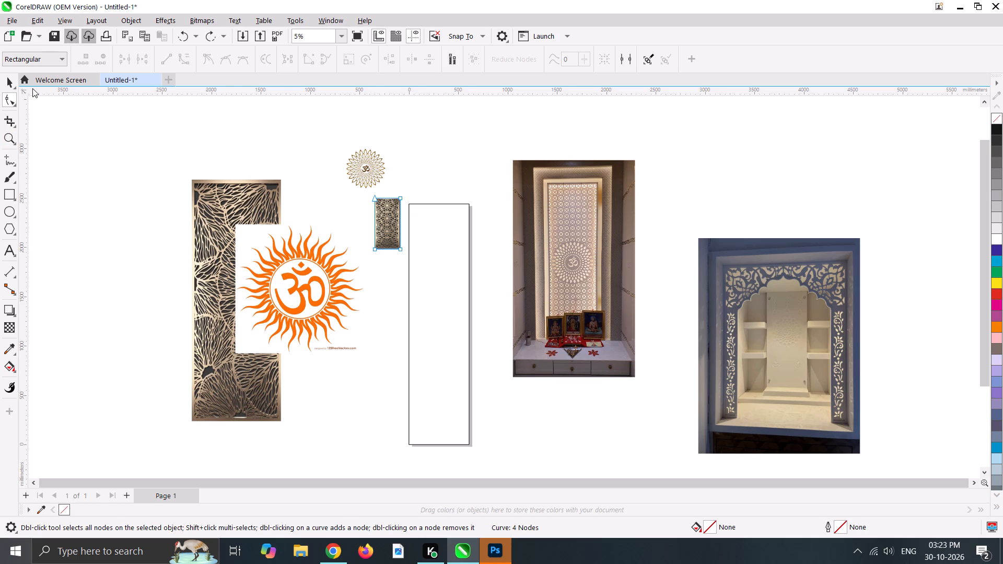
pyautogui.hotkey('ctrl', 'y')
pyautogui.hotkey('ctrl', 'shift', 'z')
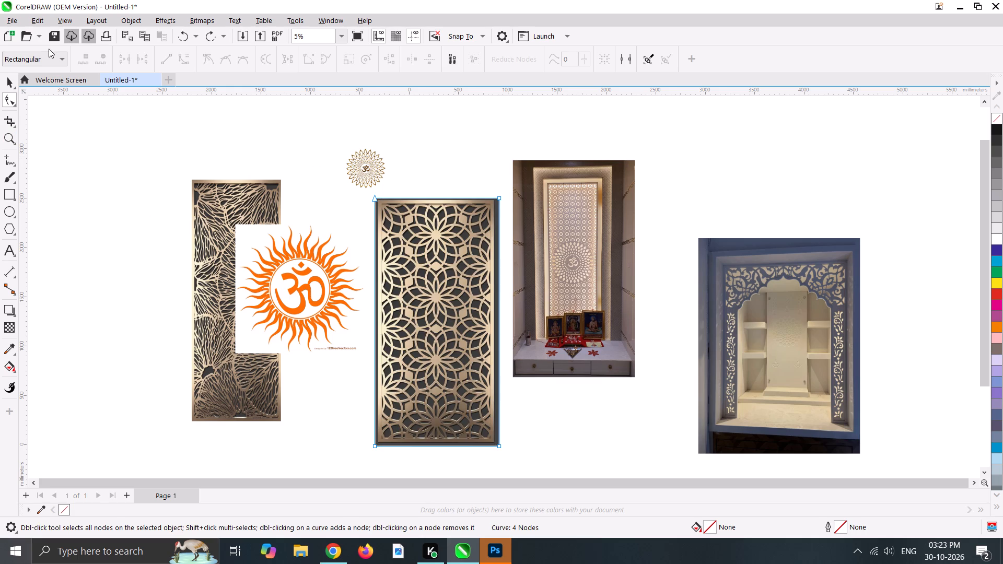
# Move the Om mandala above the orange Om sun, centred at about X -1153, Y 3129 mm.
pyautogui.click(8, 83)
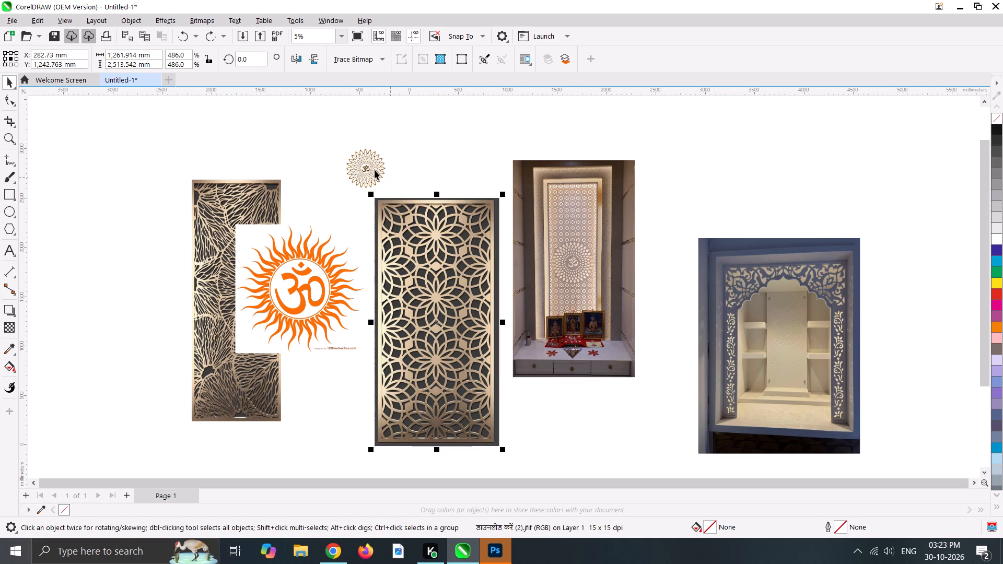
pyautogui.click(375, 170)
pyautogui.moveTo(366, 168); pyautogui.dragTo(295, 136)
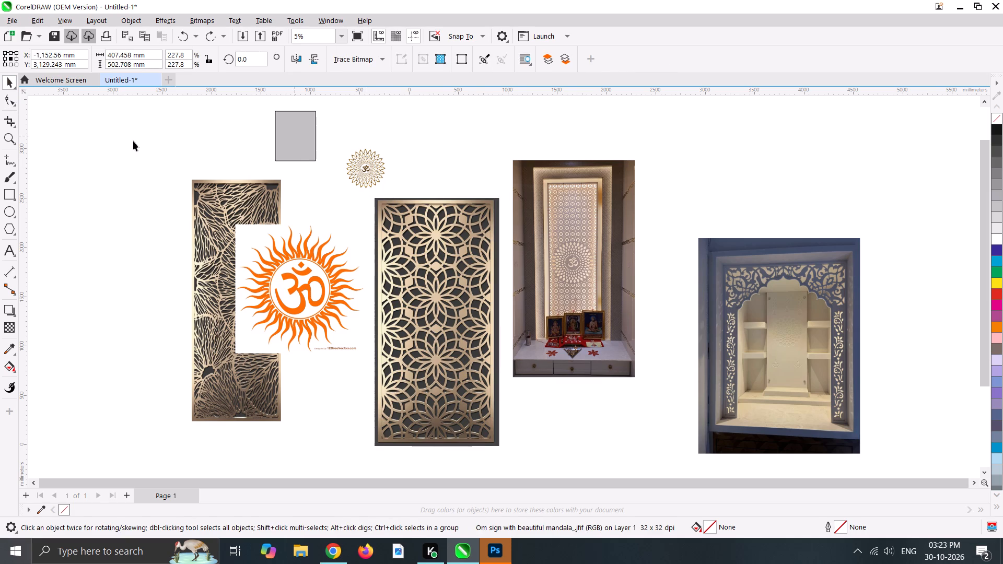
# Crop the floral jali with the Shape tool, bringing its left-side nodes inward to near the page's left edge.
pyautogui.click(9, 104)
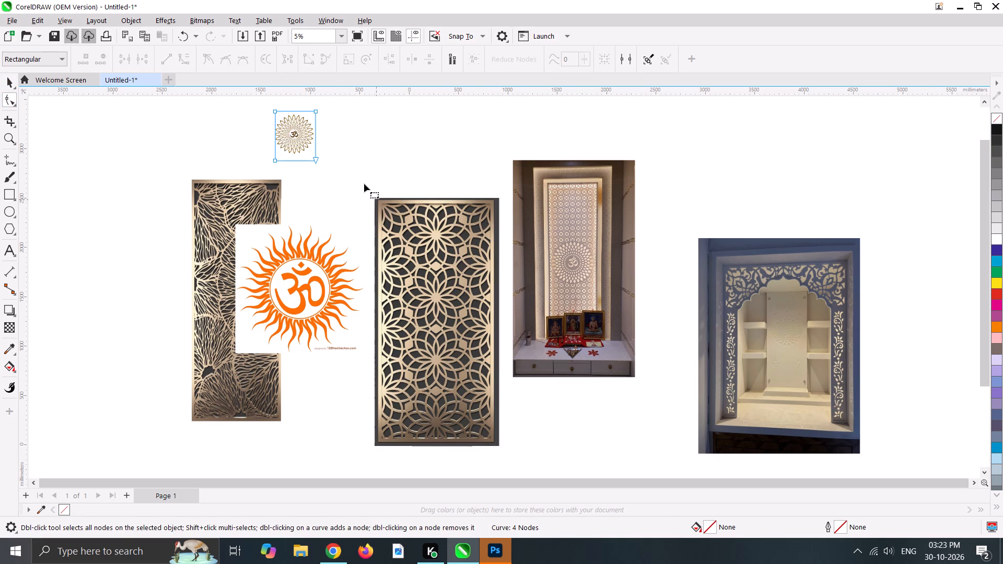
pyautogui.moveTo(362, 182); pyautogui.dragTo(394, 458)
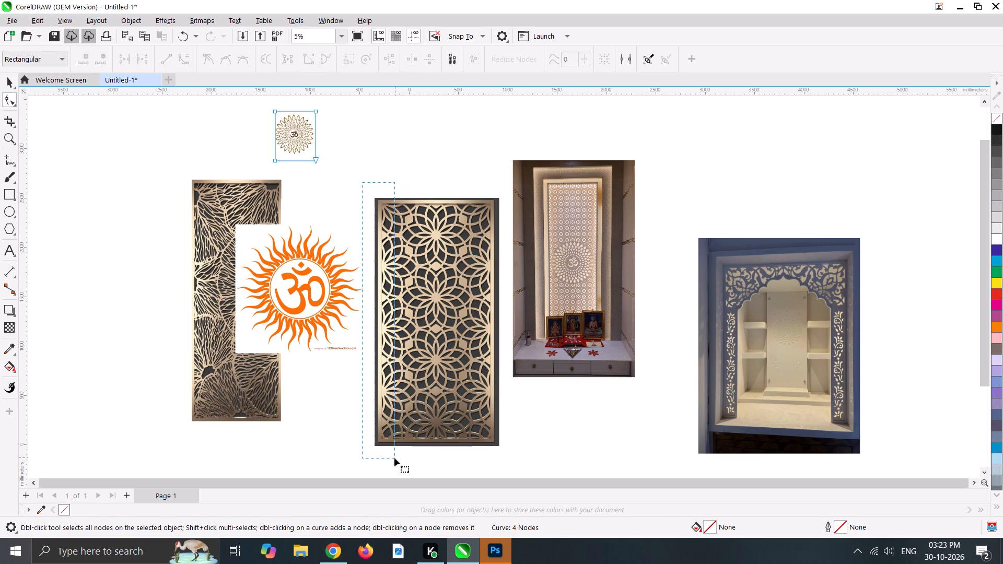
pyautogui.moveTo(366, 186); pyautogui.dragTo(410, 478)
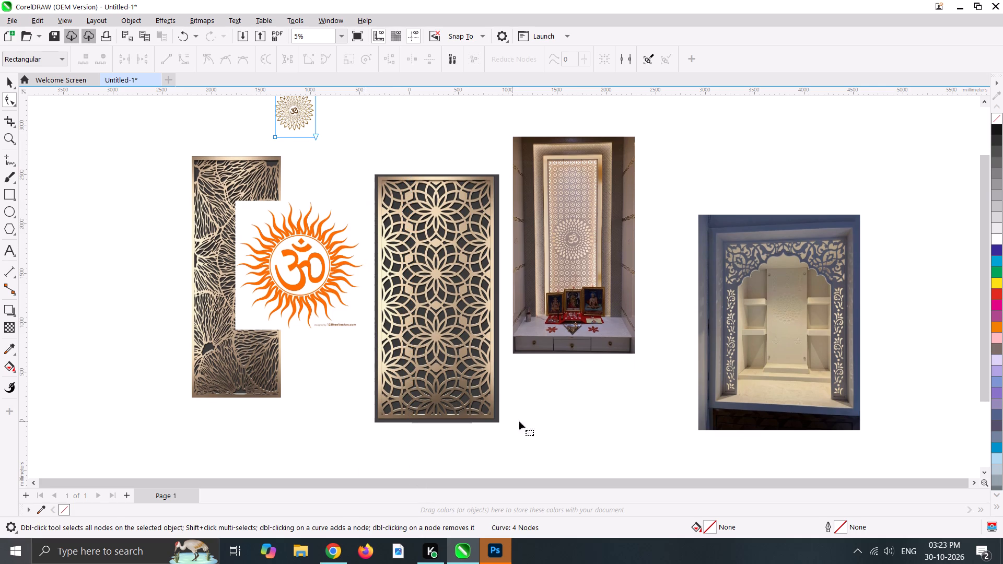
pyautogui.moveTo(530, 417); pyautogui.dragTo(278, 390)
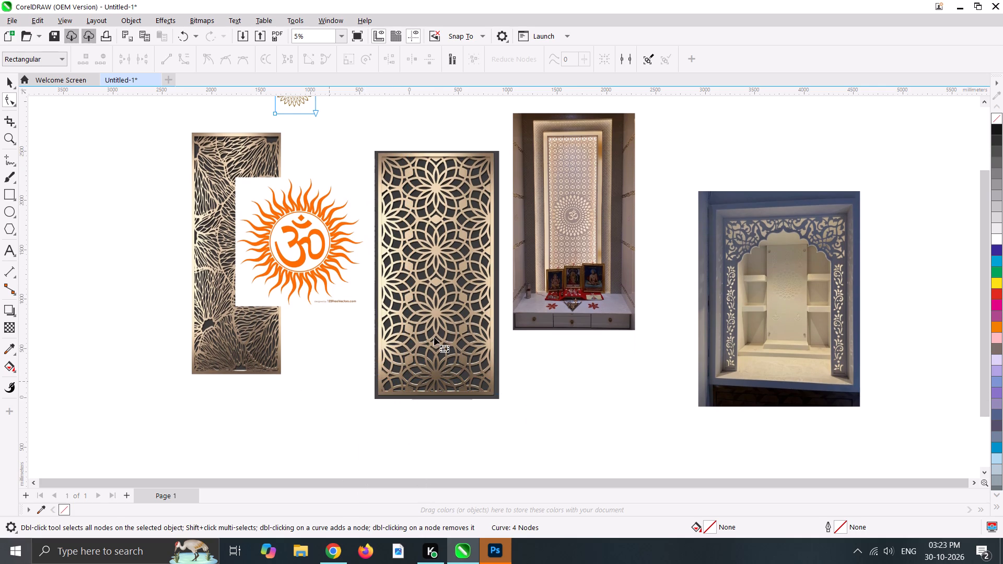
pyautogui.click(434, 337)
pyautogui.moveTo(525, 385); pyautogui.dragTo(343, 401)
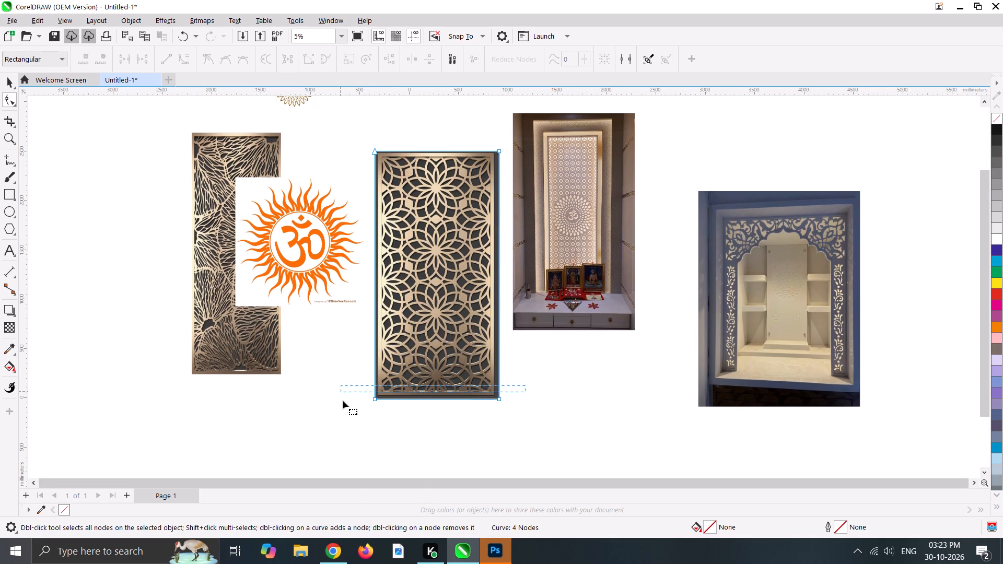
pyautogui.moveTo(343, 401); pyautogui.dragTo(343, 415)
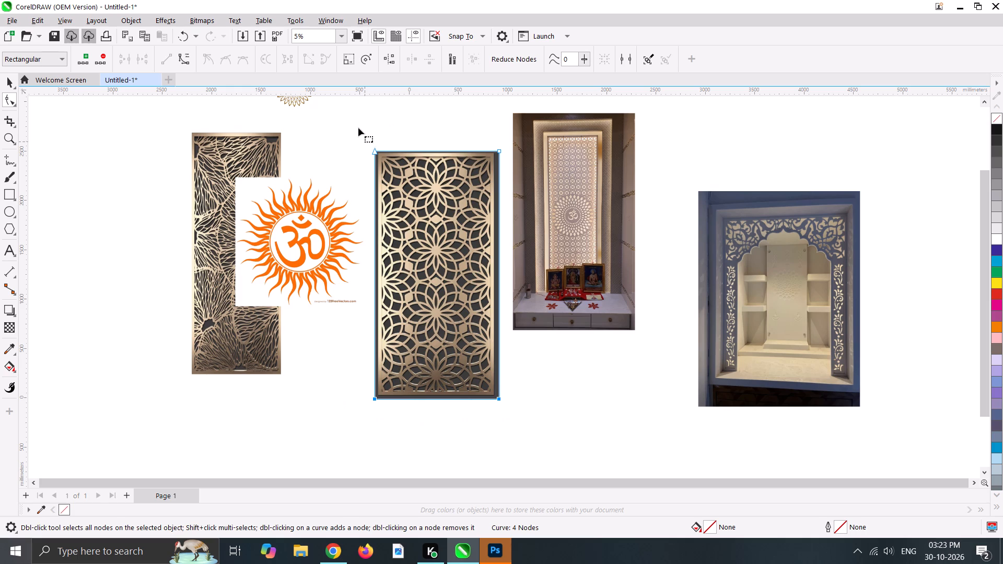
pyautogui.click(349, 126)
pyautogui.moveTo(349, 125); pyautogui.dragTo(361, 160)
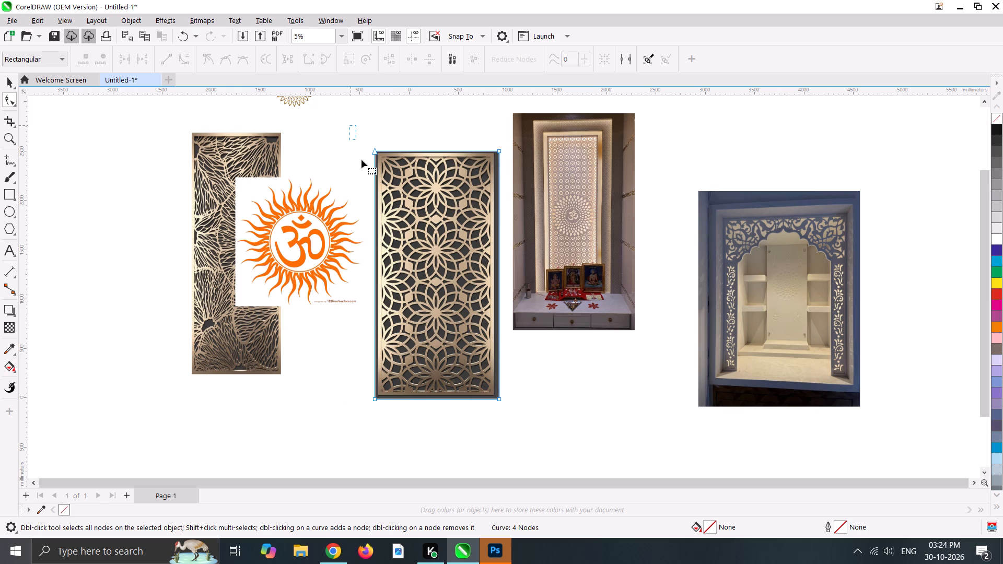
pyautogui.moveTo(361, 160); pyautogui.dragTo(412, 418)
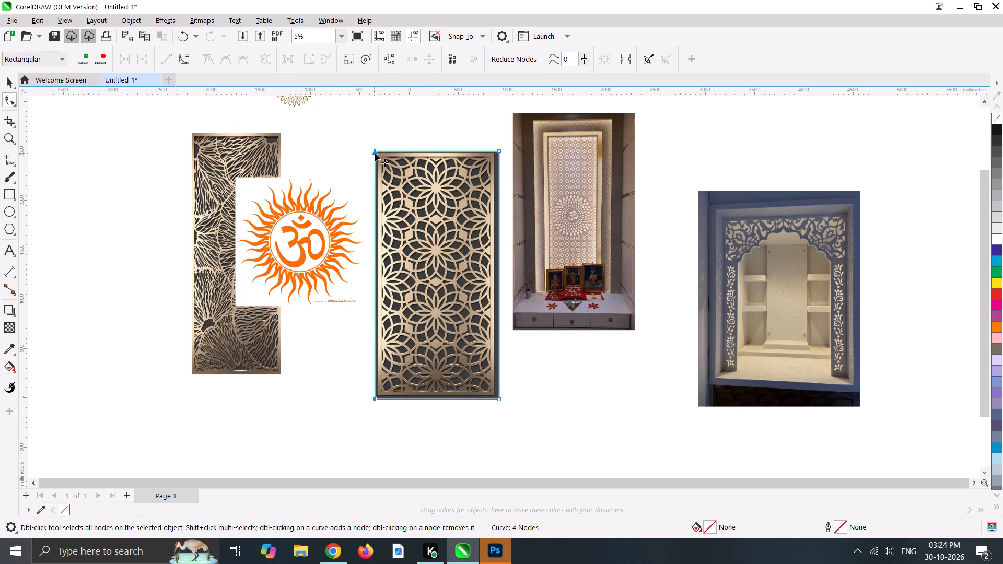
pyautogui.moveTo(377, 153); pyautogui.dragTo(415, 153)
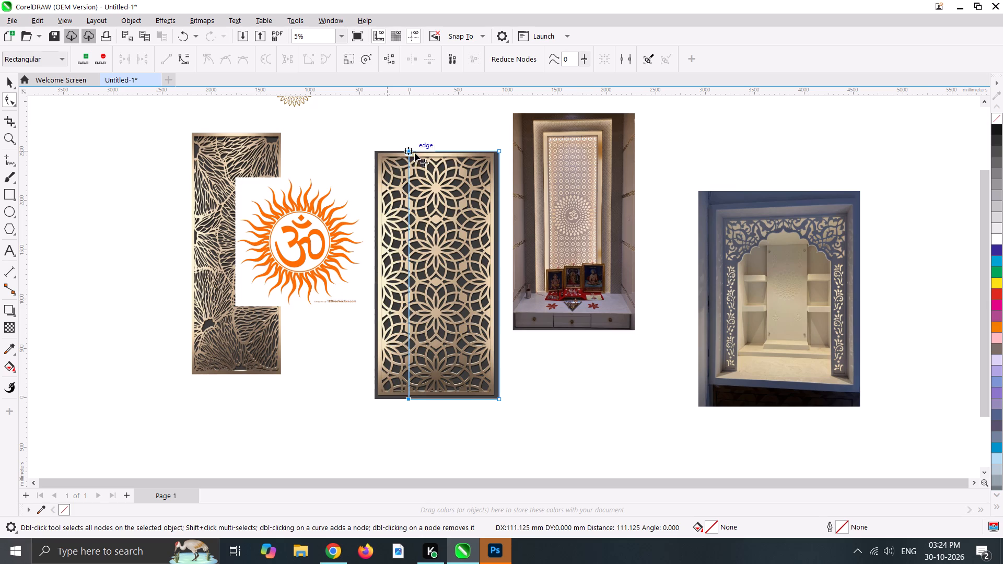
pyautogui.moveTo(415, 153); pyautogui.dragTo(406, 155)
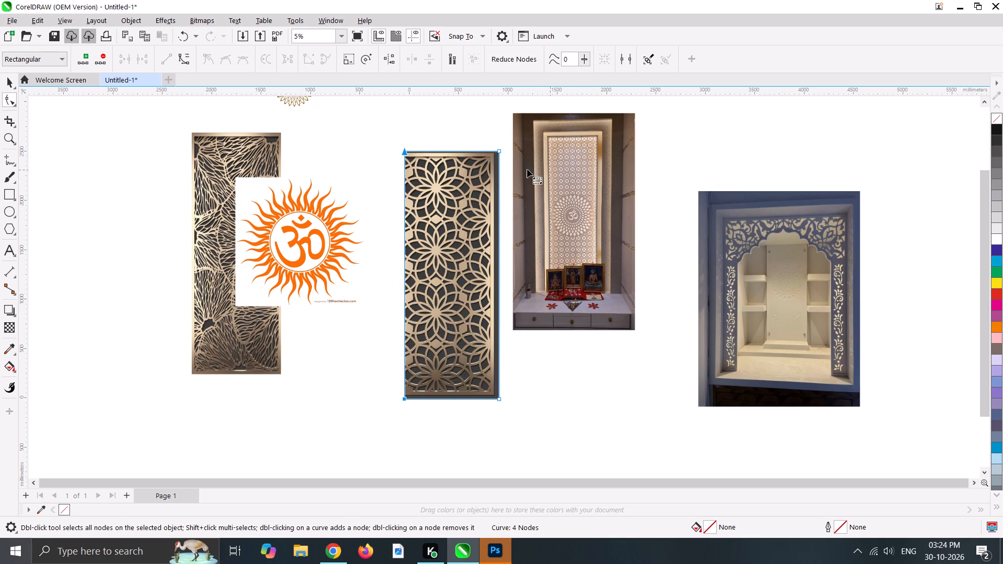
# Crop the floral jali's right side with the Shape tool, bringing both right-side nodes inward to near the page's right edge.
pyautogui.click(505, 142)
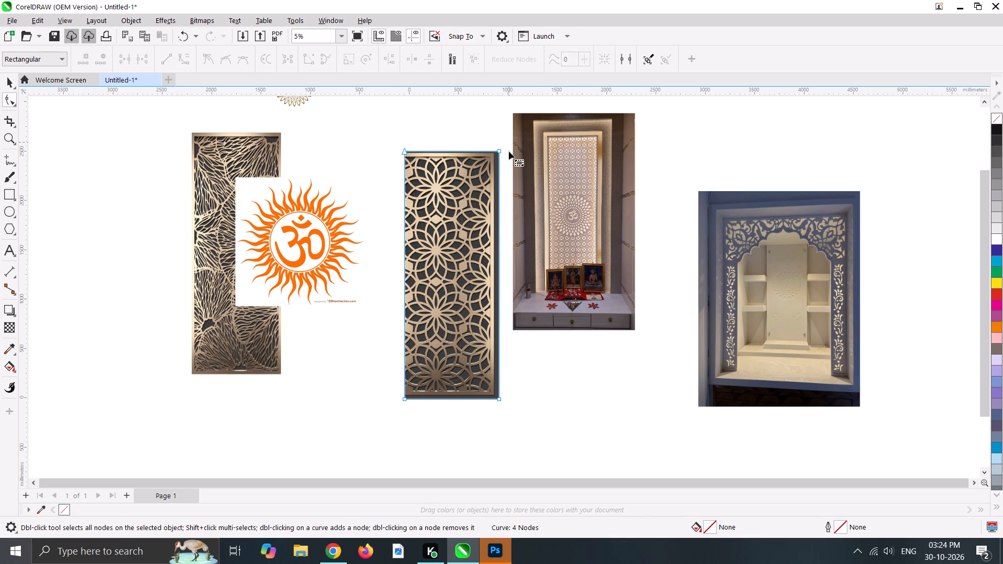
pyautogui.moveTo(507, 141); pyautogui.dragTo(484, 417)
pyautogui.moveTo(498, 398); pyautogui.dragTo(474, 404)
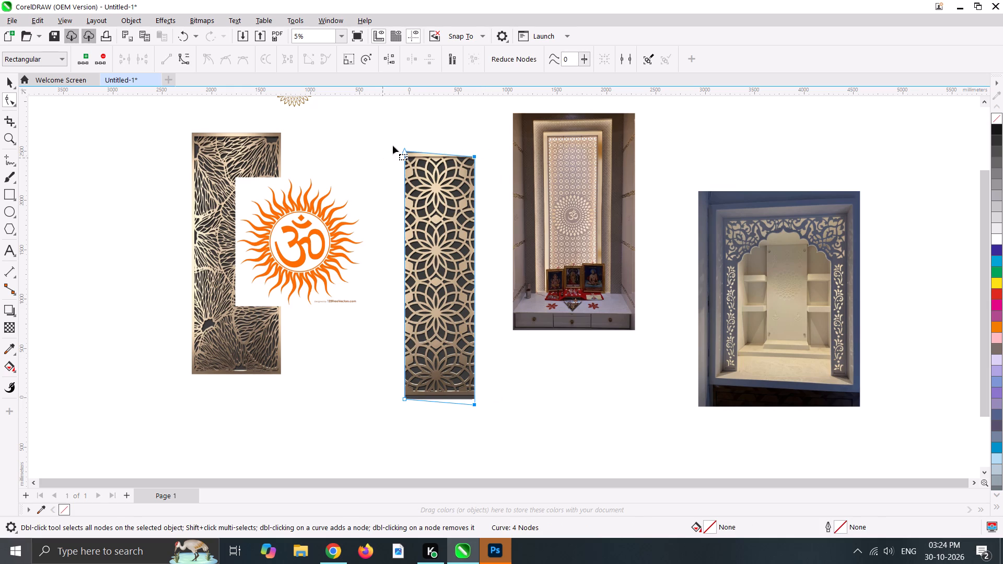
# Adjust the floral jali's corner nodes to straighten its crop outline, giving a size of about 775 by 2466 mm.
pyautogui.moveTo(404, 152); pyautogui.dragTo(396, 152)
pyautogui.moveTo(396, 152); pyautogui.dragTo(406, 155)
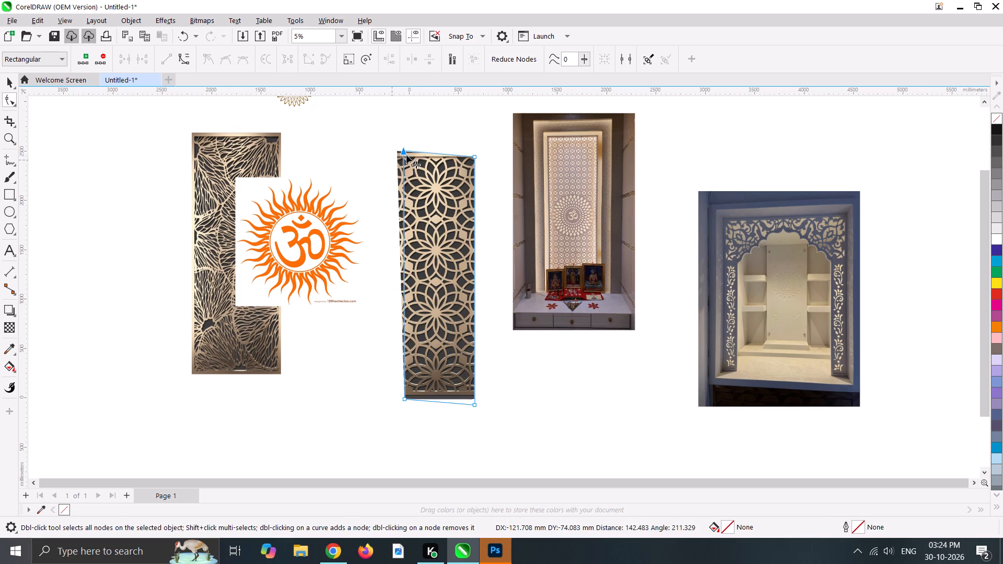
pyautogui.moveTo(406, 155); pyautogui.dragTo(402, 158)
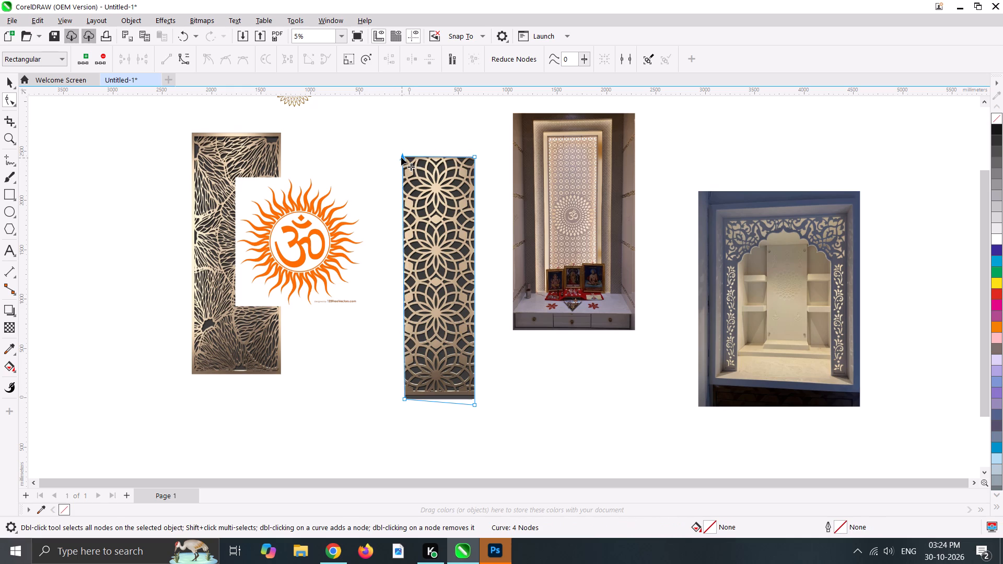
pyautogui.moveTo(405, 399); pyautogui.dragTo(401, 399)
pyautogui.moveTo(401, 399); pyautogui.dragTo(398, 403)
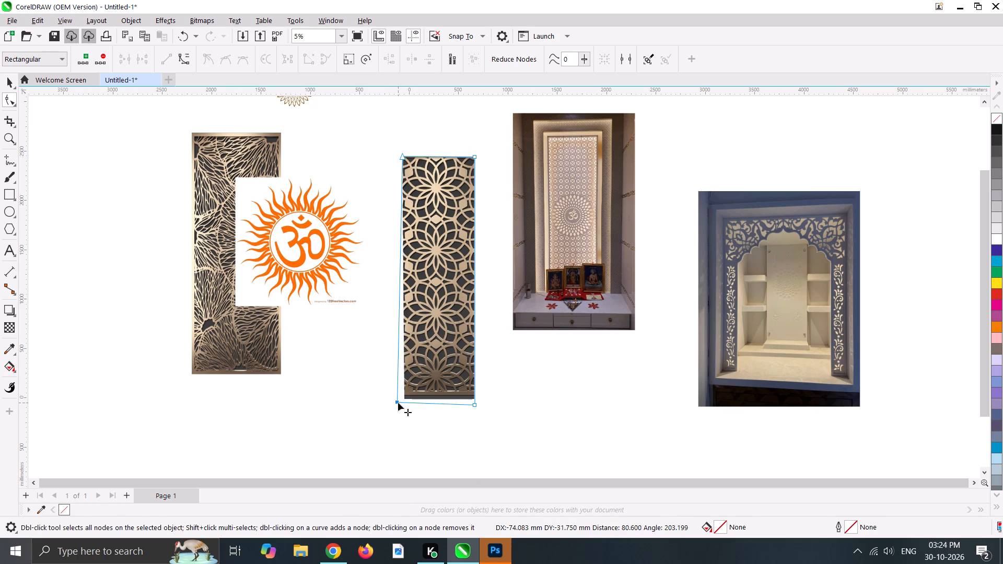
pyautogui.moveTo(398, 403); pyautogui.dragTo(399, 403)
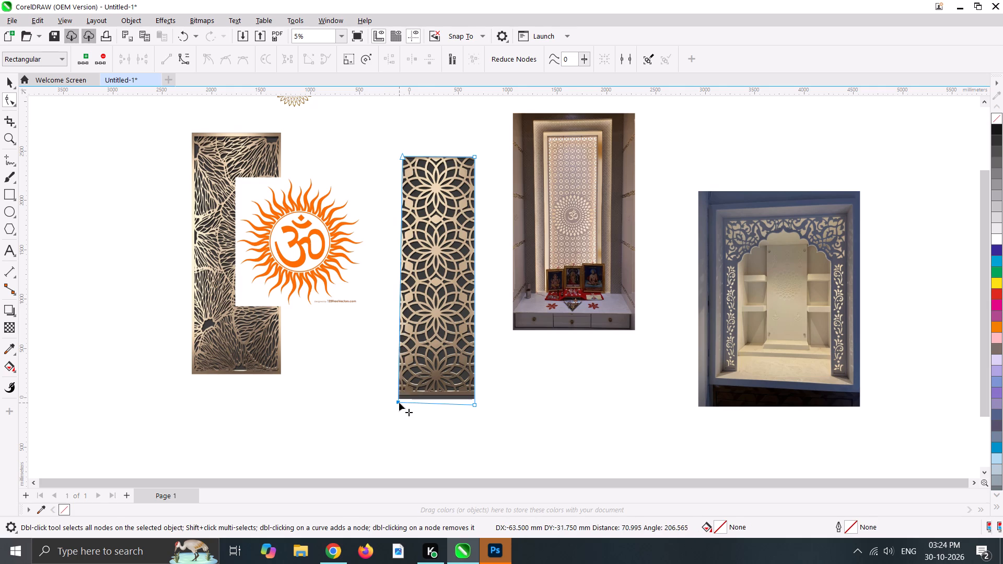
pyautogui.moveTo(475, 407); pyautogui.dragTo(472, 401)
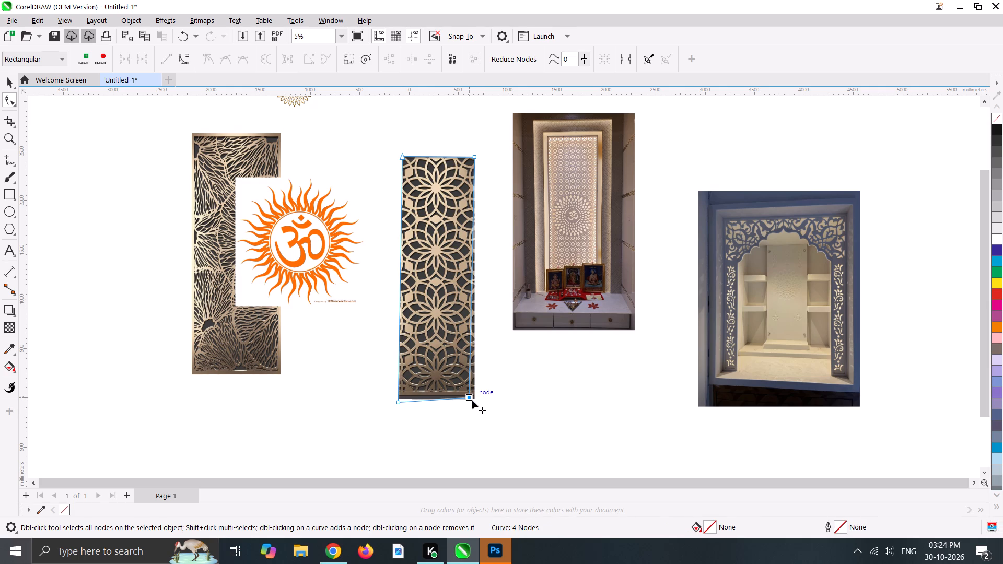
pyautogui.moveTo(472, 401); pyautogui.dragTo(476, 402)
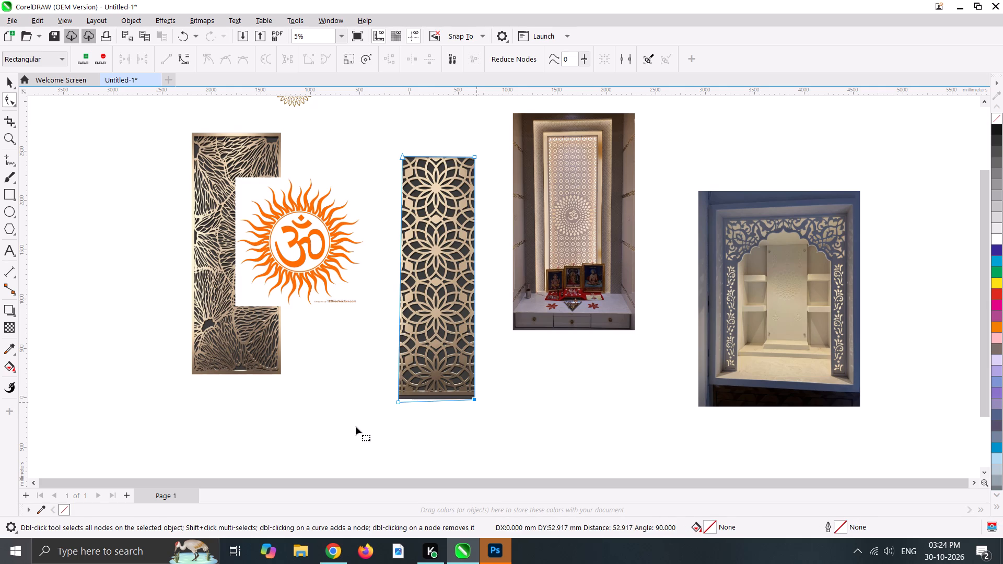
pyautogui.click(399, 402)
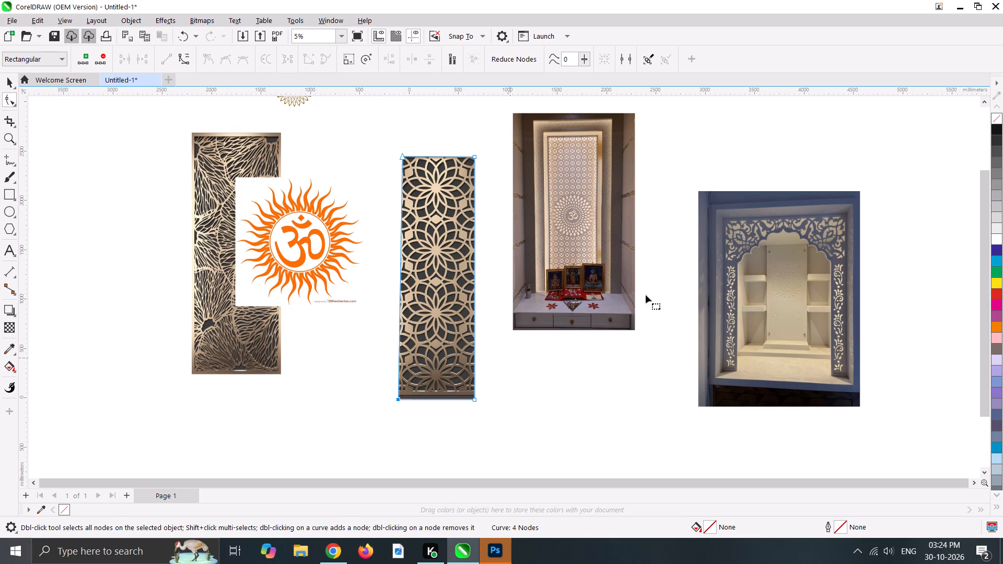
pyautogui.click(11, 79)
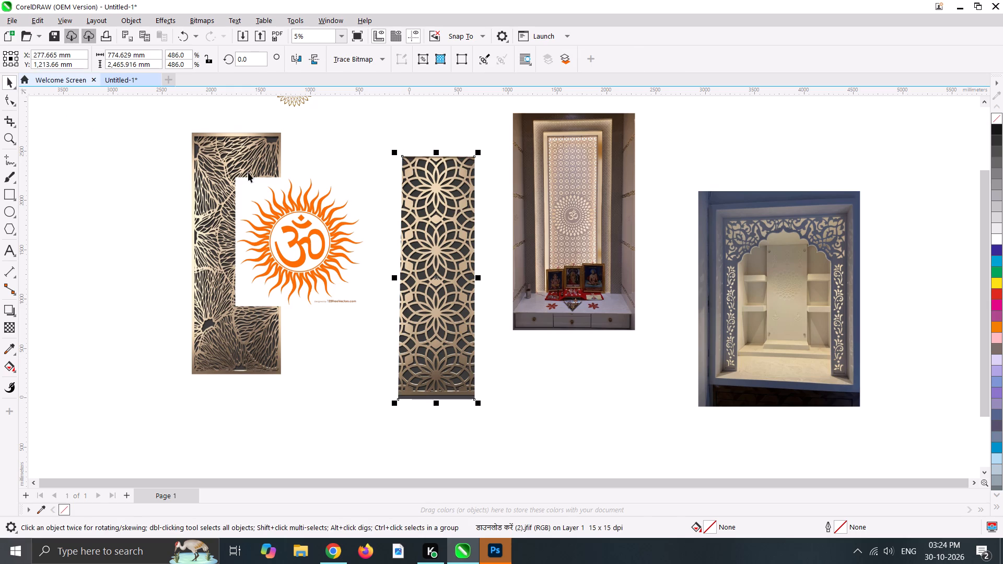
# Shrink the cropped floral jali proportionally to about 617 by 1965 mm and centre it on the page.
pyautogui.moveTo(451, 251); pyautogui.dragTo(446, 283)
pyautogui.moveTo(391, 184); pyautogui.dragTo(408, 198)
pyautogui.moveTo(451, 289); pyautogui.dragTo(449, 215)
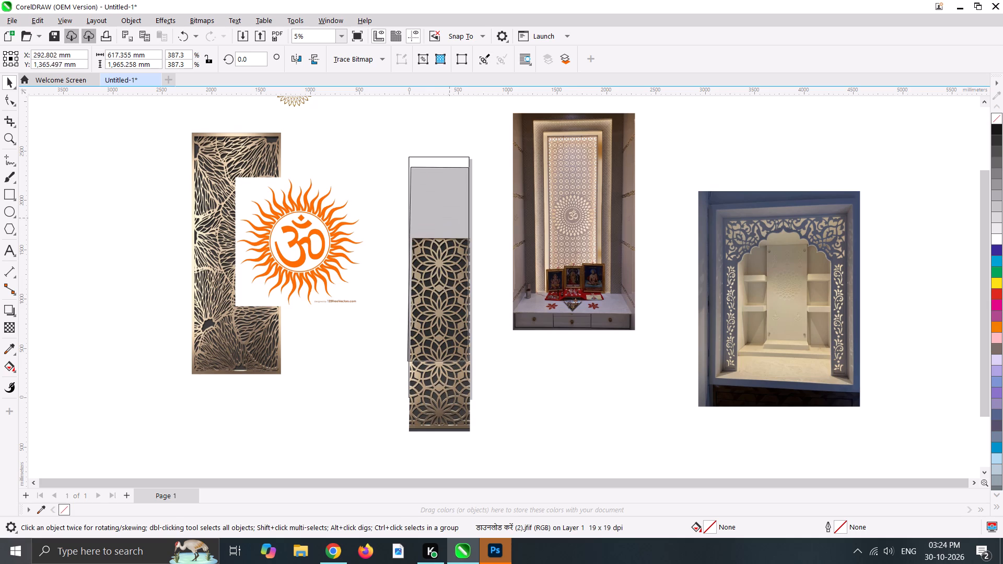
pyautogui.moveTo(449, 215); pyautogui.dragTo(447, 207)
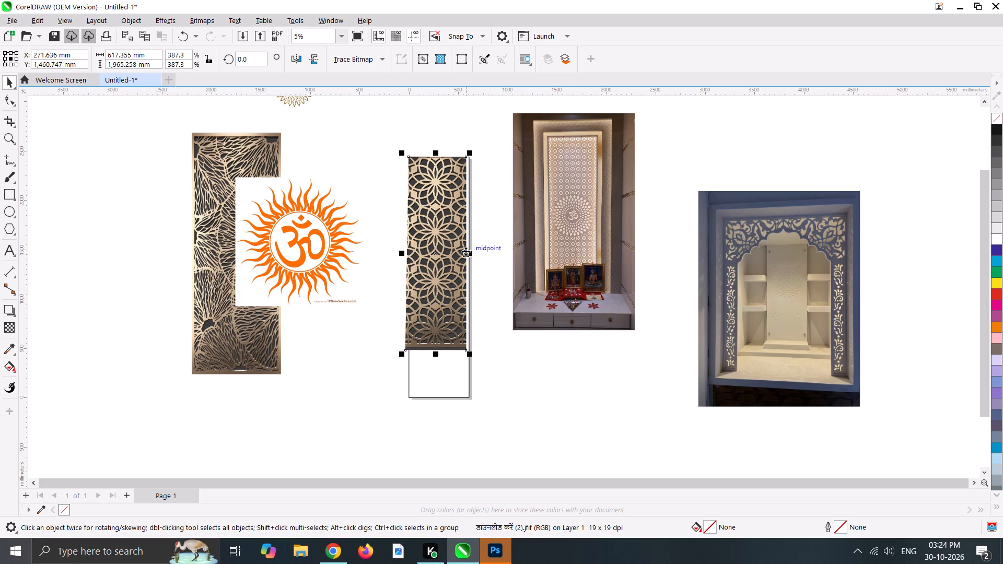
pyautogui.press('p')
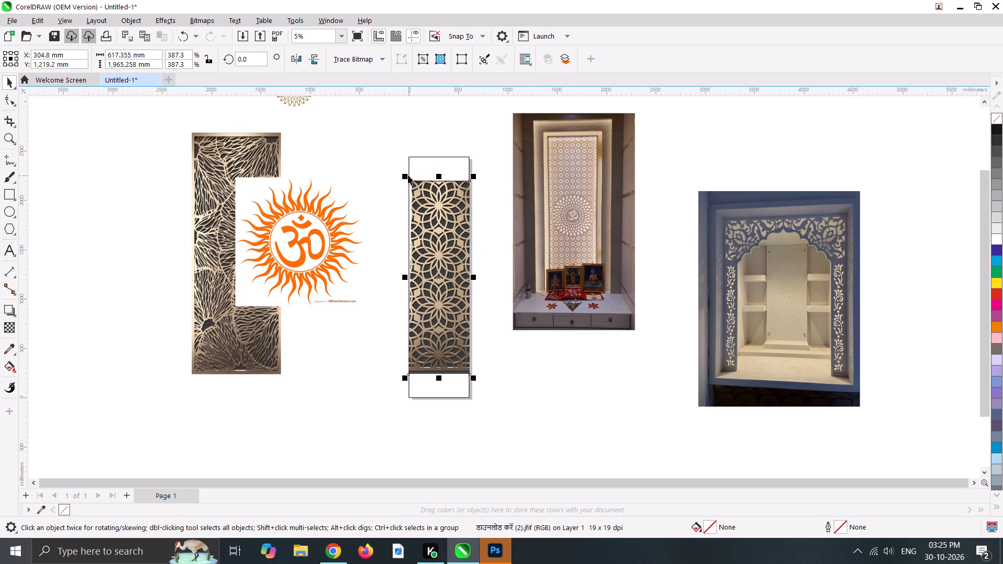
# Enlarge the floral jali proportionally from its upper-left corner to about 648 by 2062 mm.
pyautogui.moveTo(405, 176); pyautogui.dragTo(402, 171)
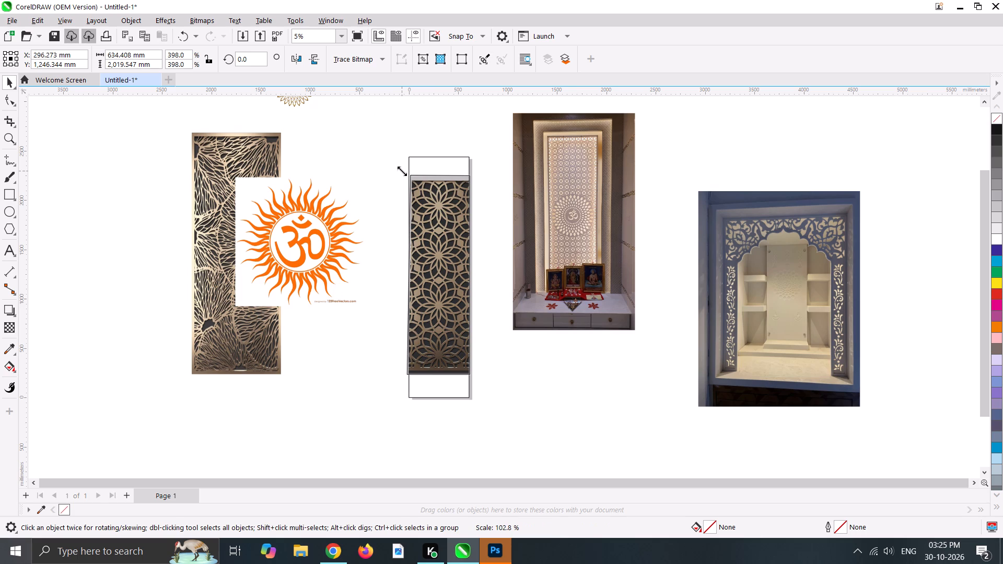
pyautogui.moveTo(402, 171); pyautogui.dragTo(400, 167)
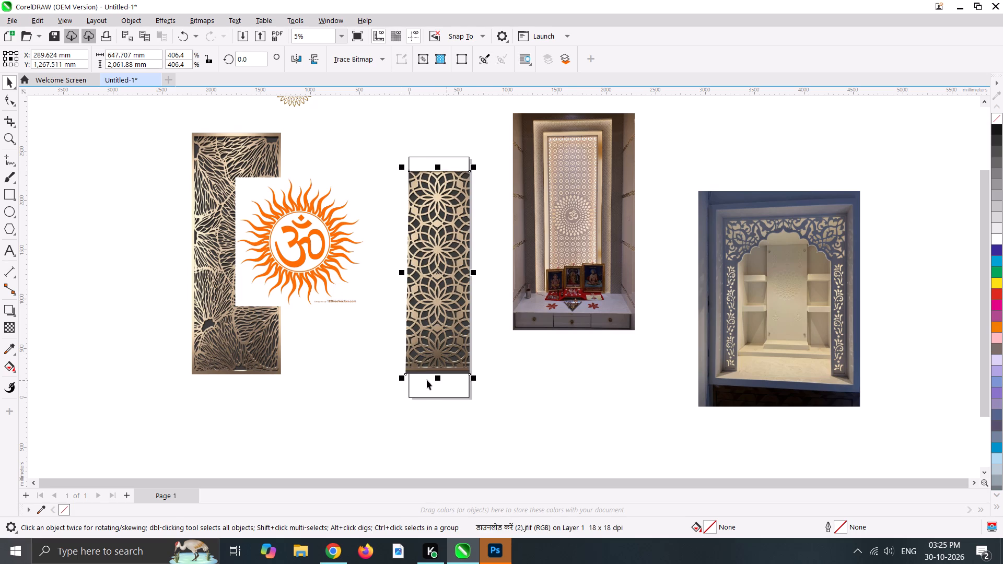
# Crop the floral jali's lower-left node inward to the page's left edge with the Shape tool, giving a width of about 613 mm.
pyautogui.click(13, 99)
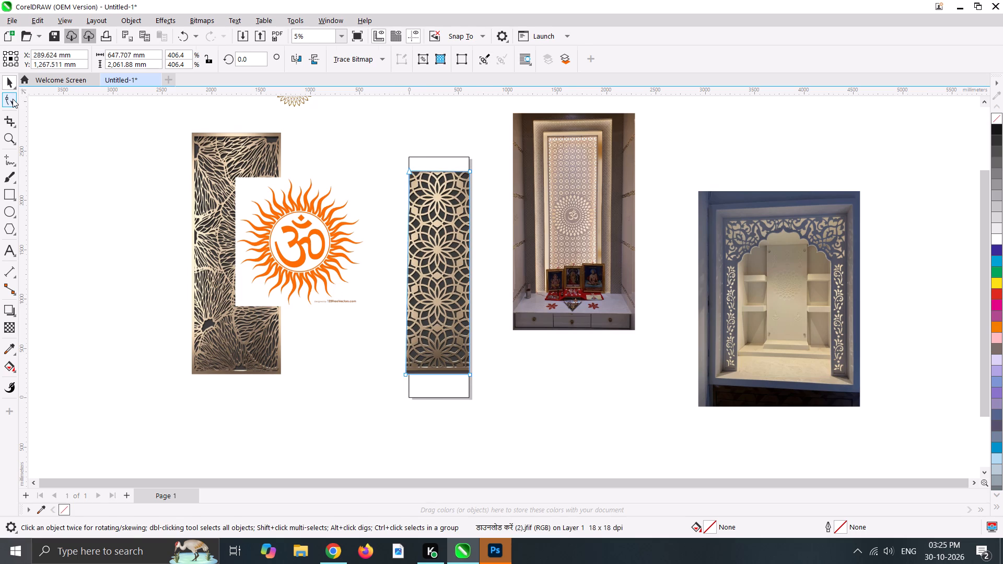
pyautogui.moveTo(405, 374); pyautogui.dragTo(408, 374)
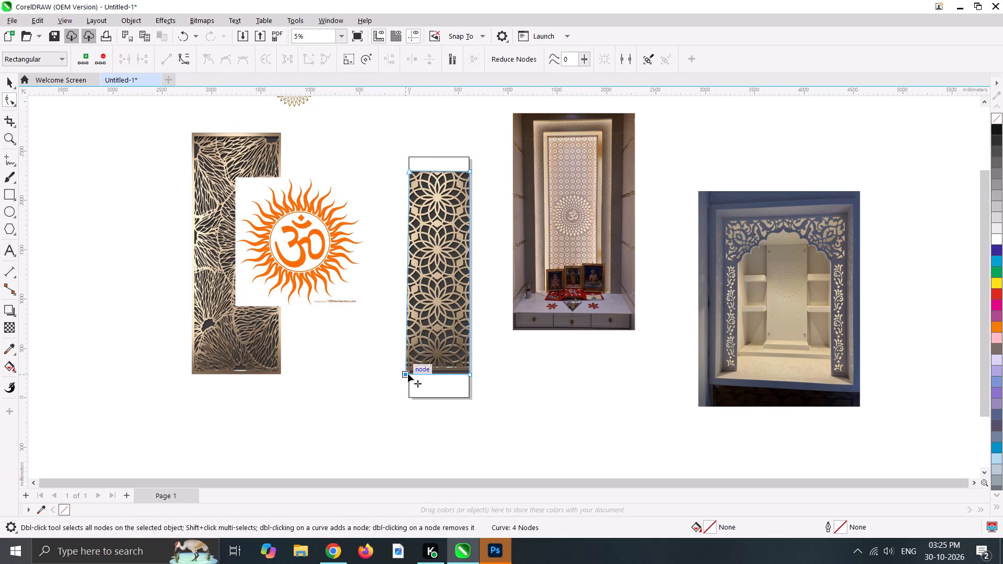
pyautogui.moveTo(408, 374); pyautogui.dragTo(410, 374)
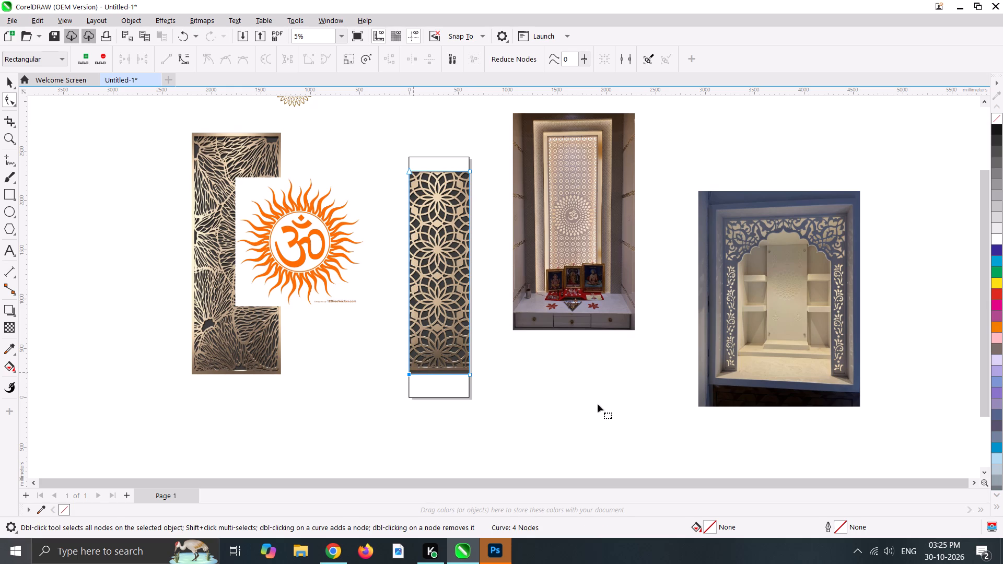
pyautogui.click(14, 79)
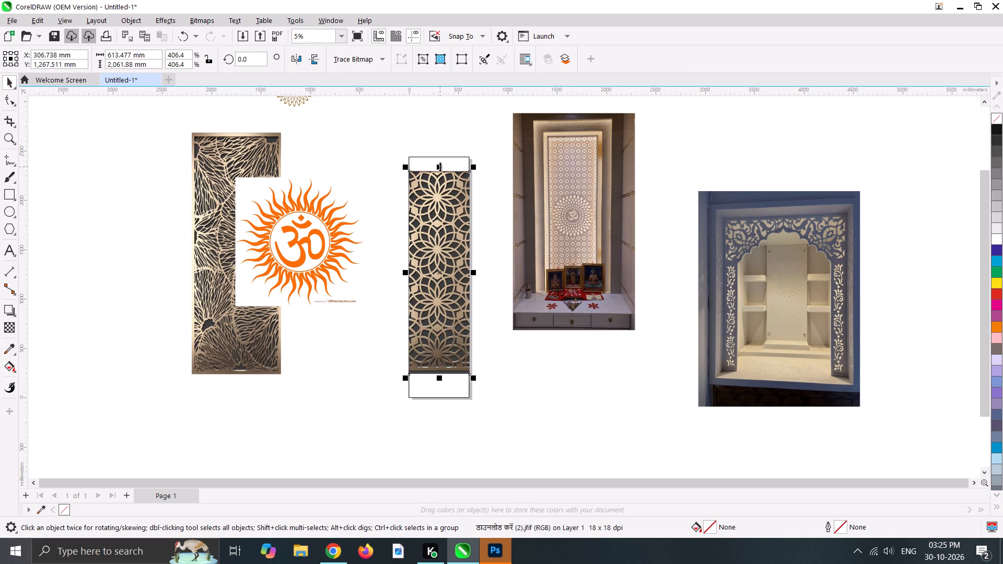
# Stretch the floral jali vertically to the page's top and bottom edges, making it 2438.4 mm tall.
pyautogui.moveTo(440, 167); pyautogui.dragTo(439, 153)
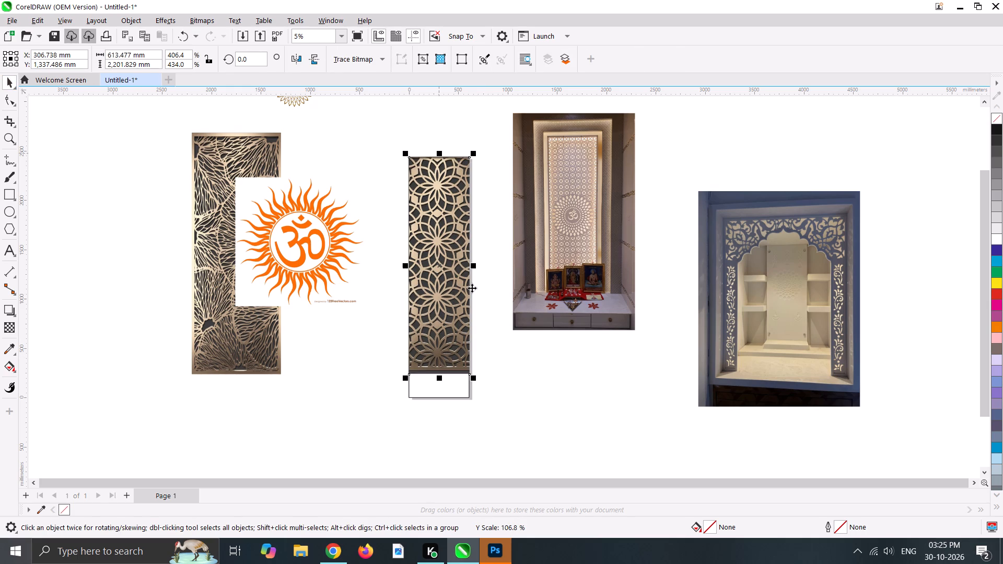
pyautogui.moveTo(438, 378); pyautogui.dragTo(438, 396)
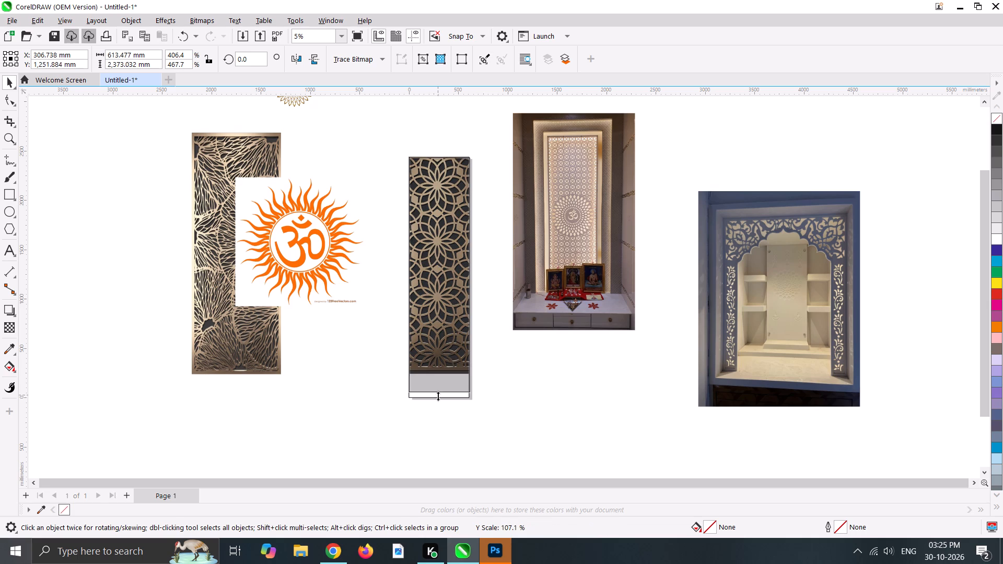
pyautogui.moveTo(438, 396); pyautogui.dragTo(438, 400)
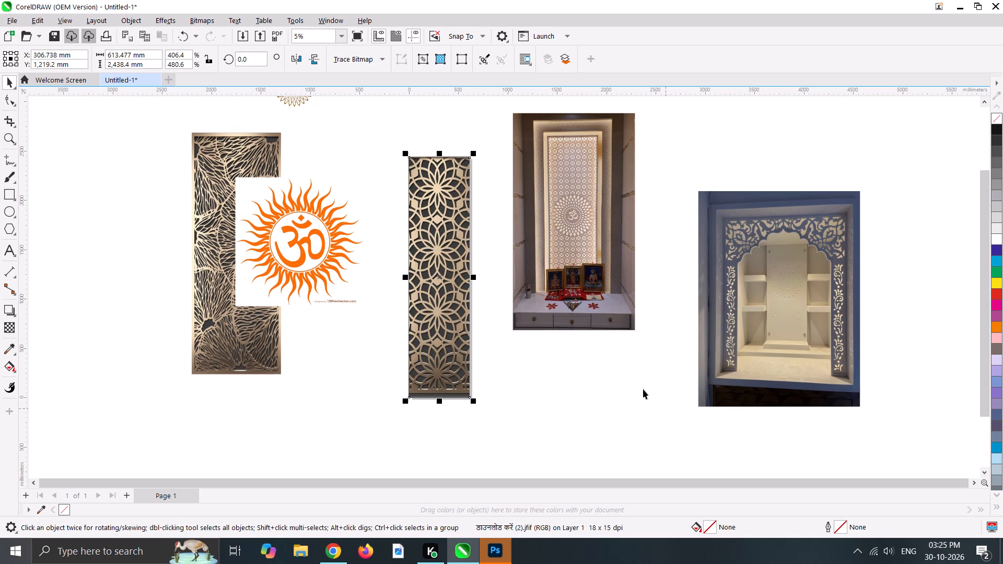
pyautogui.click(643, 389)
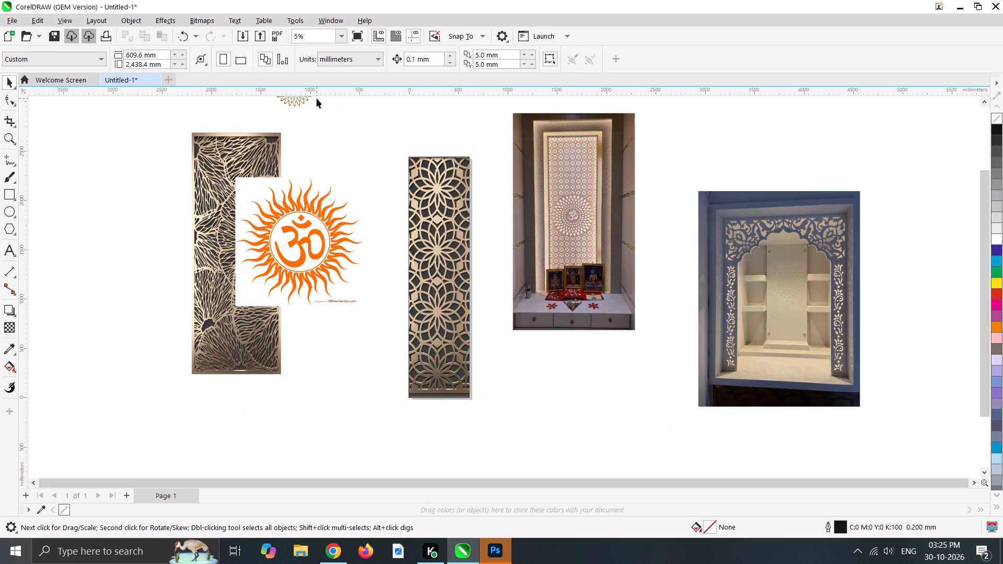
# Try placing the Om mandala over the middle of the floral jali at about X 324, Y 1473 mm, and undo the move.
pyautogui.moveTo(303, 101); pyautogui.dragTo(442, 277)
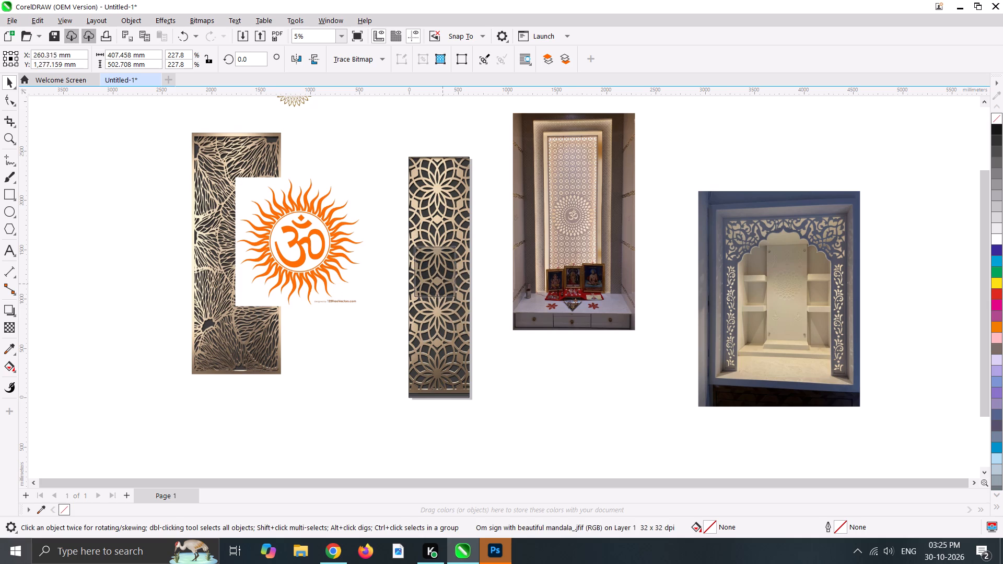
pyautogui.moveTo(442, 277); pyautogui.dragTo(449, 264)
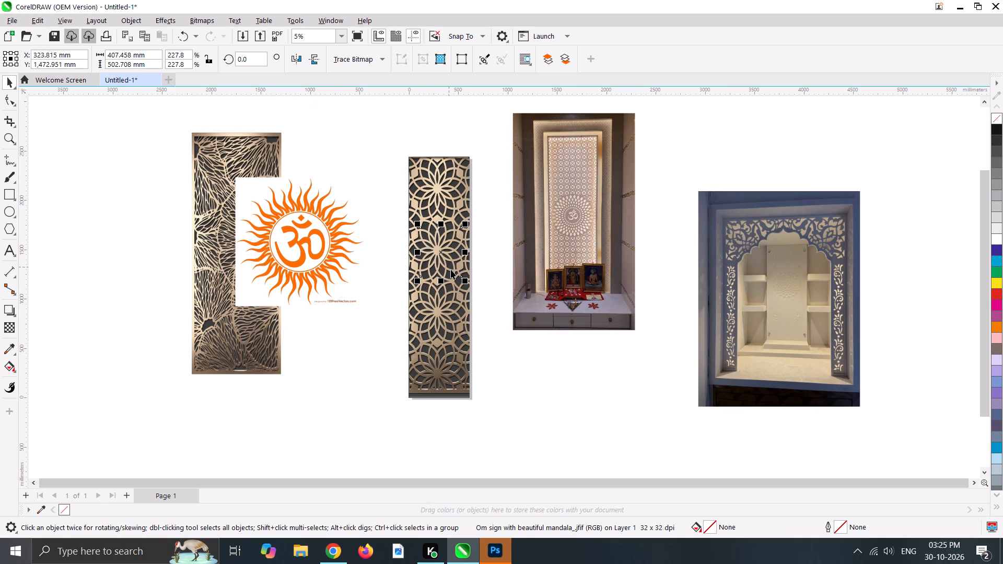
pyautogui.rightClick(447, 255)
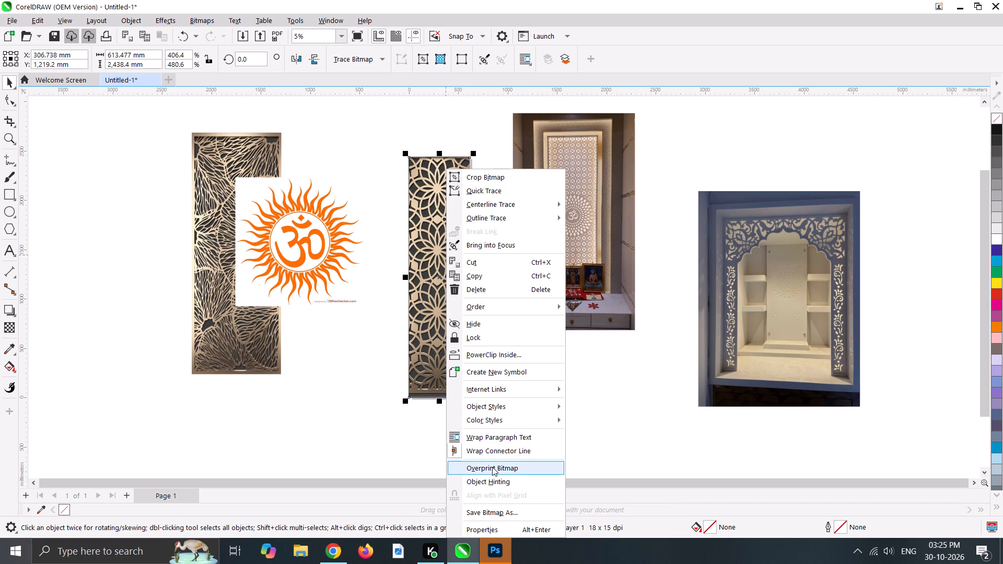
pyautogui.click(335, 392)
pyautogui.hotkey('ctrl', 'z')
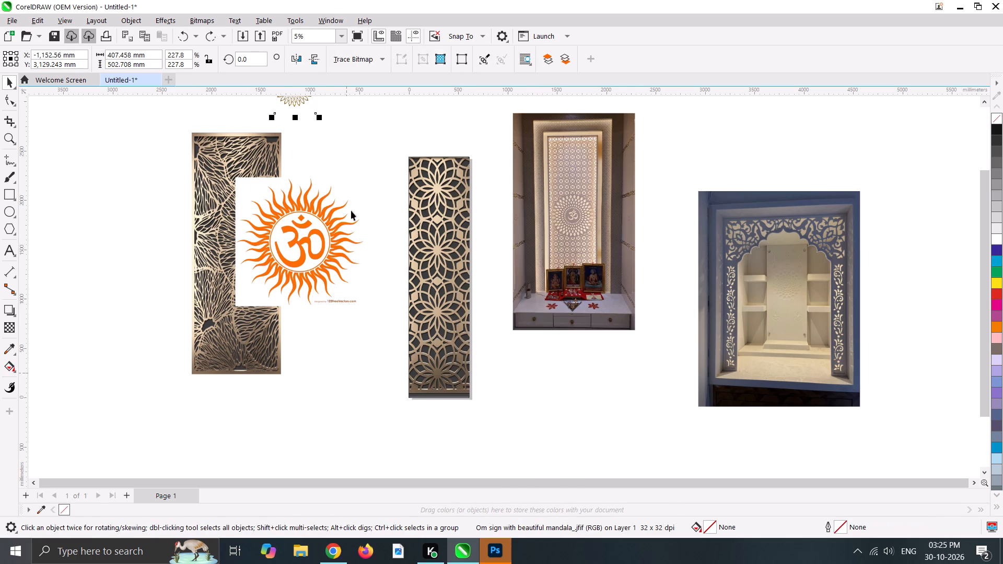
# Move the Om mandala down to overlap the floral jali's left edge, centred at about X 59, Y 1727 mm.
pyautogui.moveTo(294, 100); pyautogui.dragTo(334, 157)
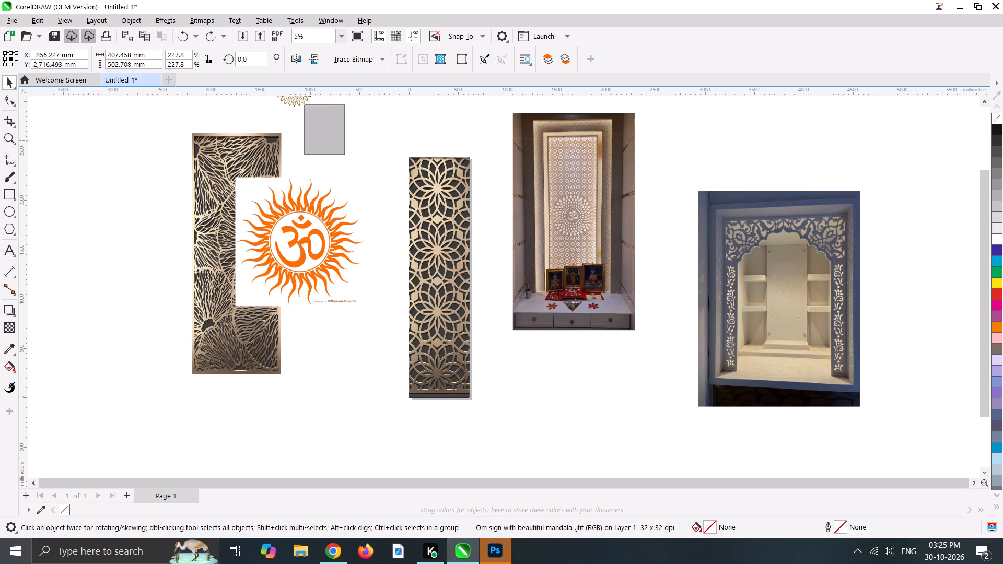
pyautogui.moveTo(334, 157); pyautogui.dragTo(414, 238)
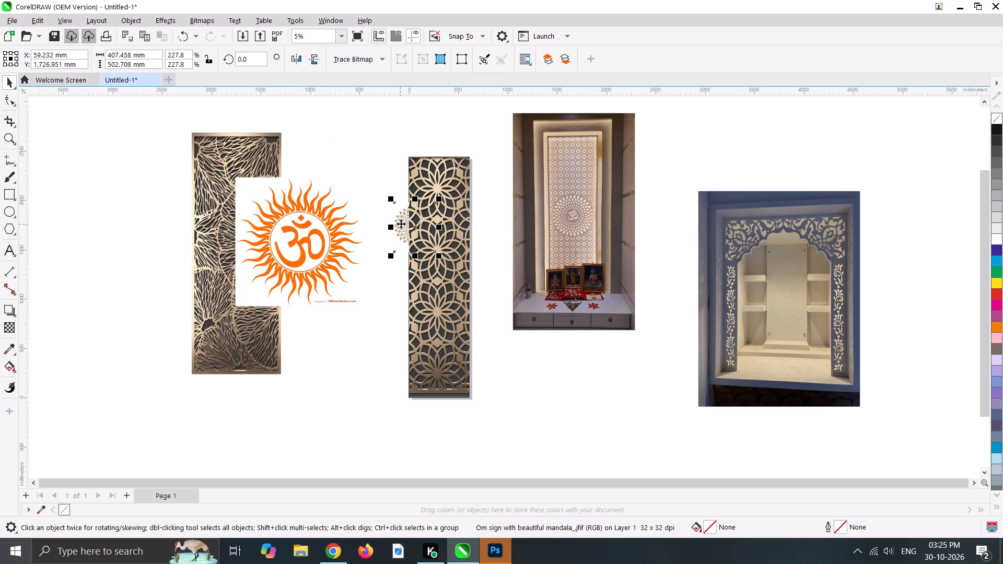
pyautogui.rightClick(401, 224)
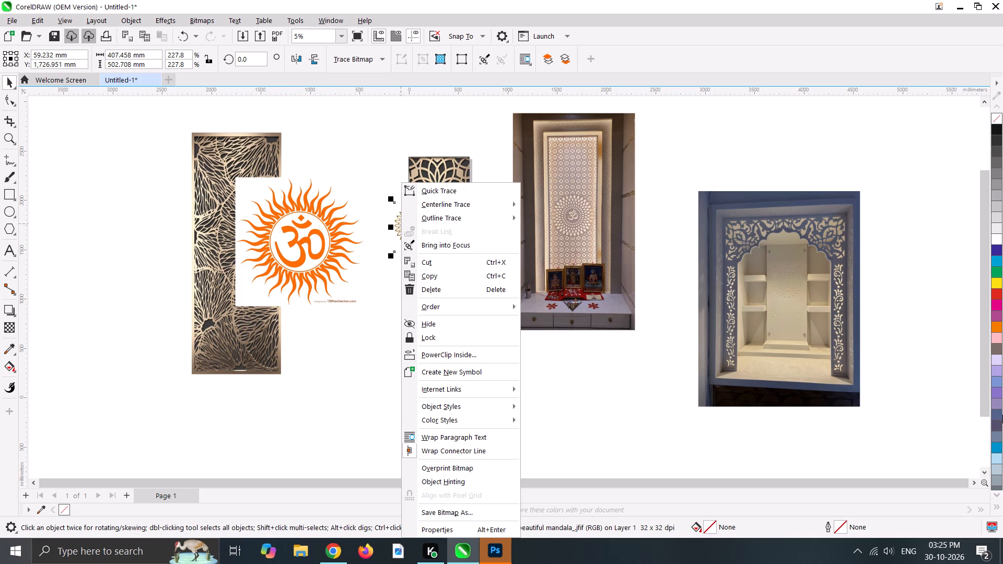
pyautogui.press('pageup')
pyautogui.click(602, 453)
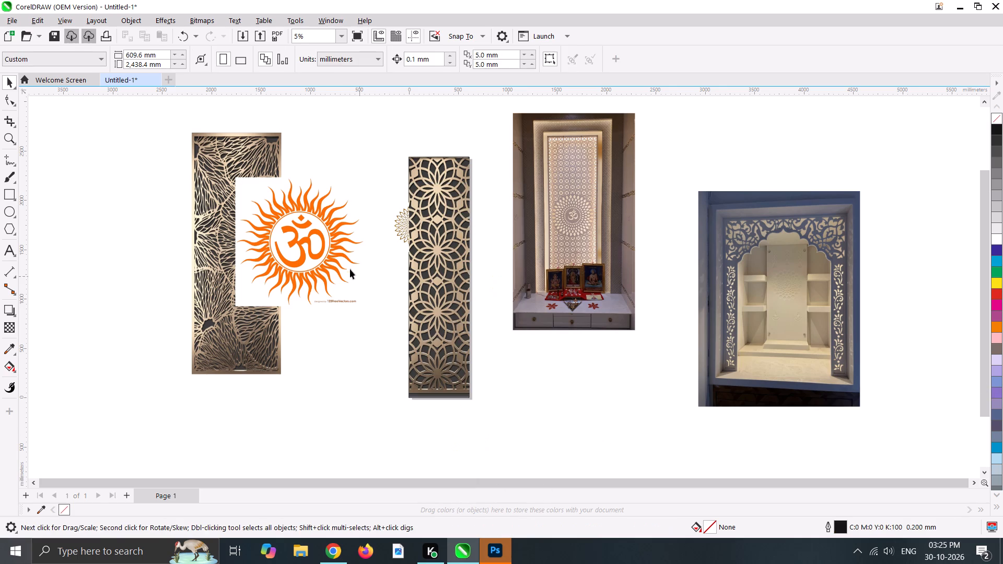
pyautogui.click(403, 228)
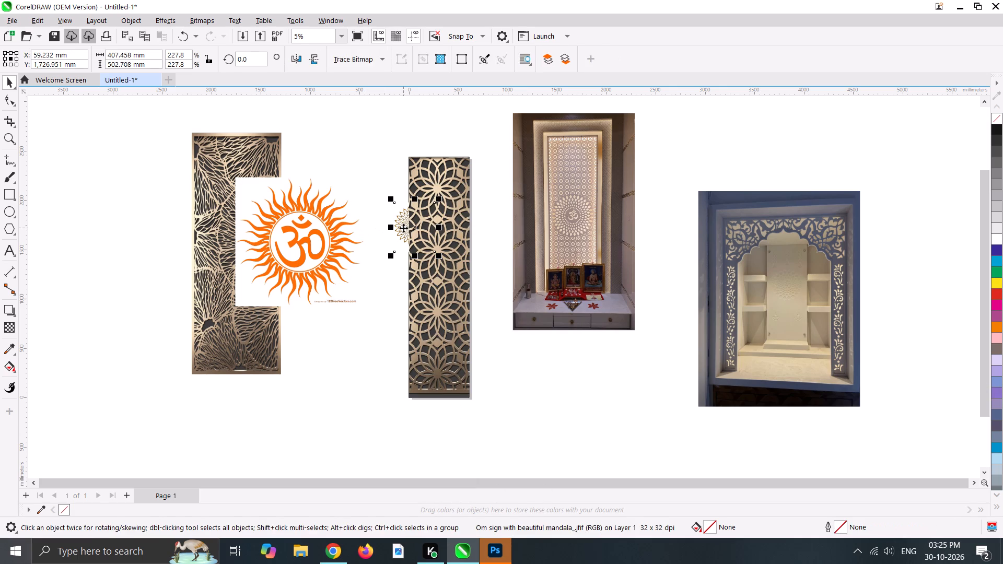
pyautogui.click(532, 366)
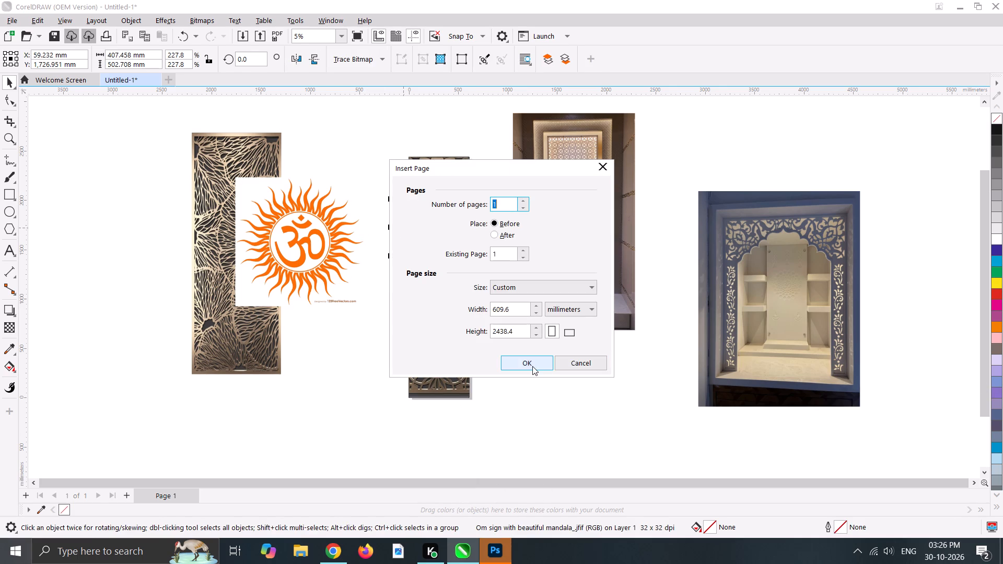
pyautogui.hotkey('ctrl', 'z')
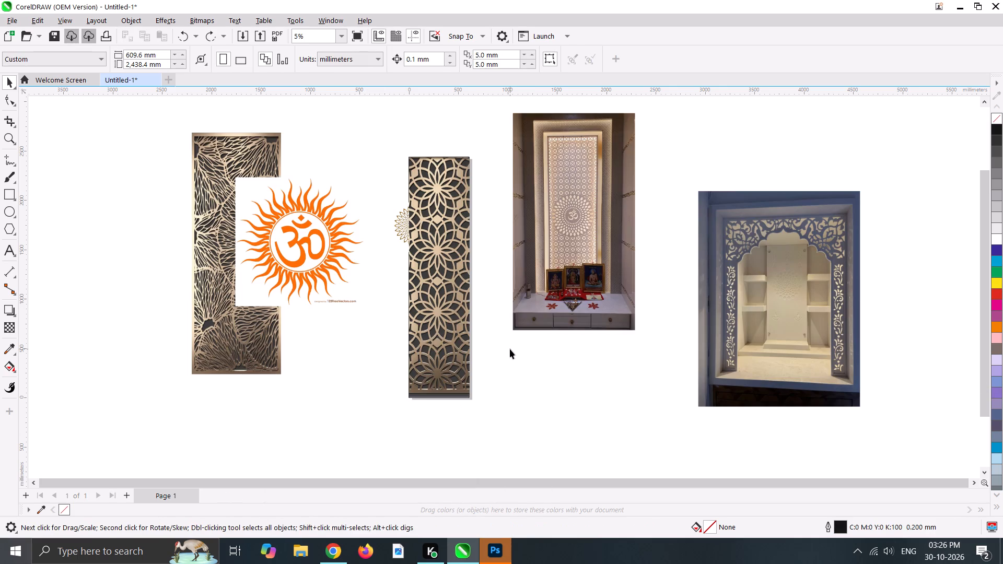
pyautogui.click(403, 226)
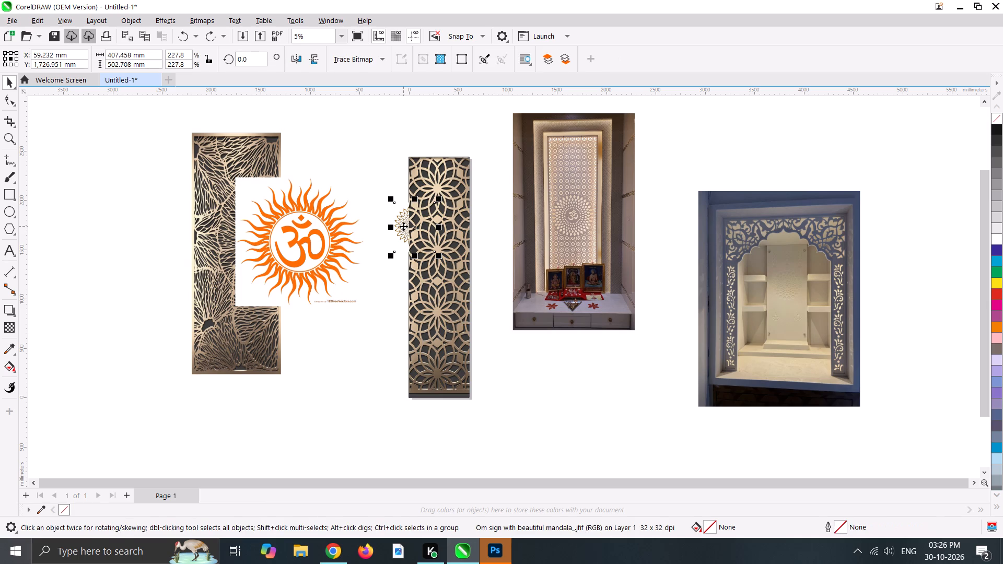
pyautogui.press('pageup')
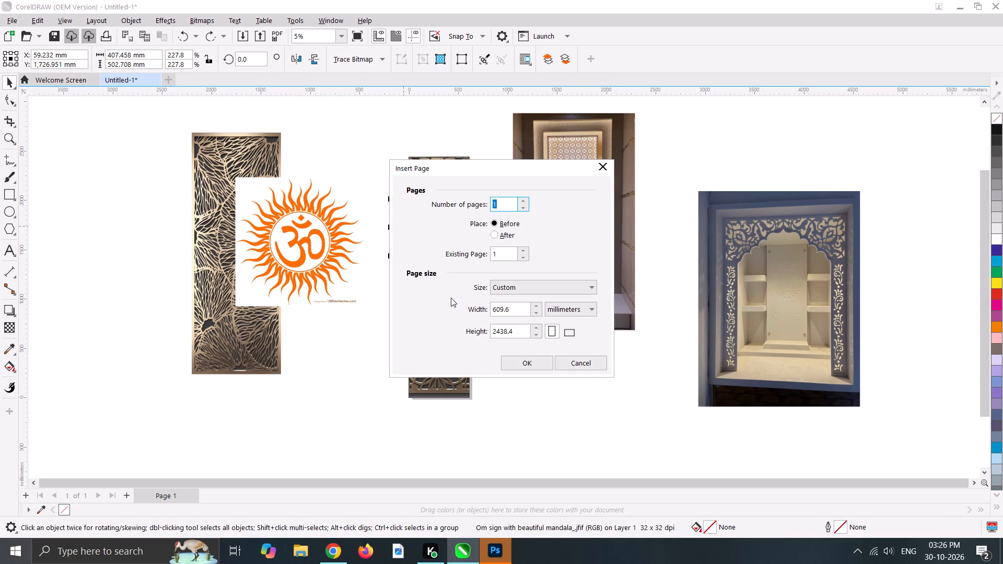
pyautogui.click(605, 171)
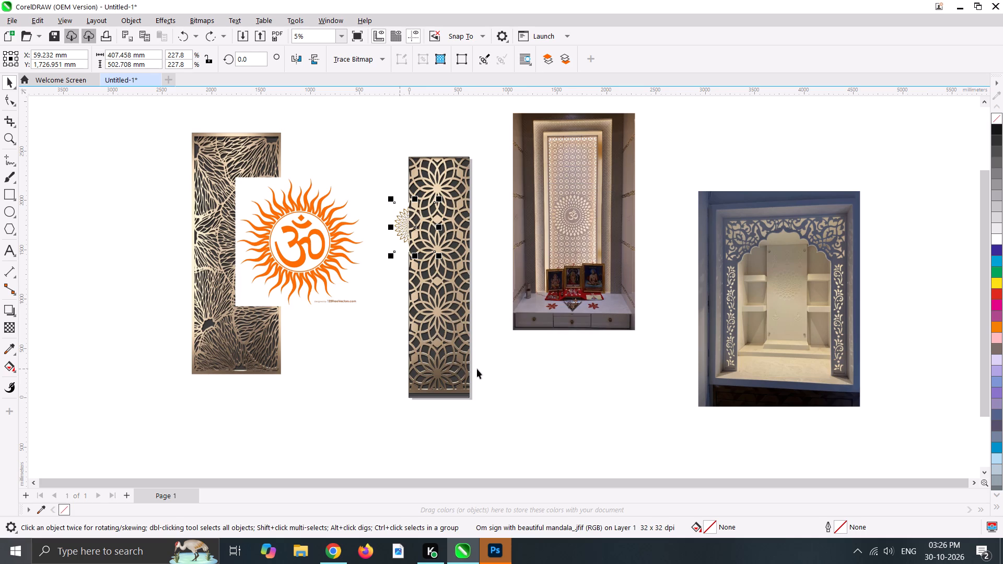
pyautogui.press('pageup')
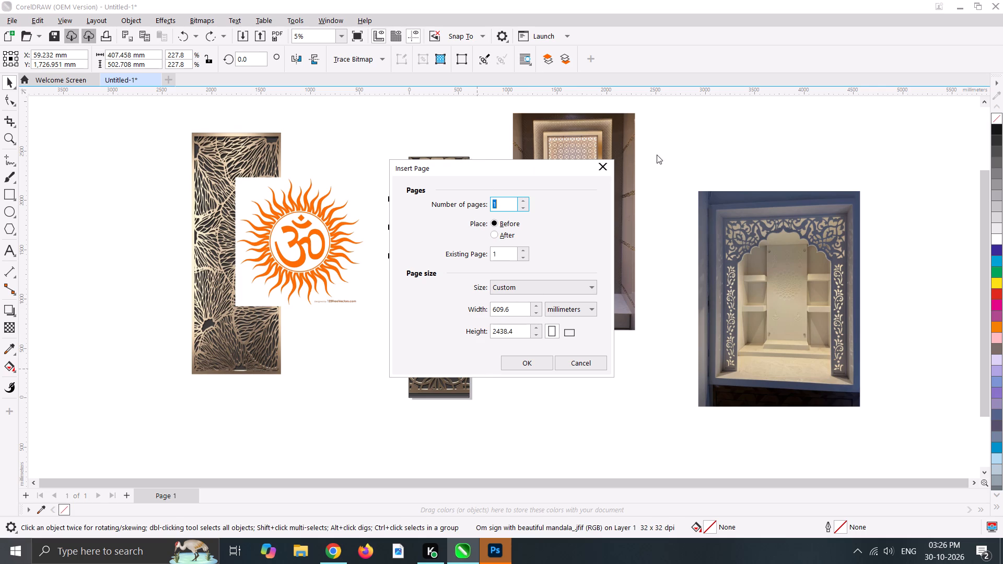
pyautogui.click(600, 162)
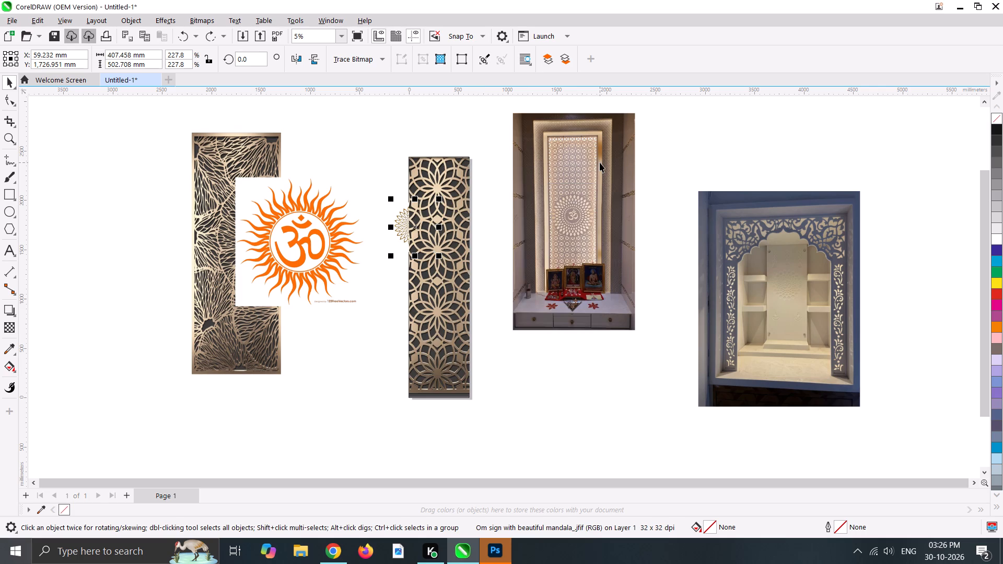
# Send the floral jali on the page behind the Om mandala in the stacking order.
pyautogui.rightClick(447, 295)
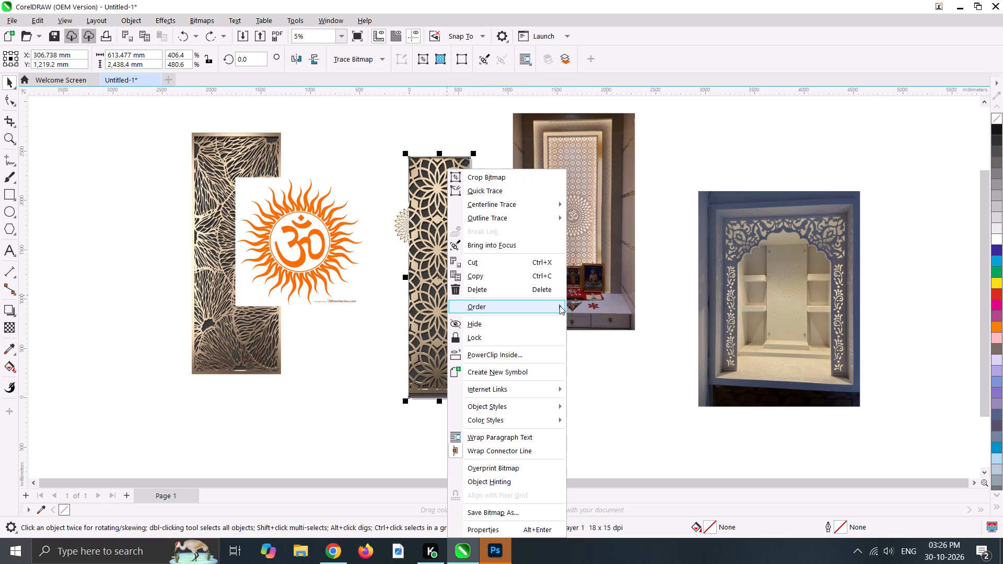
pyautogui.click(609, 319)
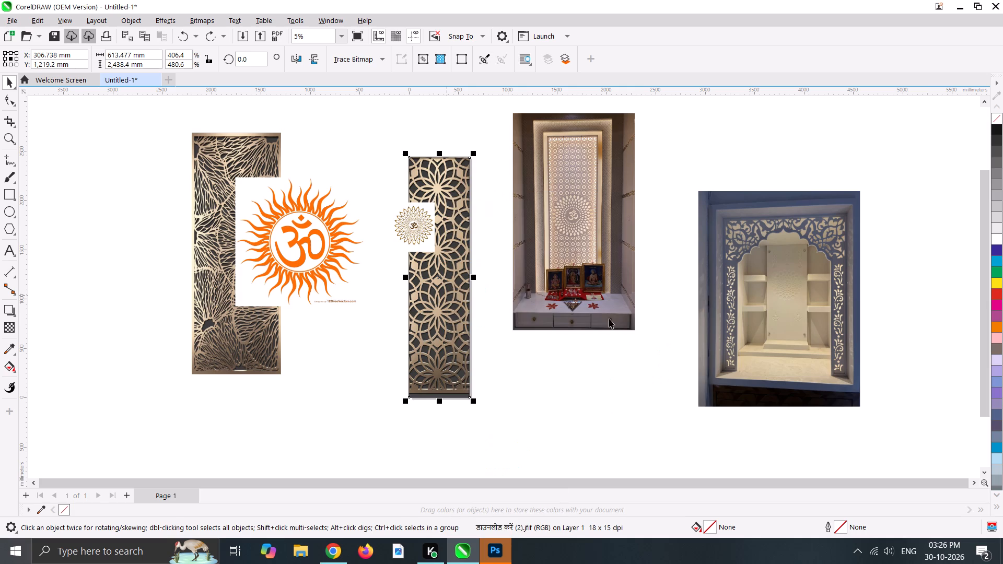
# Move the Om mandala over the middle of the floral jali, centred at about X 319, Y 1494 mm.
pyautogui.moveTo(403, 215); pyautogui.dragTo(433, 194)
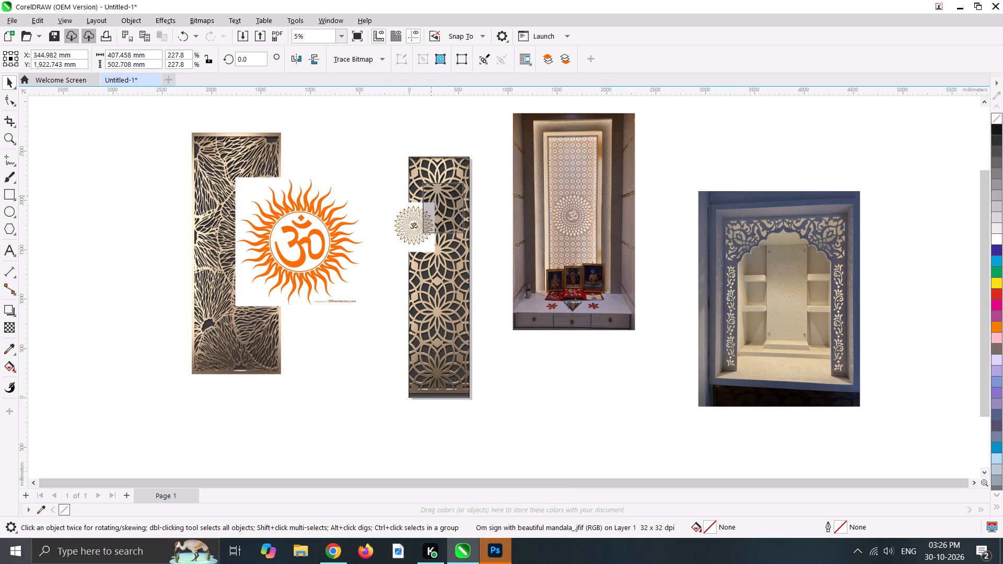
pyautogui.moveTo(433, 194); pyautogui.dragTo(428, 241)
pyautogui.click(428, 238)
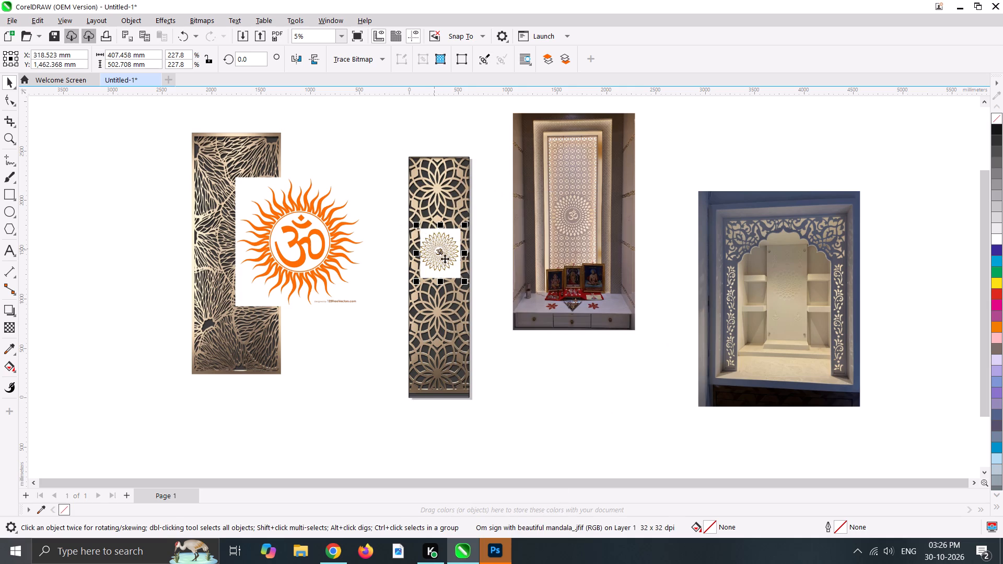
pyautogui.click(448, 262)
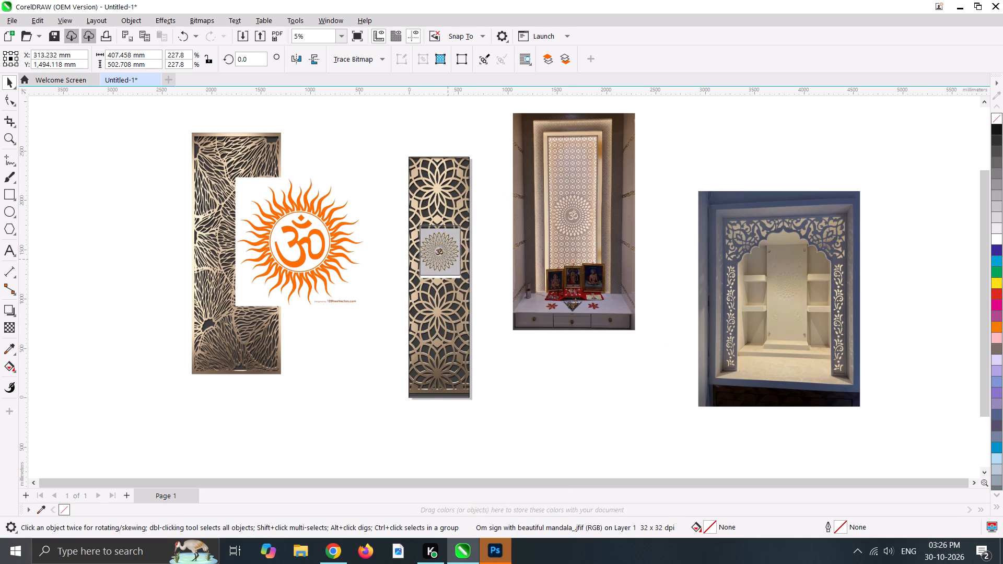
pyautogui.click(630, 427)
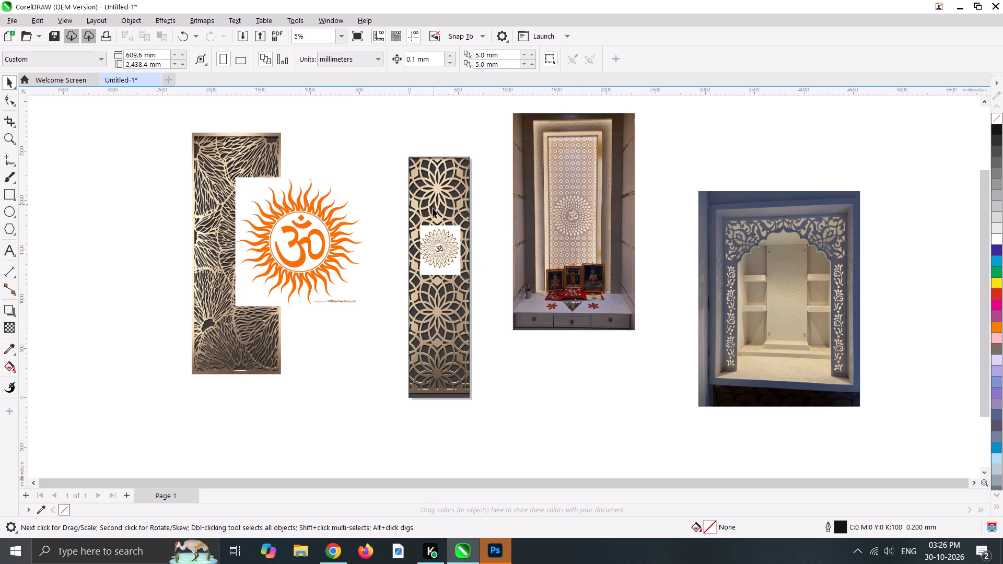
# Clear the page by deleting the page-sized rectangle, the overlaid Om mandala and the floral jali.
pyautogui.click(425, 175)
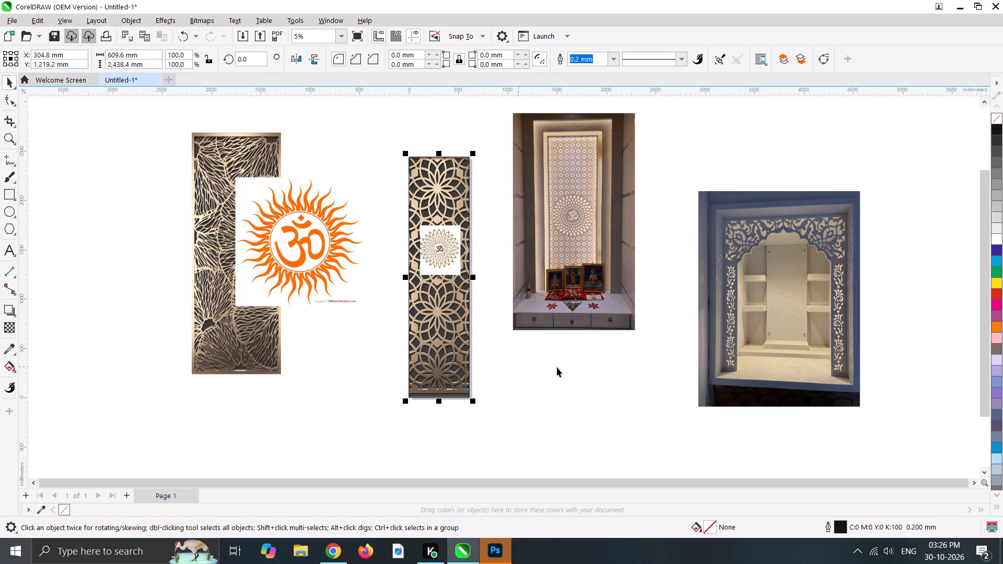
pyautogui.press('Delete')
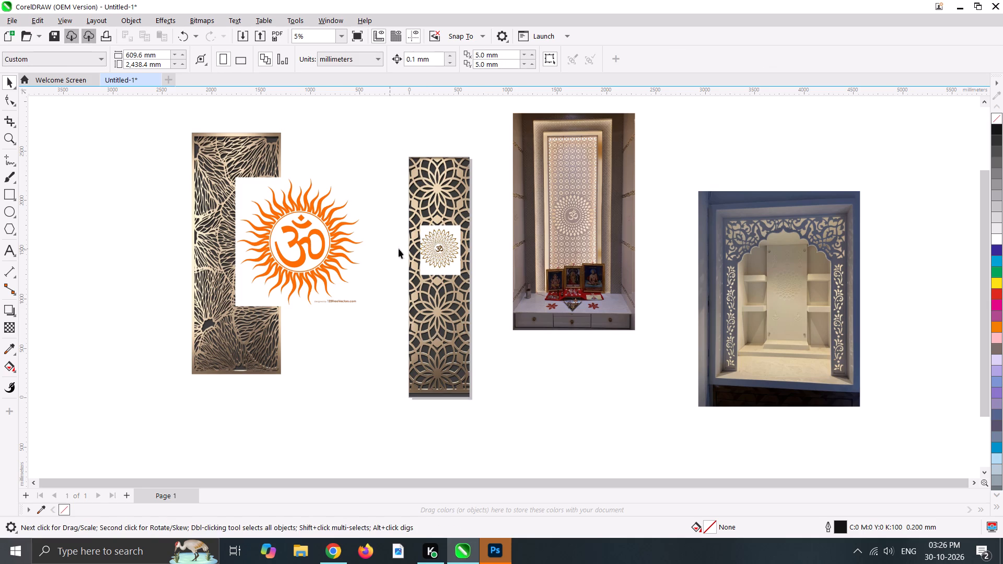
pyautogui.click(428, 248)
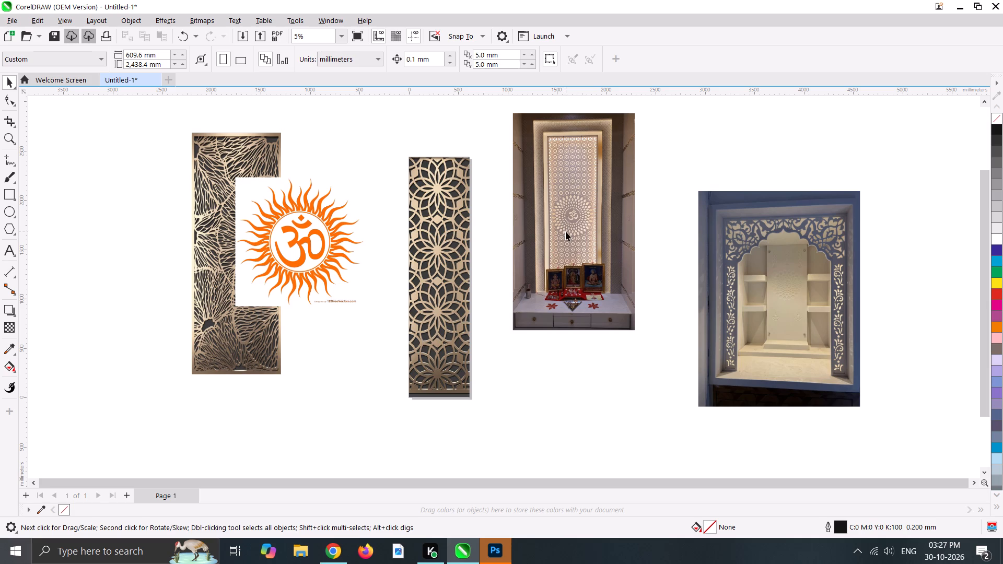
pyautogui.click(449, 260)
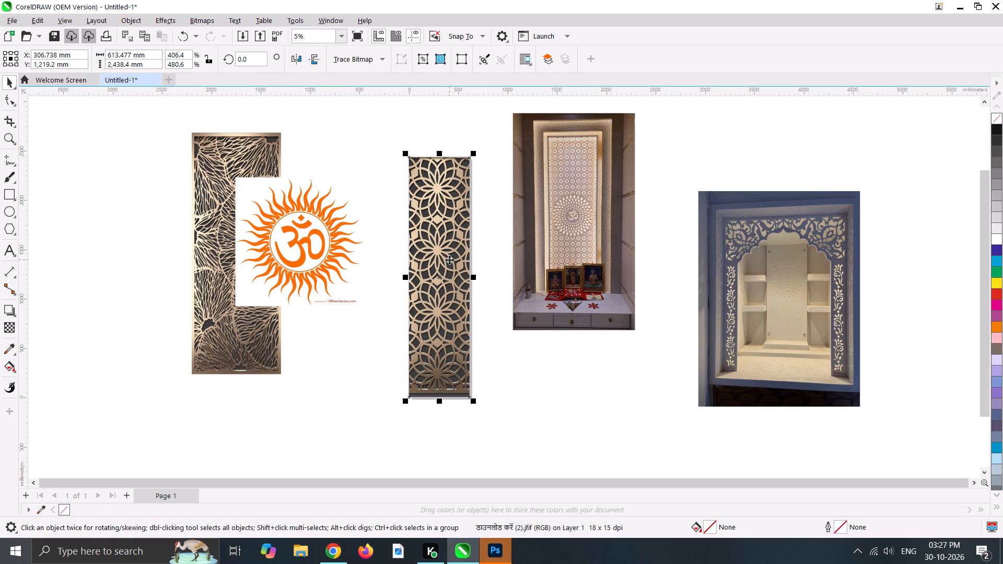
pyautogui.press('Delete')
# Scale the orange sun Om image down to about 569 mm square and place it over the branch-pattern jali at about X -1770, Y 1556 mm.
pyautogui.click(279, 238)
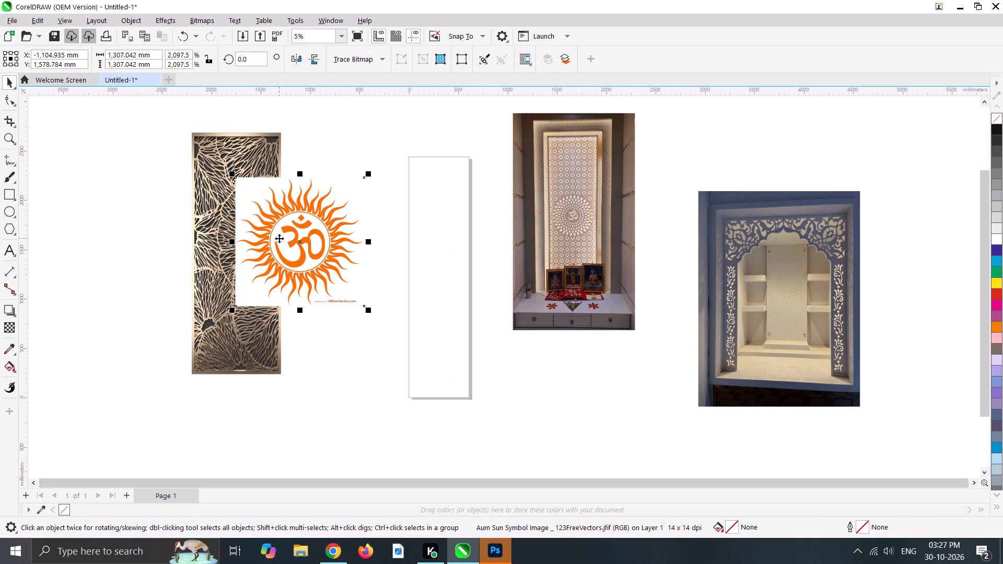
pyautogui.moveTo(308, 265); pyautogui.dragTo(331, 304)
pyautogui.click(331, 304)
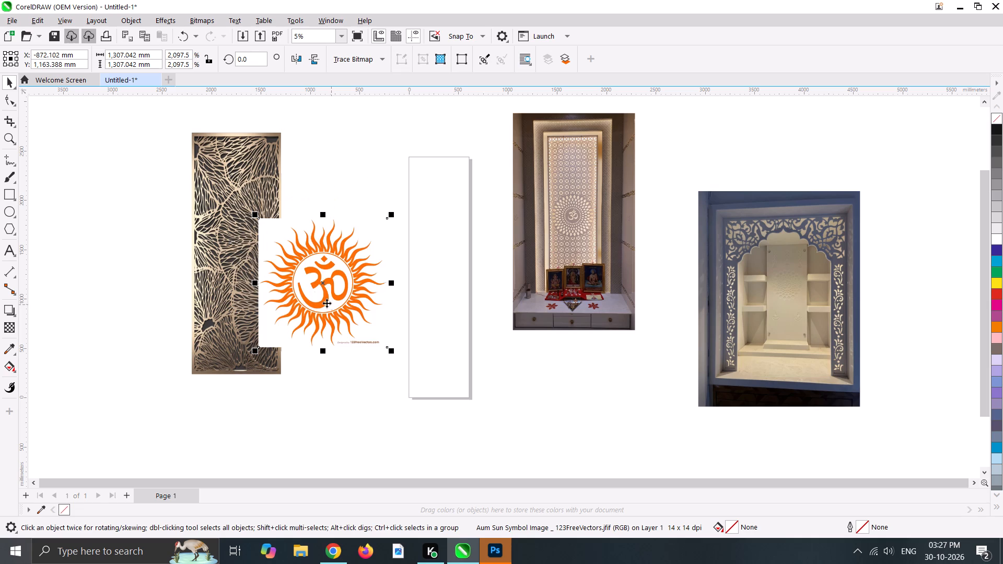
pyautogui.click(354, 312)
pyautogui.moveTo(394, 355); pyautogui.dragTo(346, 329)
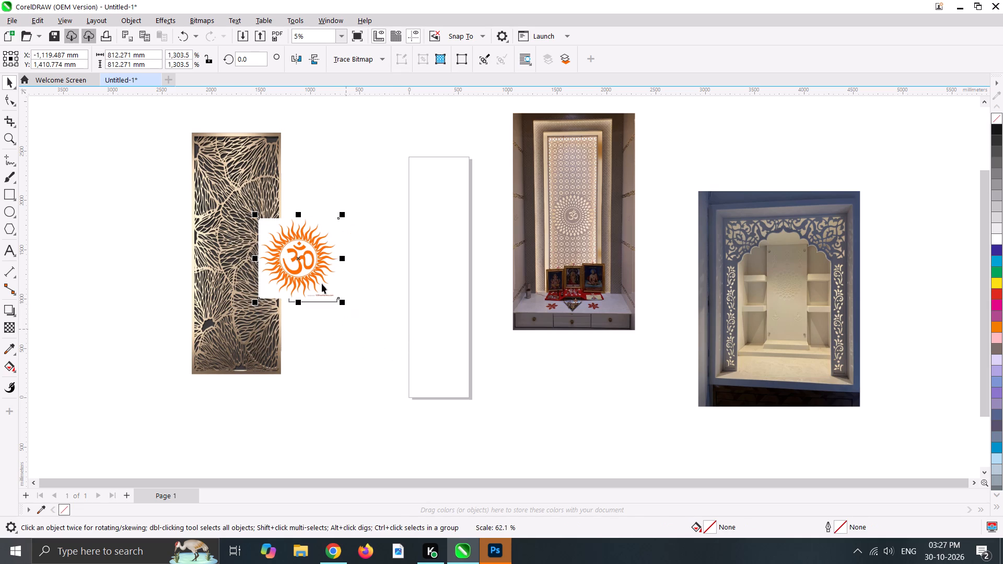
pyautogui.moveTo(310, 265); pyautogui.dragTo(254, 254)
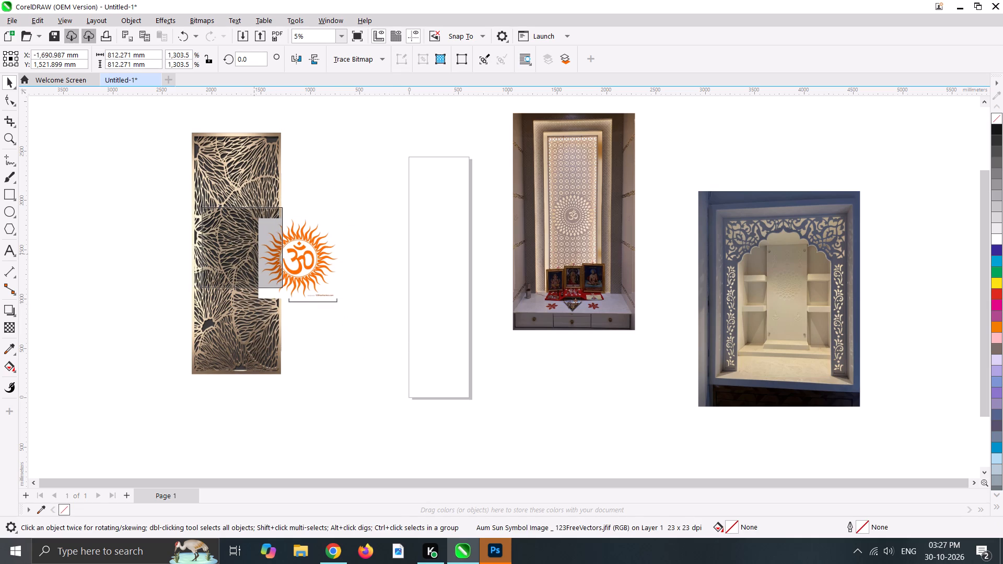
pyautogui.moveTo(254, 254); pyautogui.dragTo(248, 254)
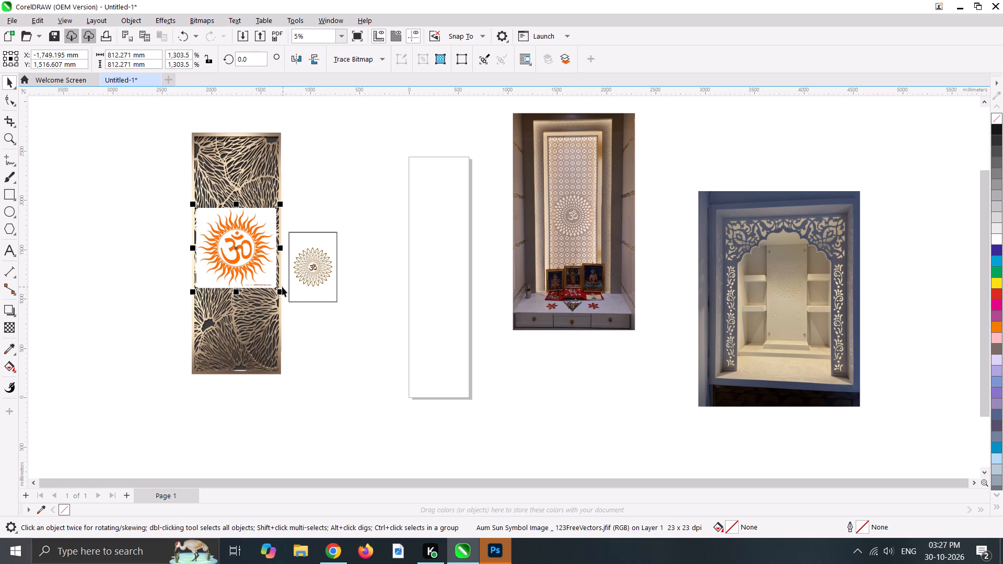
pyautogui.moveTo(282, 293); pyautogui.dragTo(258, 276)
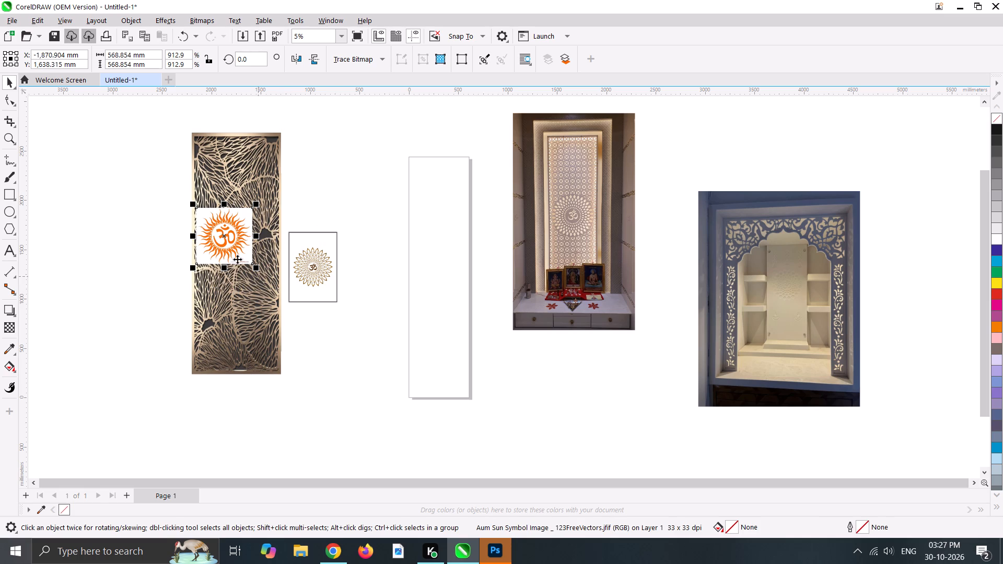
pyautogui.moveTo(230, 256); pyautogui.dragTo(240, 262)
pyautogui.click(356, 222)
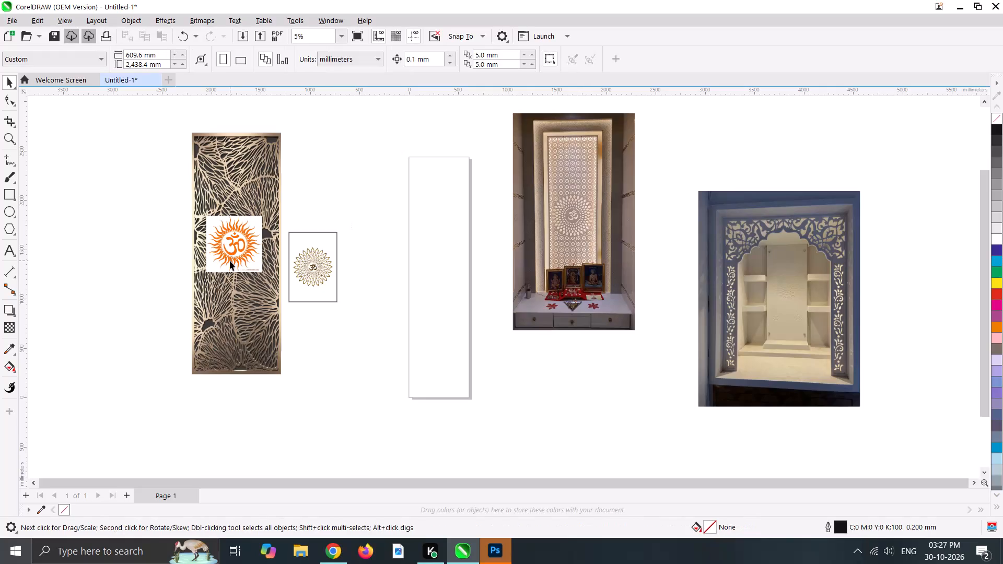
pyautogui.click(246, 240)
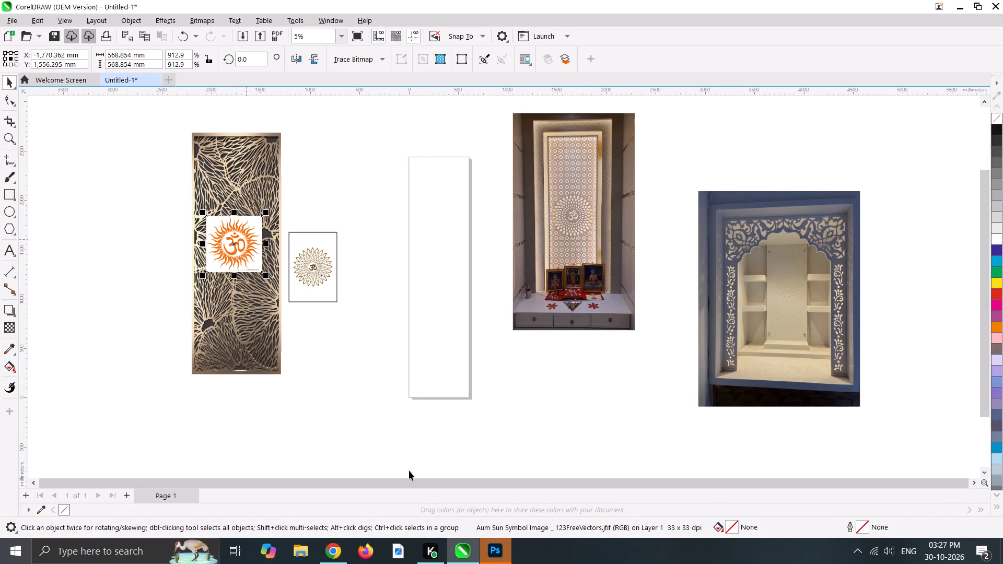
# Switch to Photoshop and create a 16 x 12 cm RGB document at 118.11 pixels/centimeter with a white background.
pyautogui.click(496, 554)
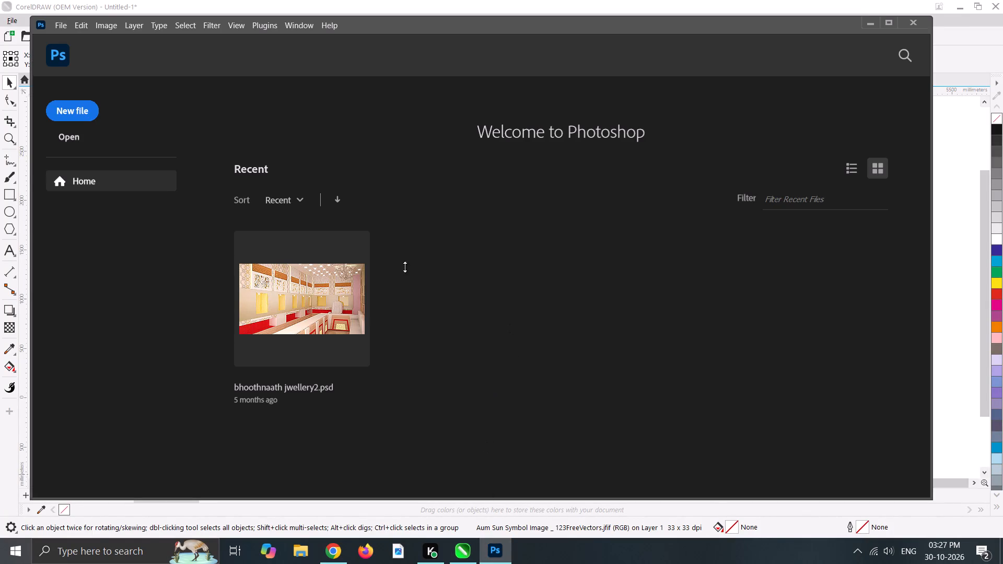
pyautogui.click(67, 116)
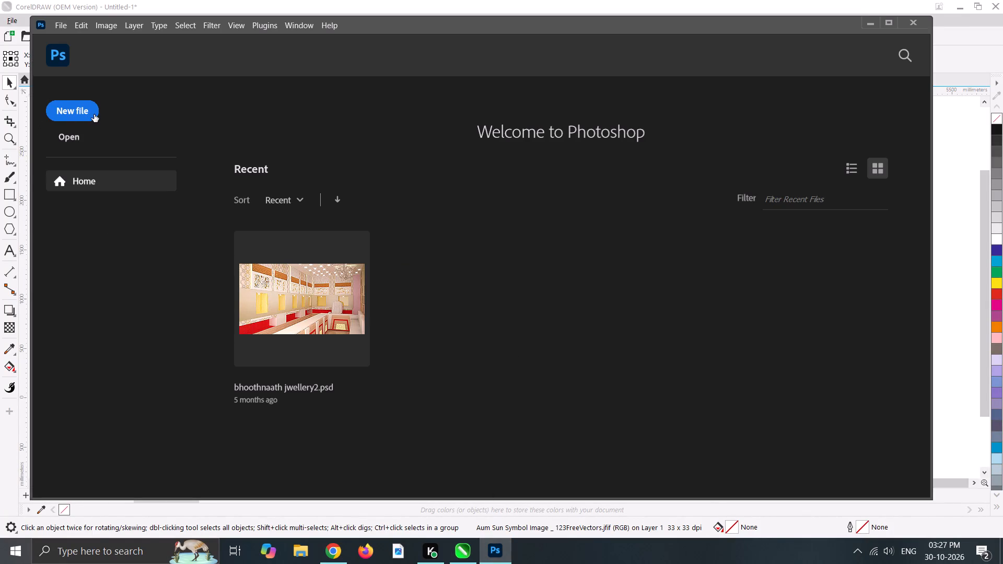
pyautogui.click(83, 112)
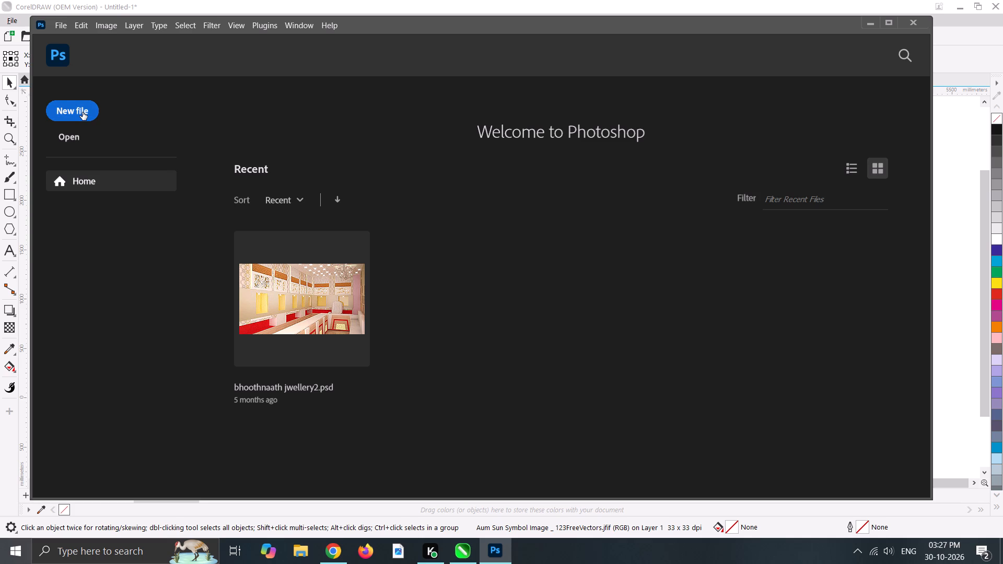
pyautogui.doubleClick(83, 112)
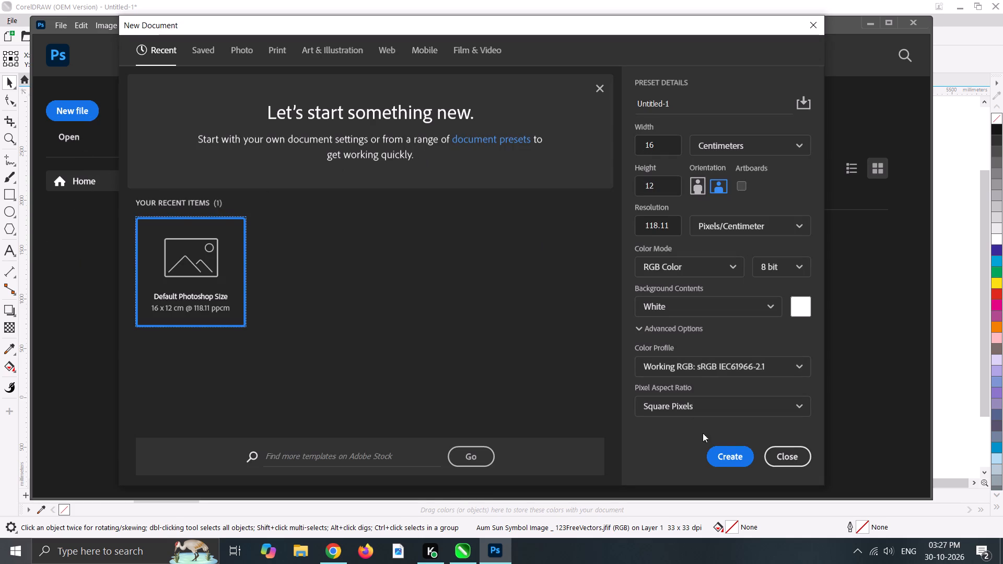
pyautogui.click(728, 453)
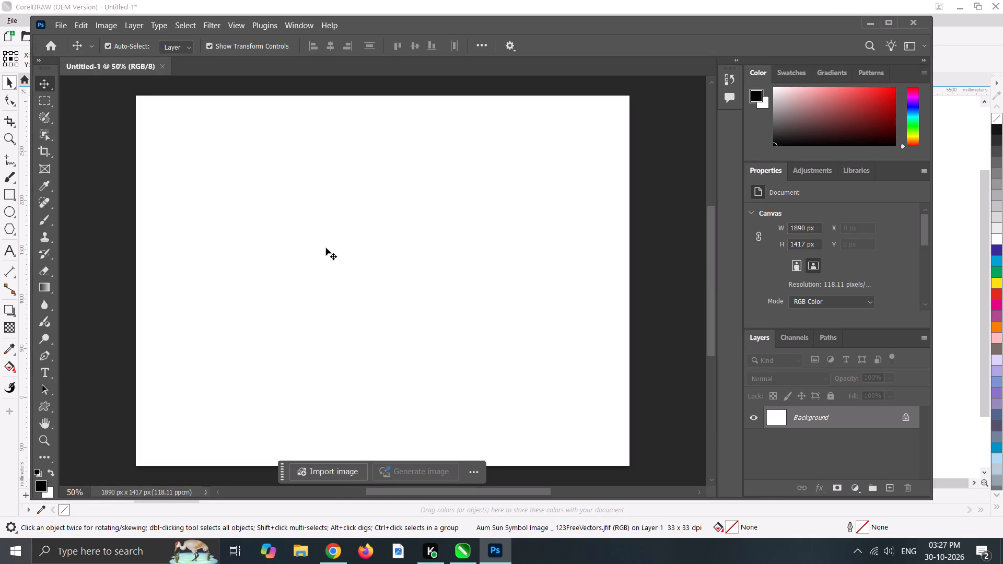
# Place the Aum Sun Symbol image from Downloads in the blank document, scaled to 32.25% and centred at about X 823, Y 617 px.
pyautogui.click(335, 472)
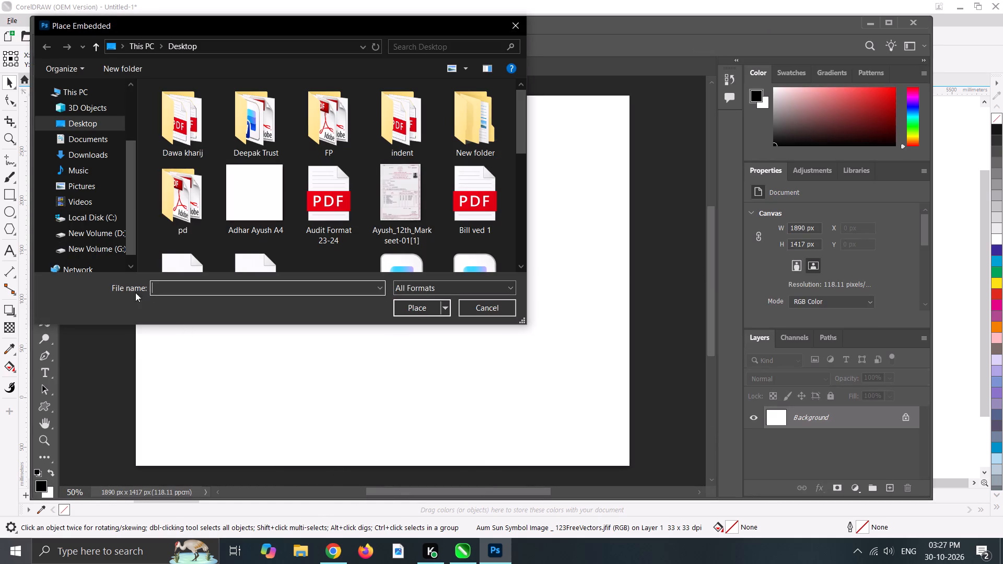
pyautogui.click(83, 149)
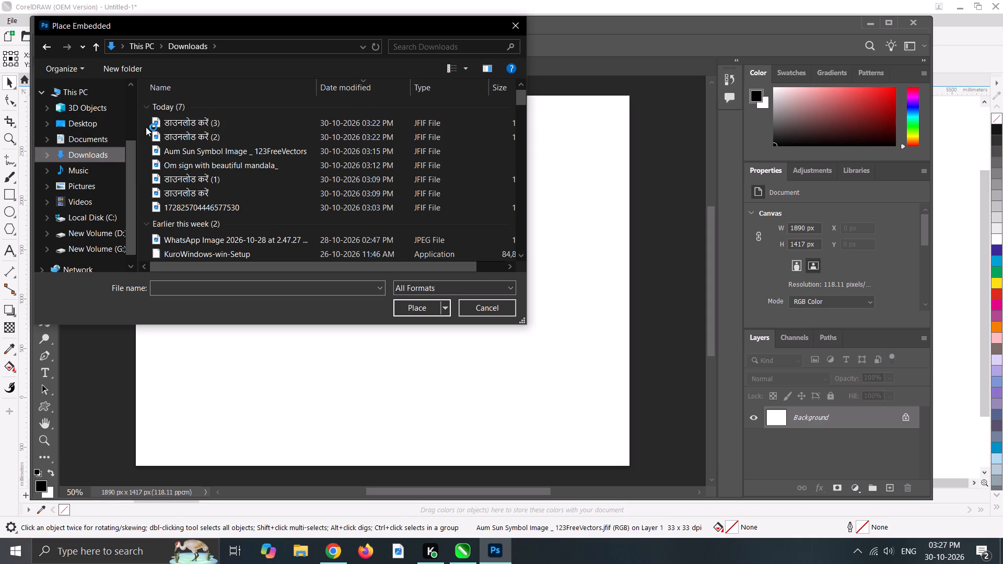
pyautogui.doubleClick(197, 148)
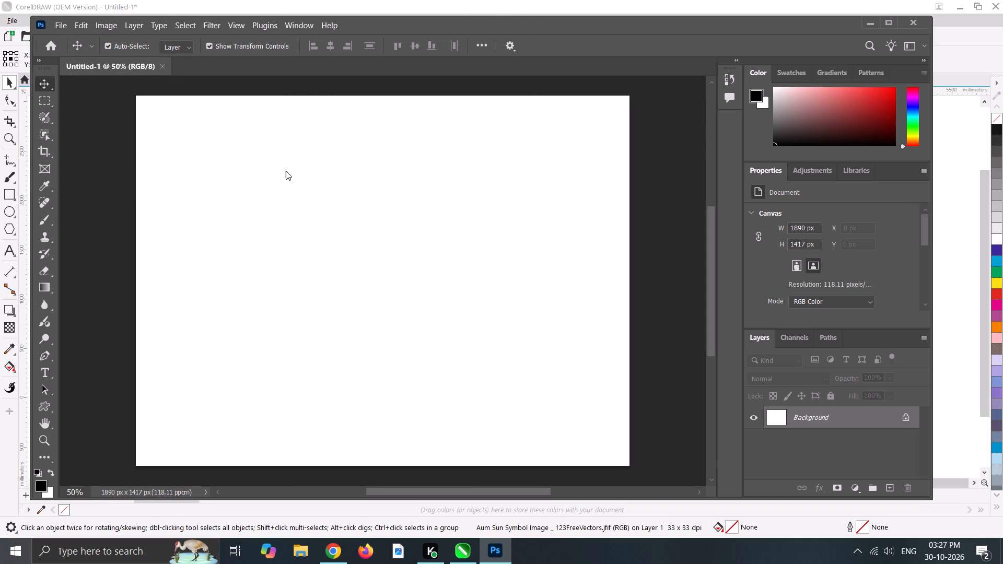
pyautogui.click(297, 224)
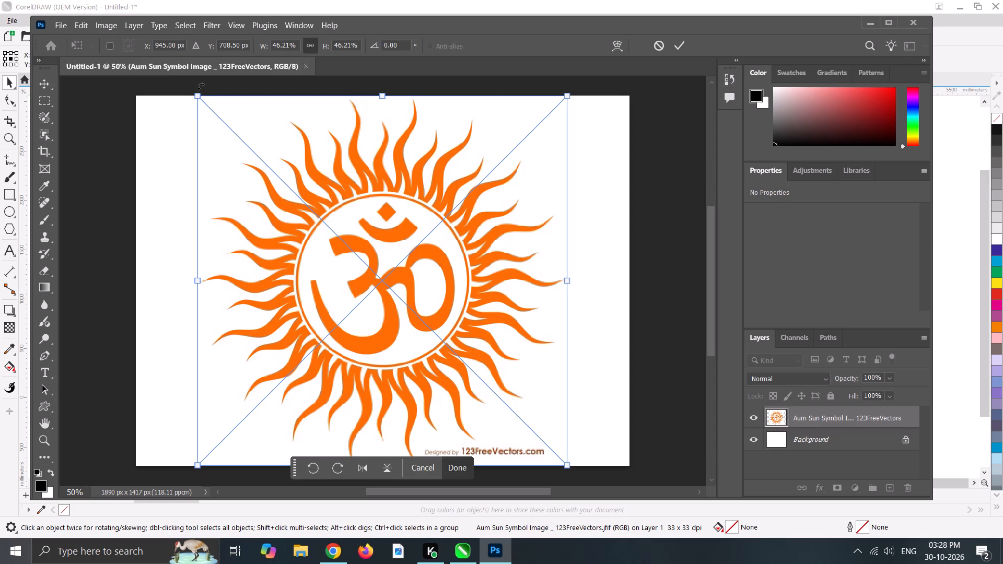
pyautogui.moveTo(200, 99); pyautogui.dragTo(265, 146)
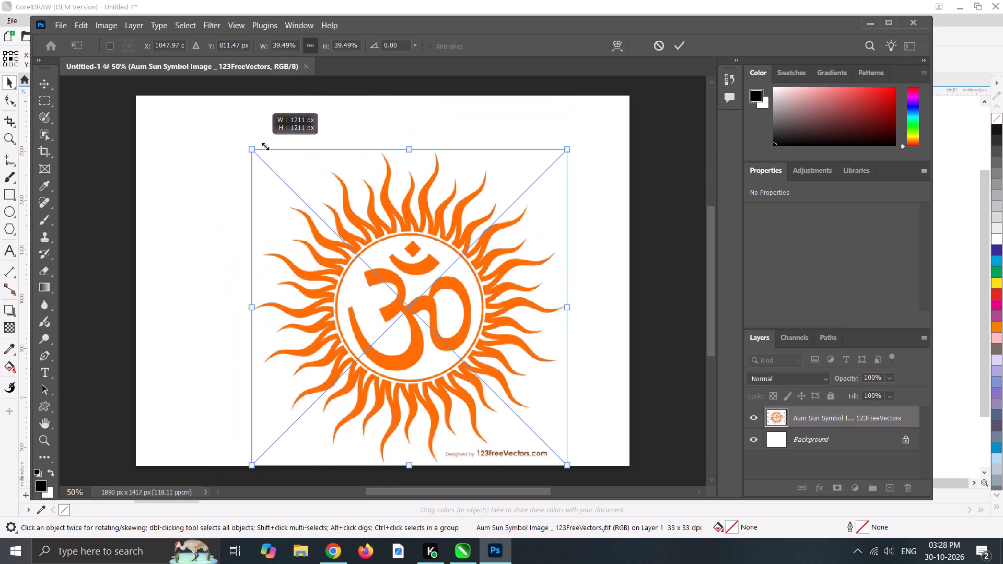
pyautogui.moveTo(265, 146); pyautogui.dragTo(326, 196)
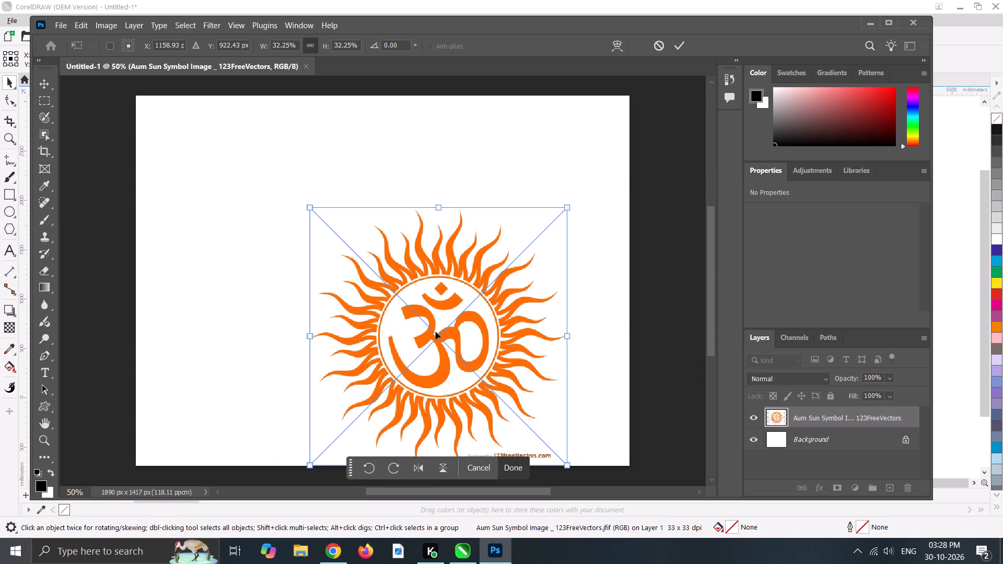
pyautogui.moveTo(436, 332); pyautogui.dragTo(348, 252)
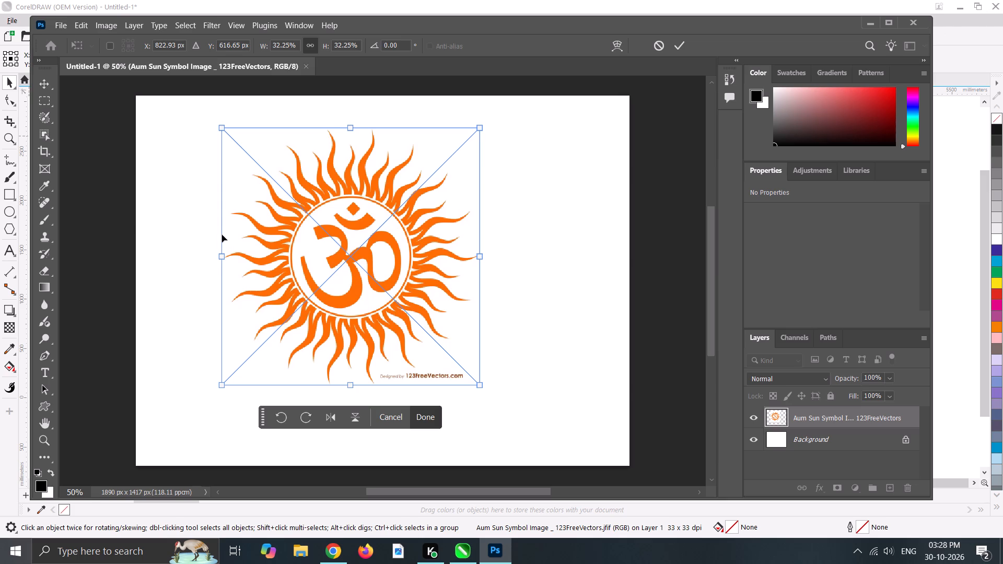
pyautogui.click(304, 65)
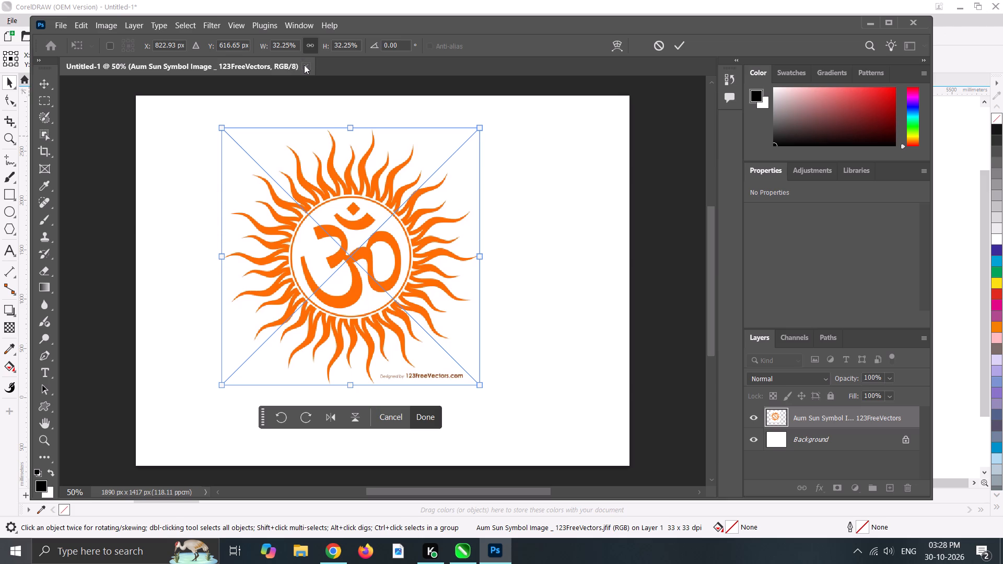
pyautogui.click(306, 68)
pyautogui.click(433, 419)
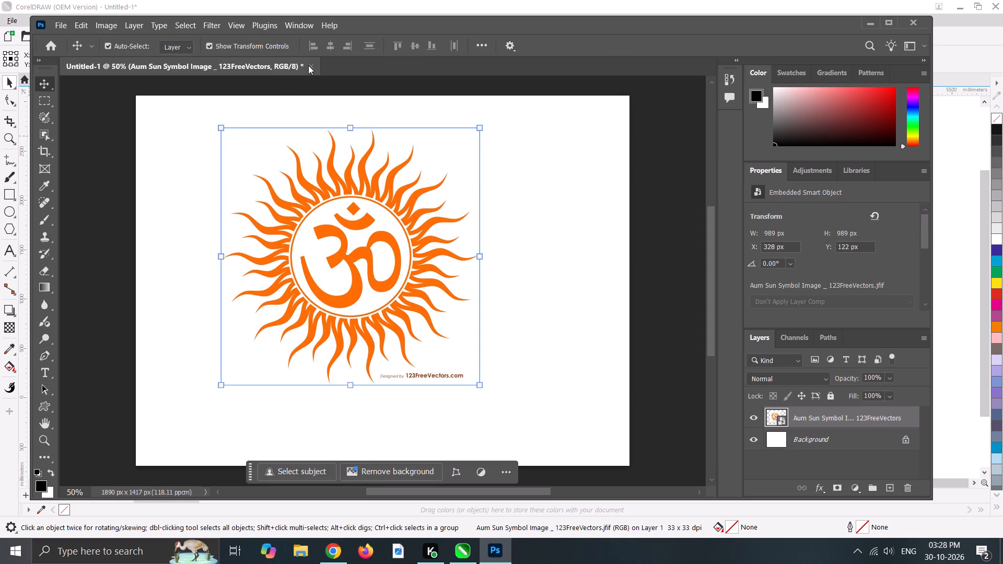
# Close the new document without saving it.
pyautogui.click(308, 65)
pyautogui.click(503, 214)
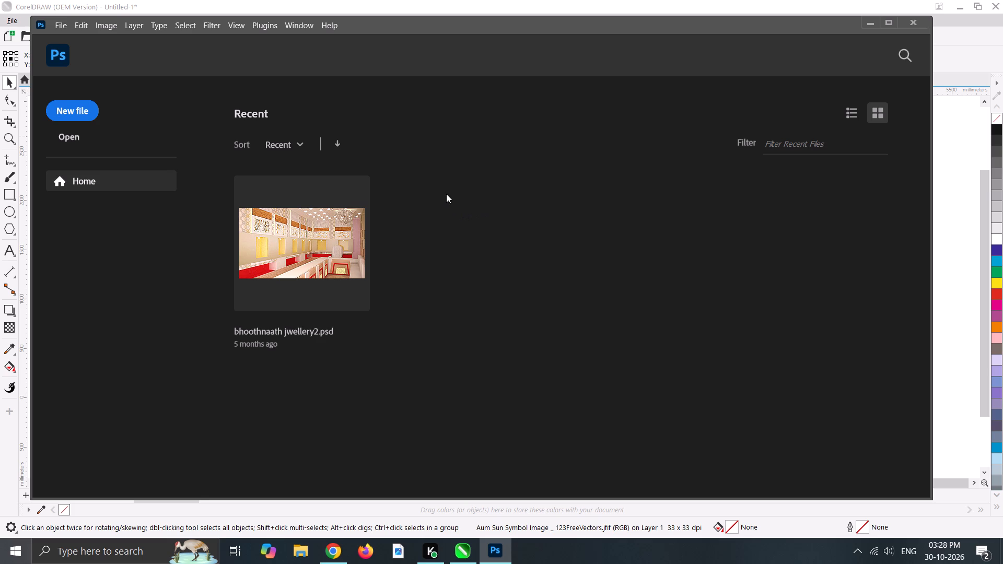
# Open the Aum Sun Symbol Image _ 123FreeVectors file from Downloads as its own document.
pyautogui.click(69, 144)
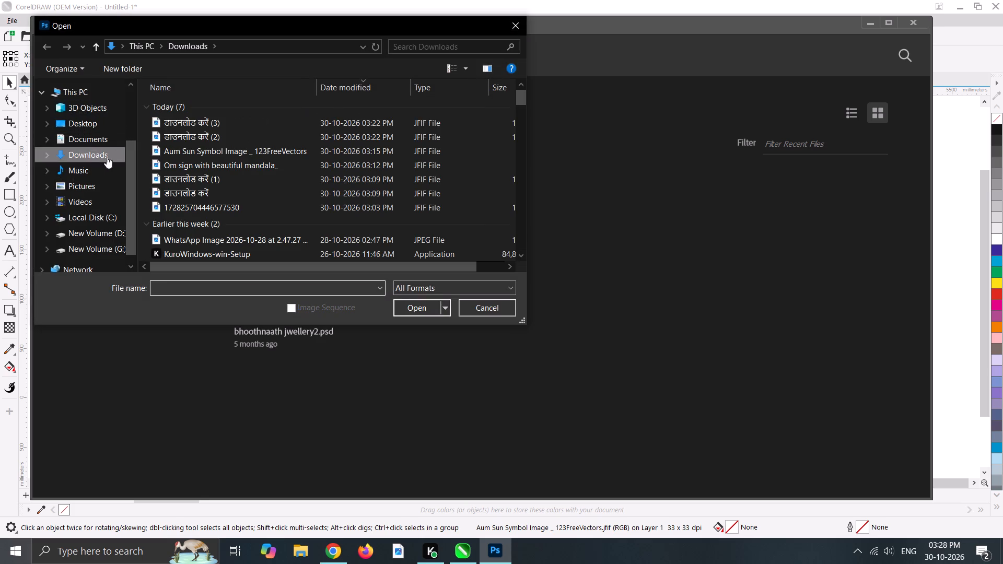
pyautogui.doubleClick(217, 150)
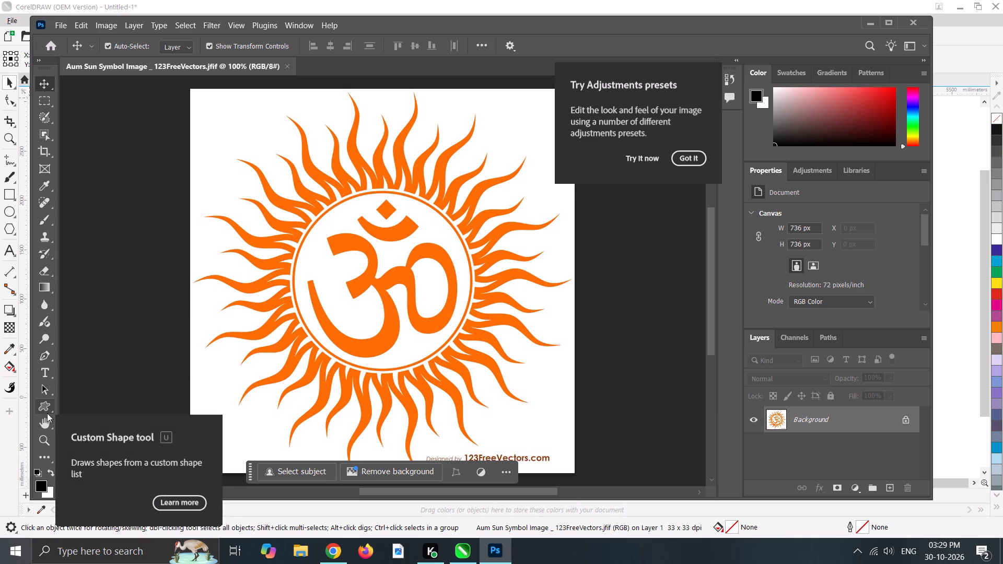
# Select the white background around the sun's rays with the Magic Wand at tolerance 32, contiguous.
pyautogui.click(45, 455)
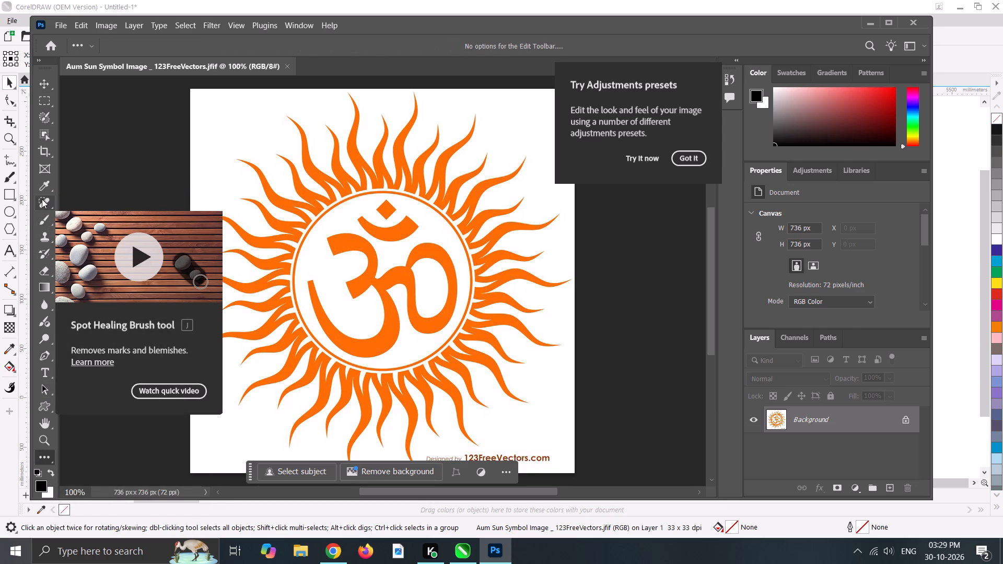
pyautogui.click(45, 135)
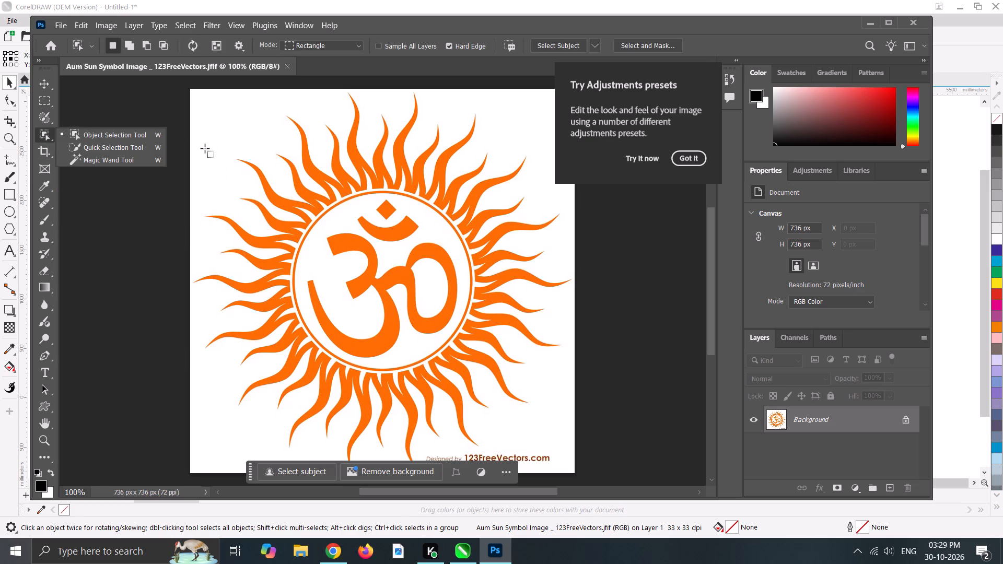
pyautogui.click(90, 160)
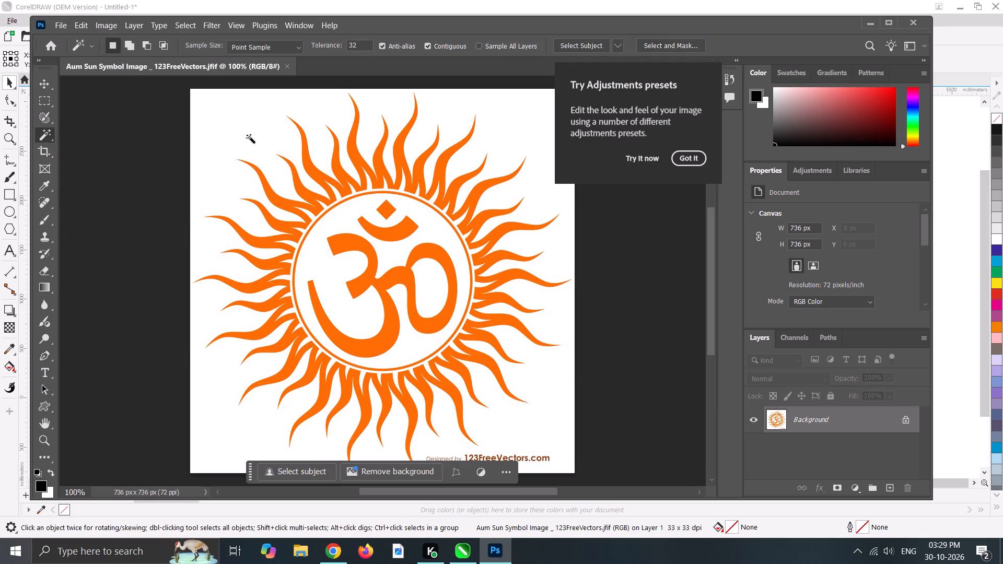
pyautogui.click(250, 137)
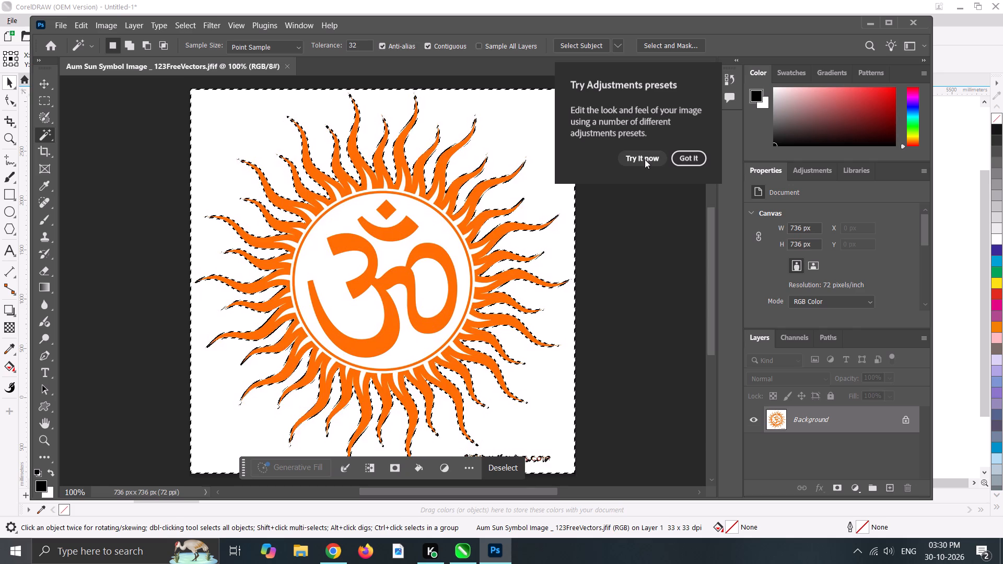
pyautogui.click(683, 158)
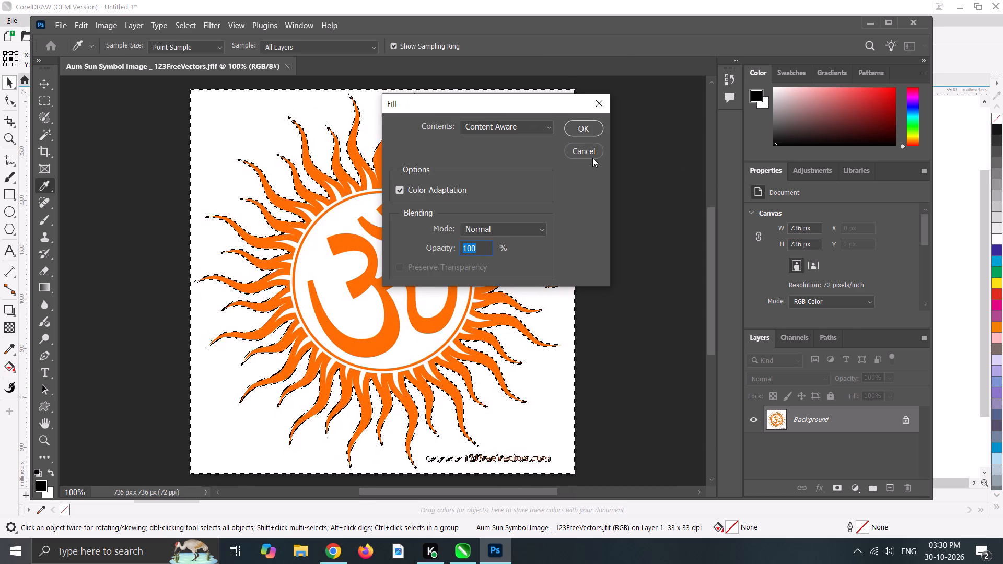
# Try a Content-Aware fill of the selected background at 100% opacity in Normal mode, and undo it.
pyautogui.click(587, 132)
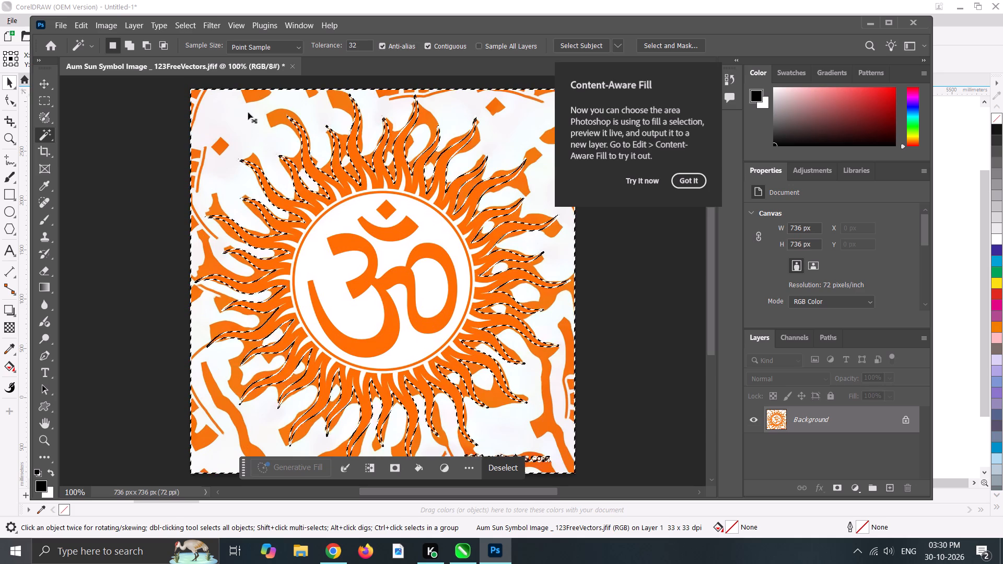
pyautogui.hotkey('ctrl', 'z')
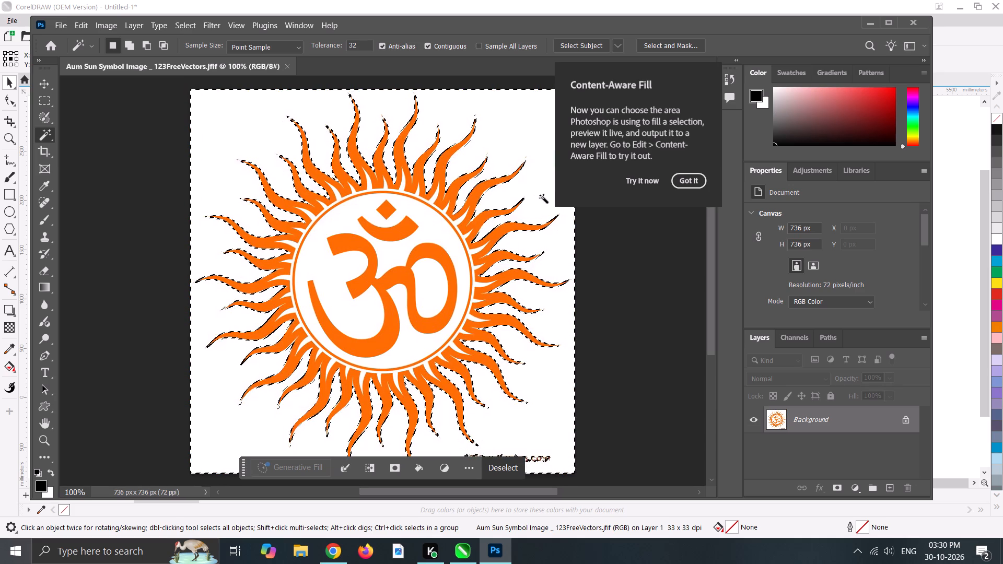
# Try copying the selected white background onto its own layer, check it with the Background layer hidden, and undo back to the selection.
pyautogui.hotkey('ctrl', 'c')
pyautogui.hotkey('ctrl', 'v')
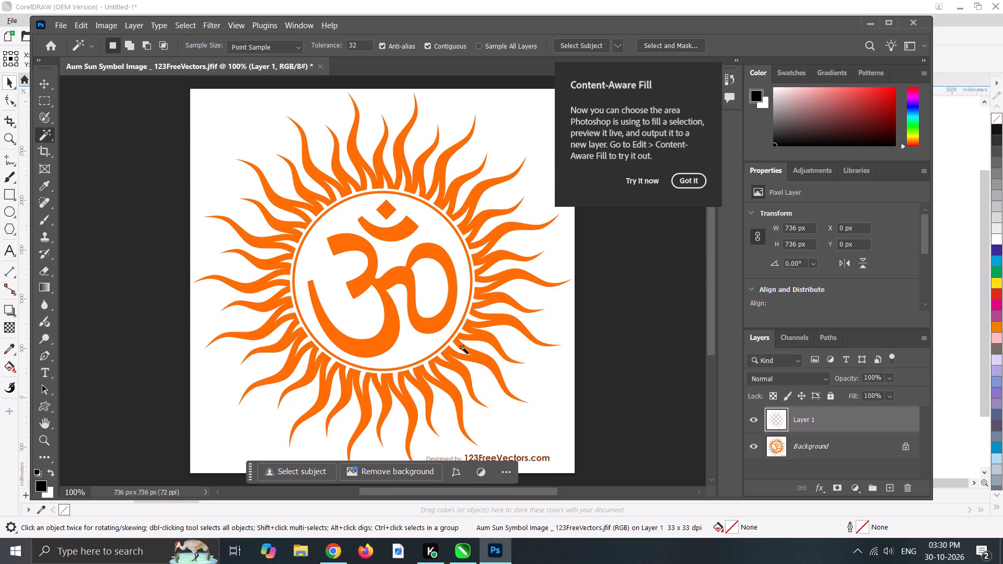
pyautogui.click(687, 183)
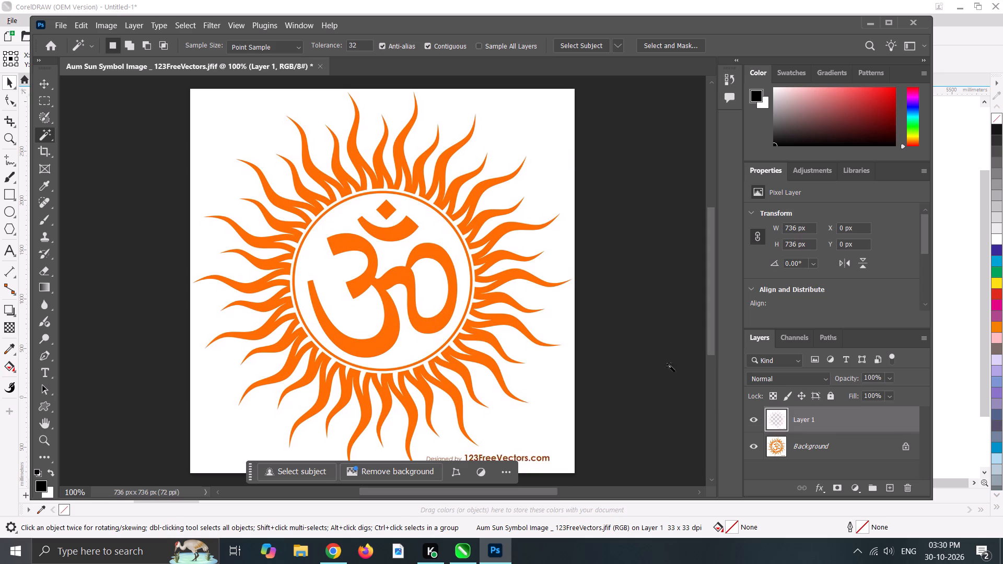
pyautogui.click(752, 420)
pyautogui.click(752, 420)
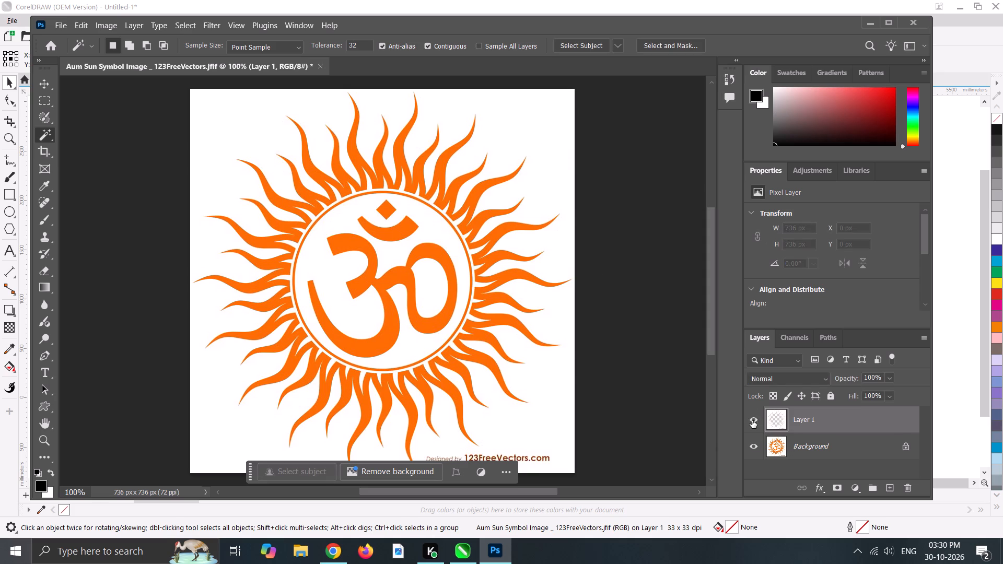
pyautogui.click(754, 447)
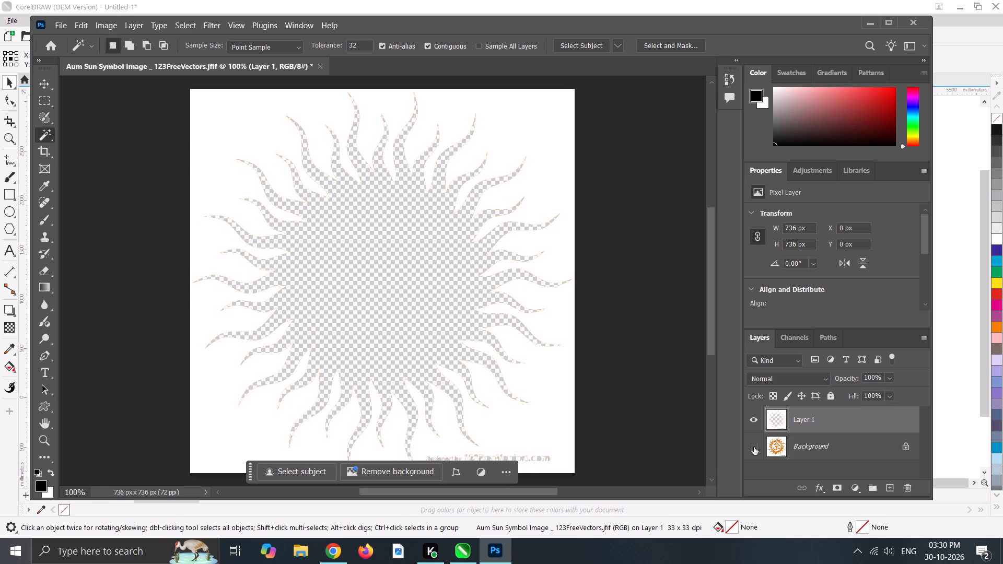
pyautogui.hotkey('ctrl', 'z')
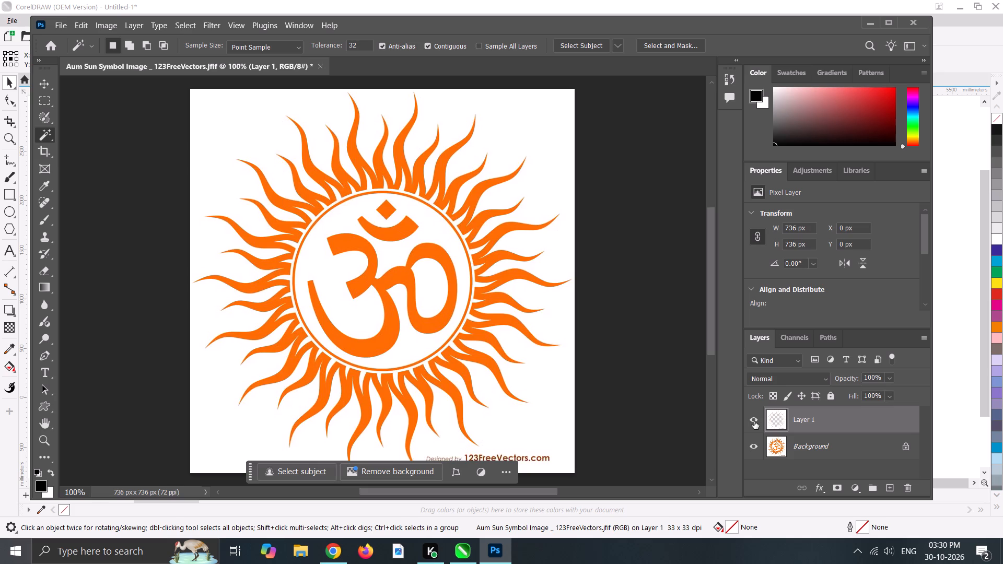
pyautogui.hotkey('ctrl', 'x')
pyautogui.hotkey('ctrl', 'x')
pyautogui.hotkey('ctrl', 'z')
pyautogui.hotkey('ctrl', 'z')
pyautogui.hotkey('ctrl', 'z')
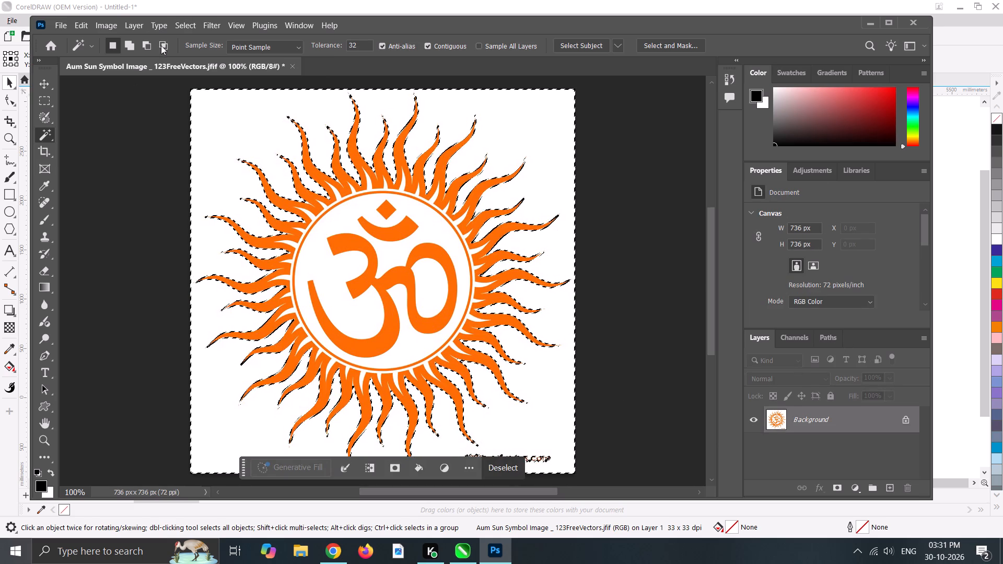
# Invert the selection, copy the orange sun Om artwork onto a new layer, and hide the Background layer.
pyautogui.click(90, 48)
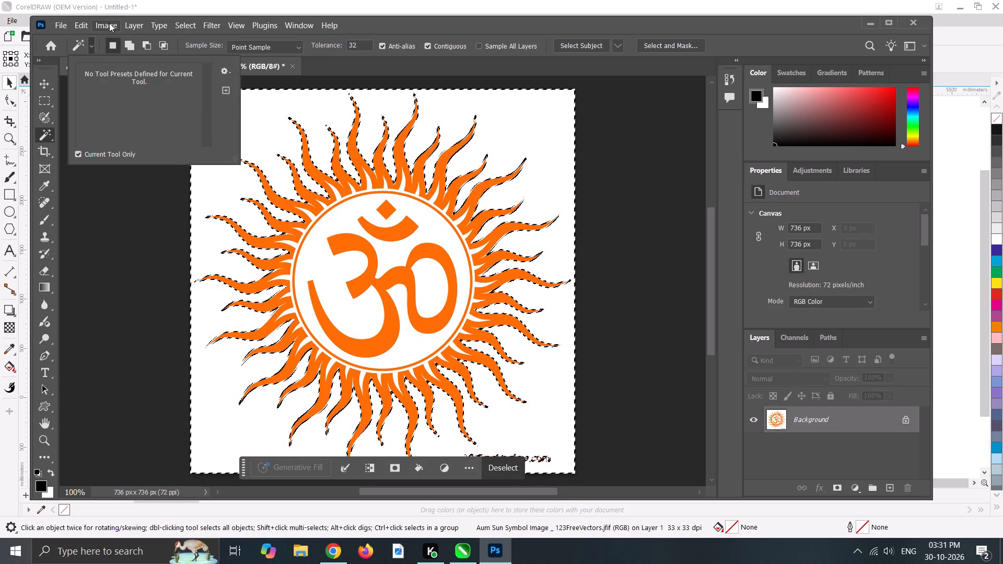
pyautogui.click(184, 25)
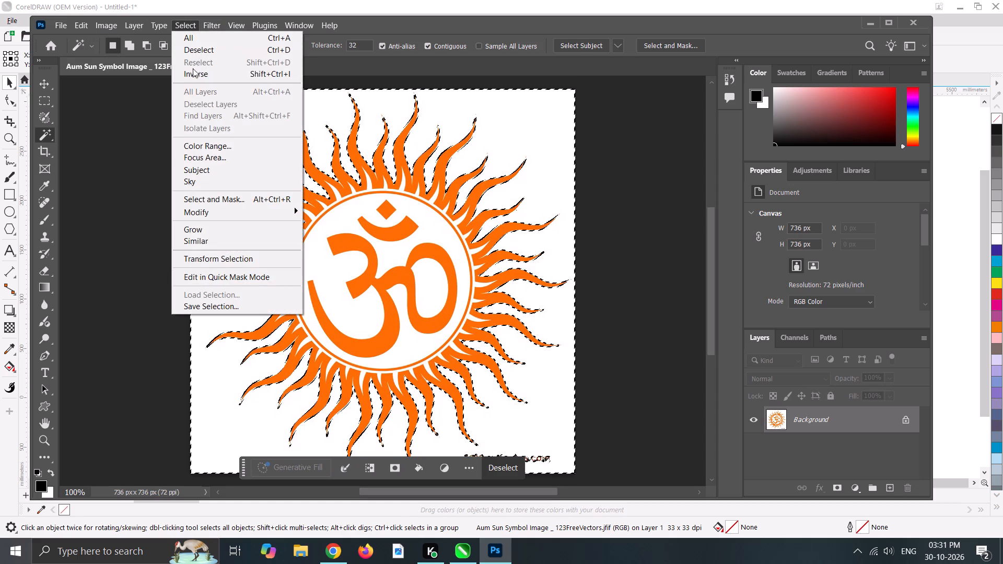
pyautogui.click(194, 73)
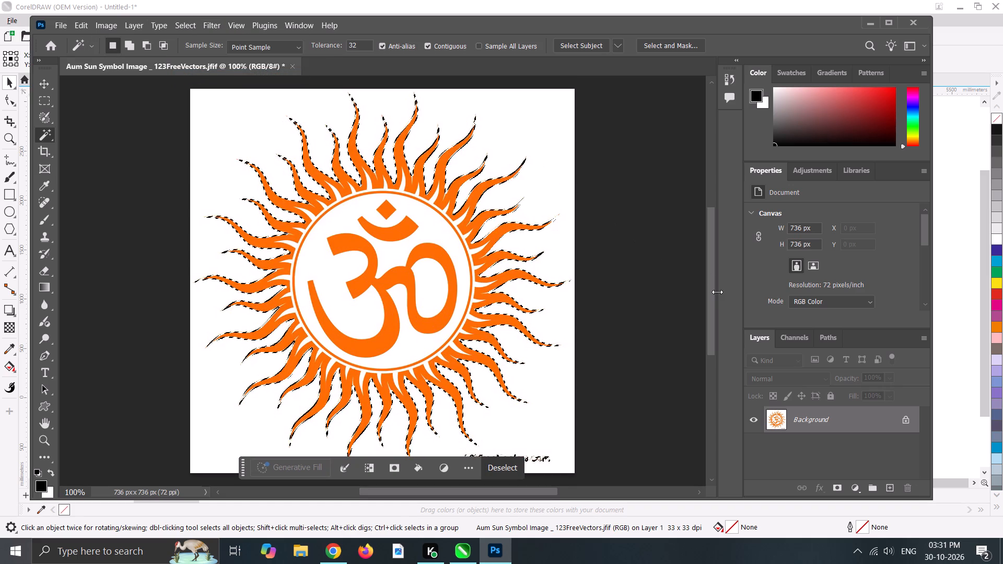
pyautogui.hotkey('ctrl', 'c')
pyautogui.hotkey('ctrl', 'v')
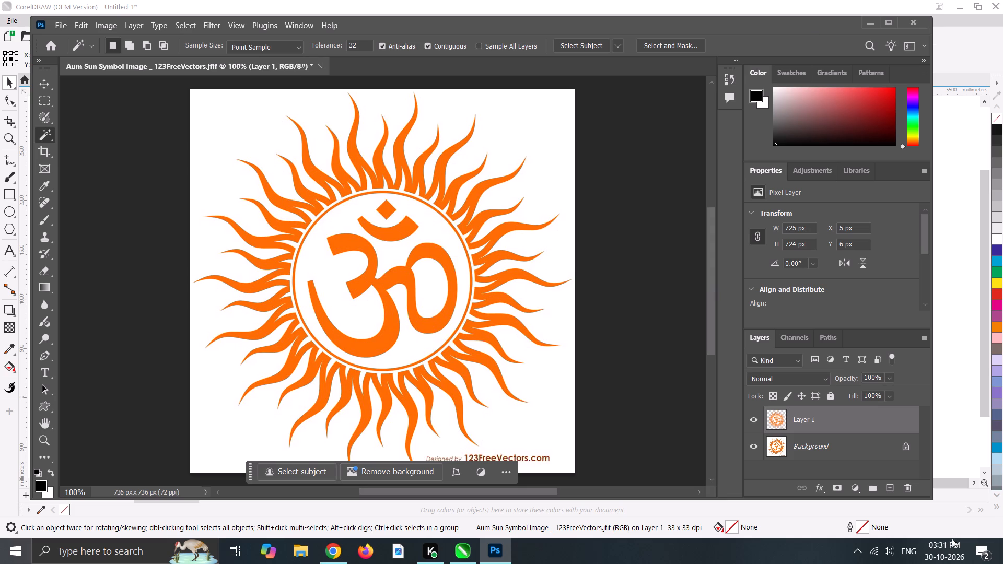
pyautogui.click(754, 446)
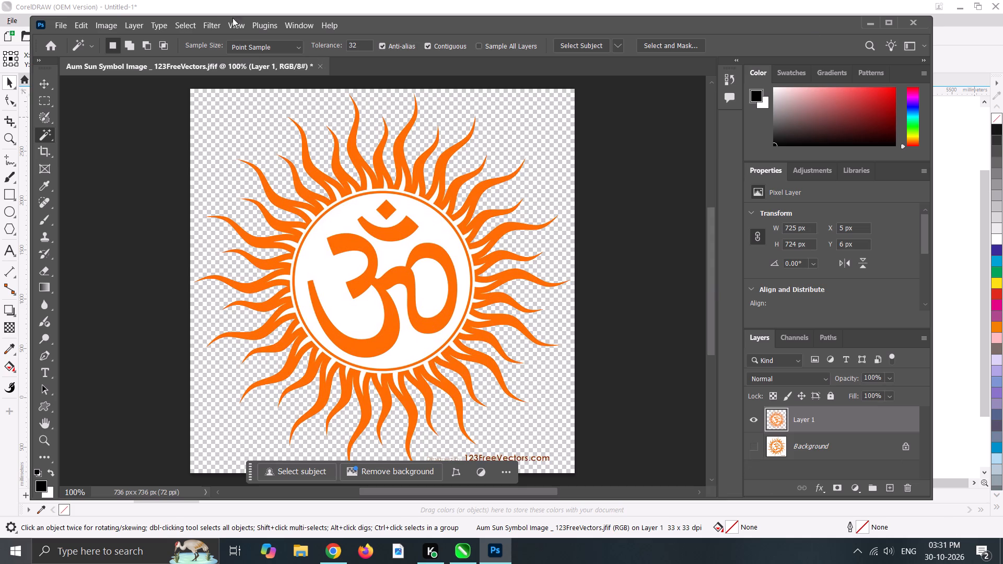
# Select the white disc around the Om with the Magic Wand, invert the selection, and copy the remaining artwork onto a new layer.
pyautogui.click(44, 138)
pyautogui.click(333, 268)
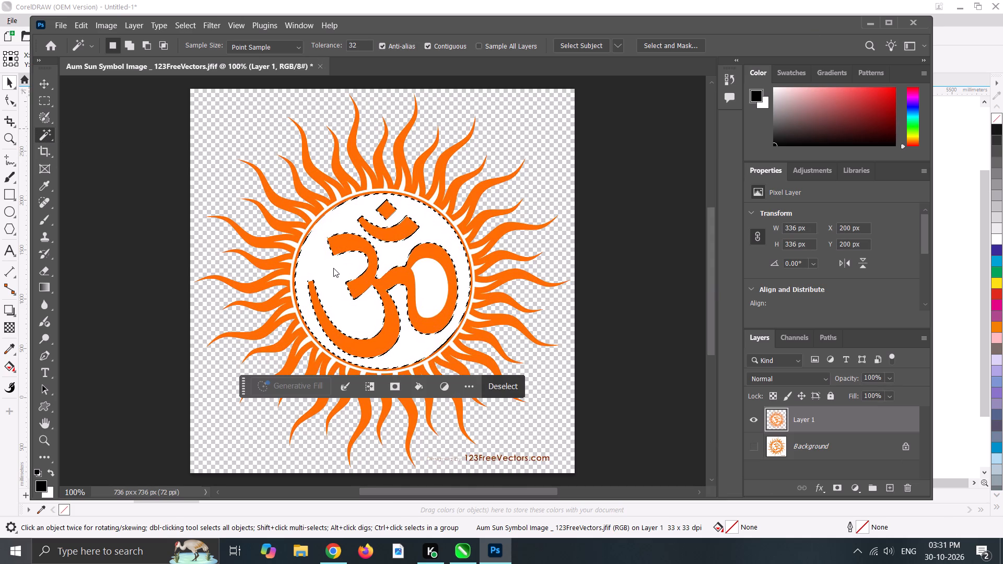
pyautogui.click(338, 193)
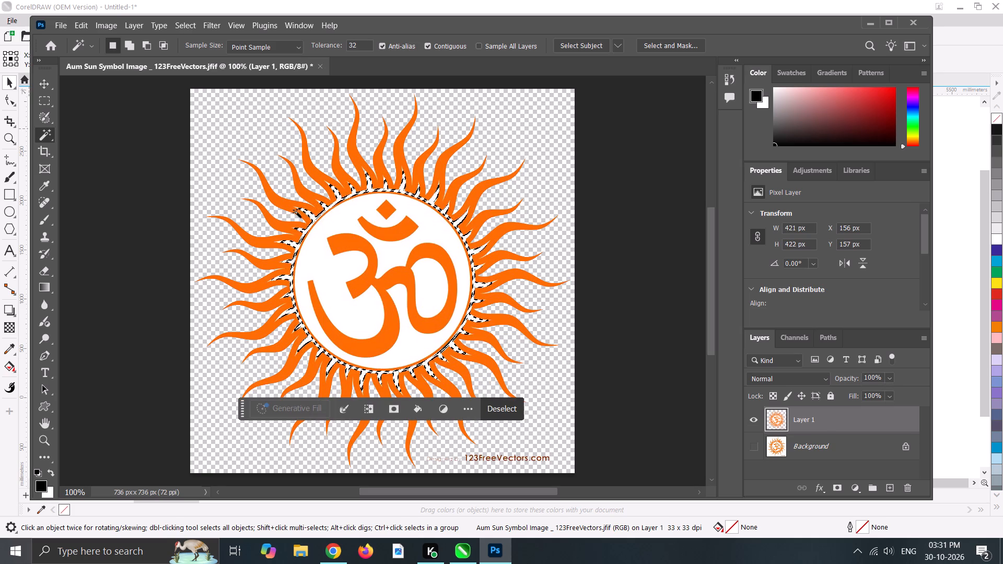
pyautogui.click(427, 285)
pyautogui.click(401, 255)
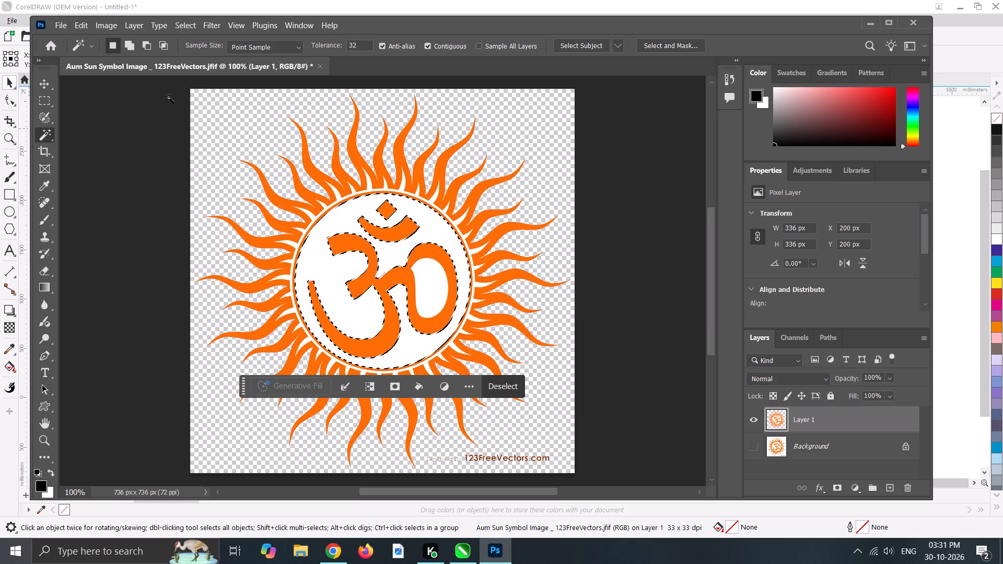
pyautogui.click(127, 26)
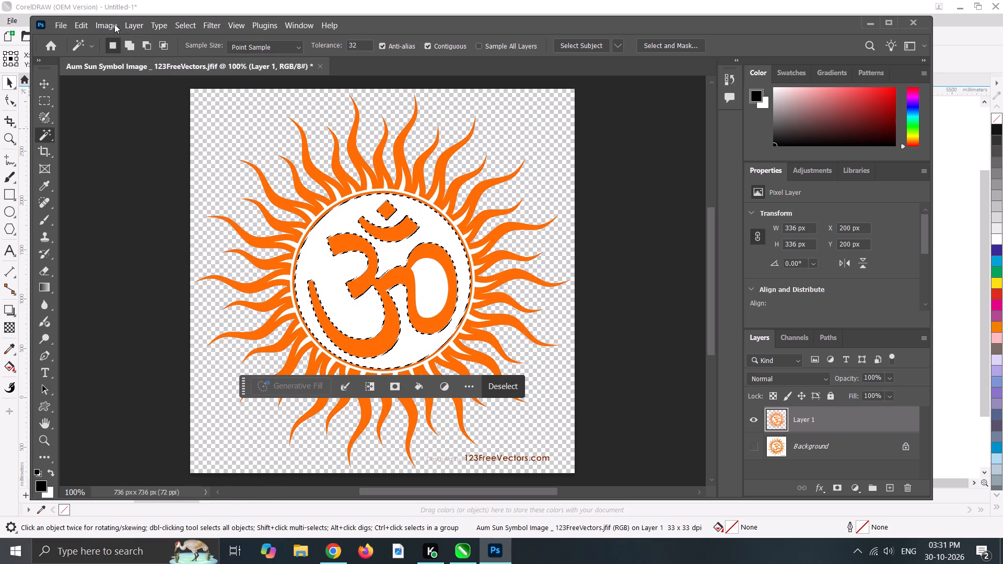
pyautogui.click(111, 24)
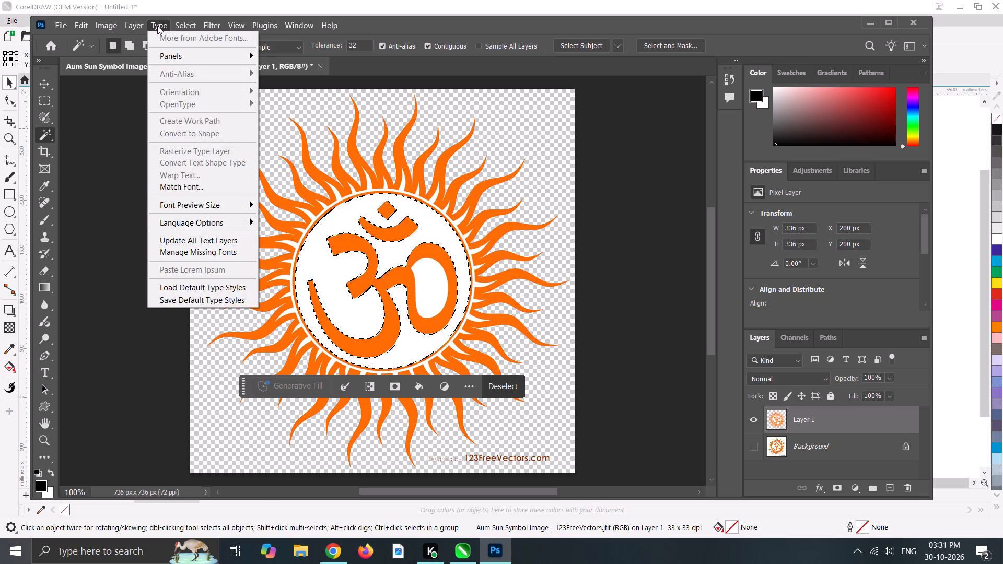
pyautogui.click(76, 26)
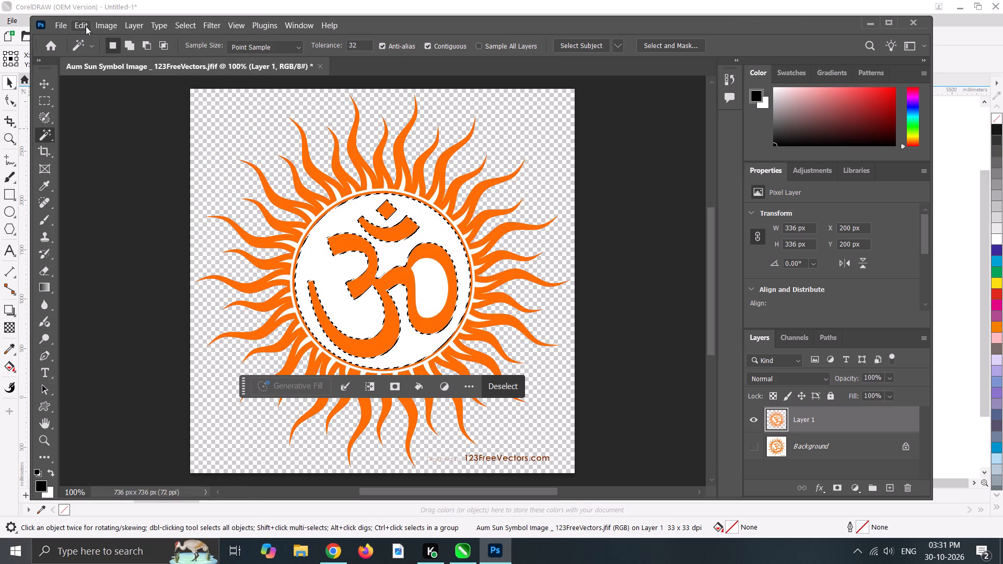
pyautogui.click(100, 23)
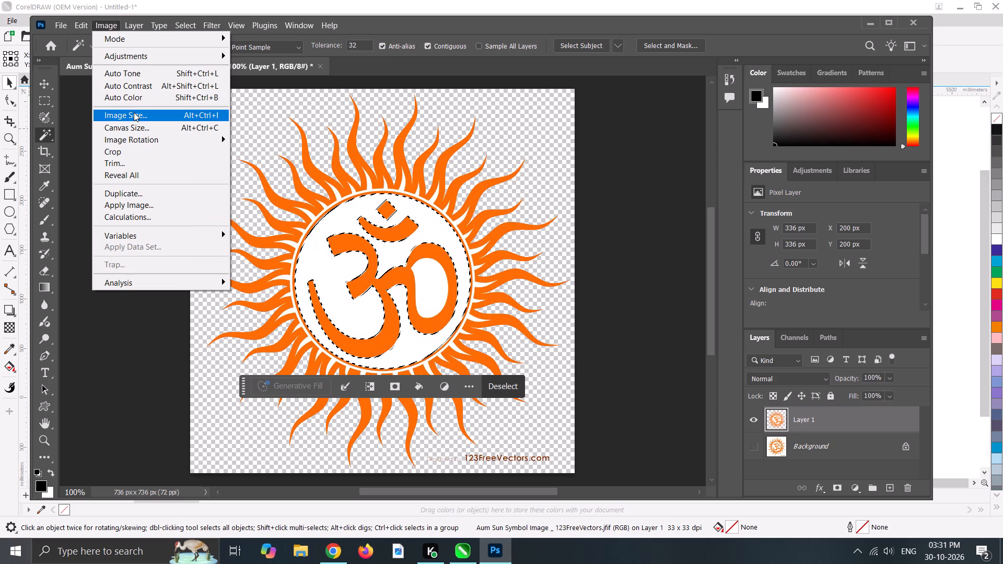
pyautogui.click(167, 22)
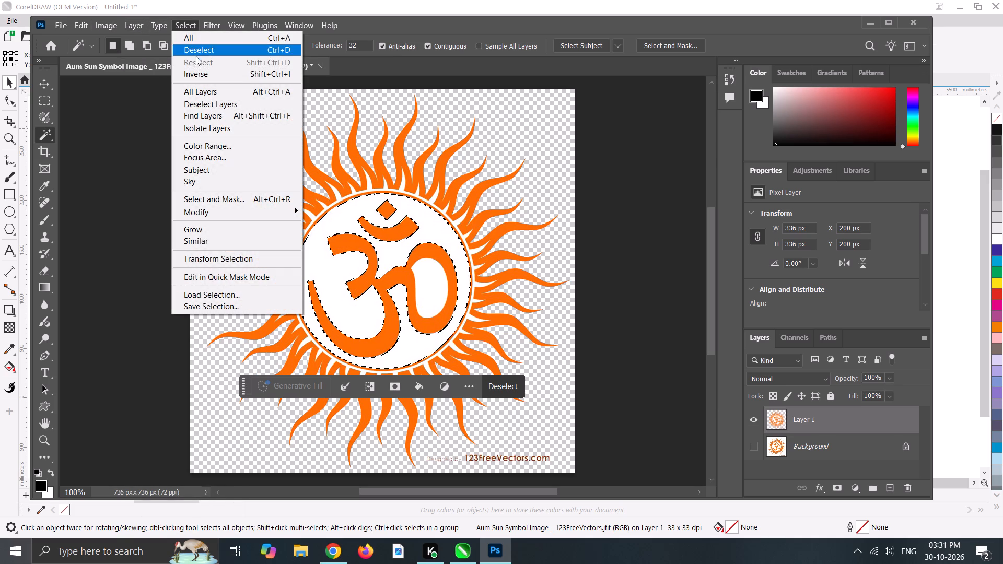
pyautogui.click(204, 73)
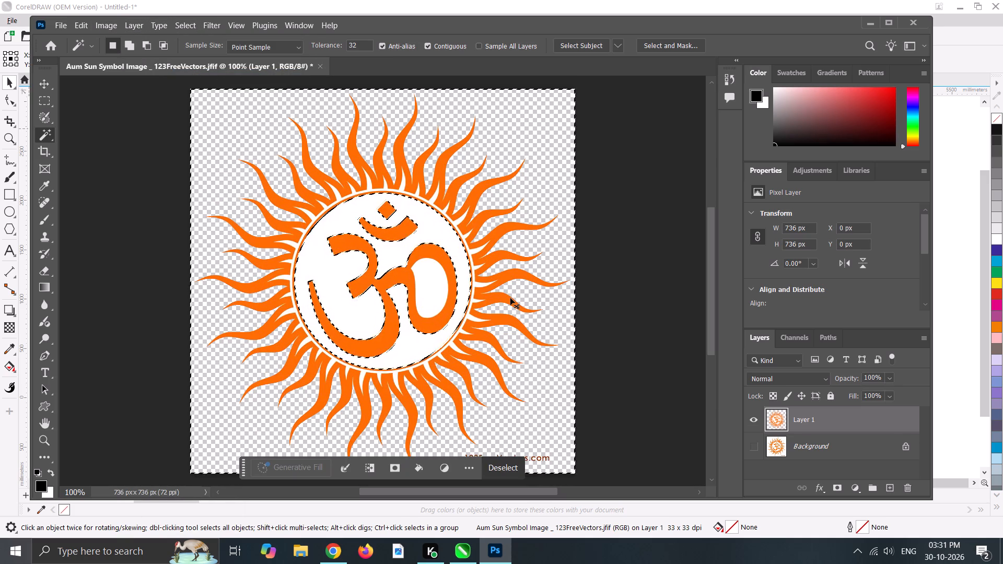
pyautogui.hotkey('ctrl', 'c')
pyautogui.hotkey('ctrl', 'v')
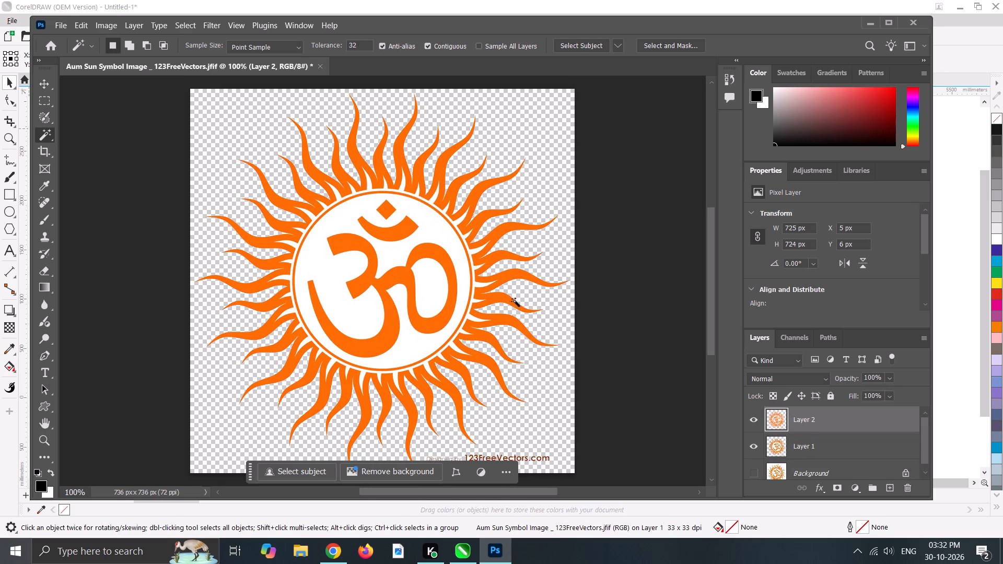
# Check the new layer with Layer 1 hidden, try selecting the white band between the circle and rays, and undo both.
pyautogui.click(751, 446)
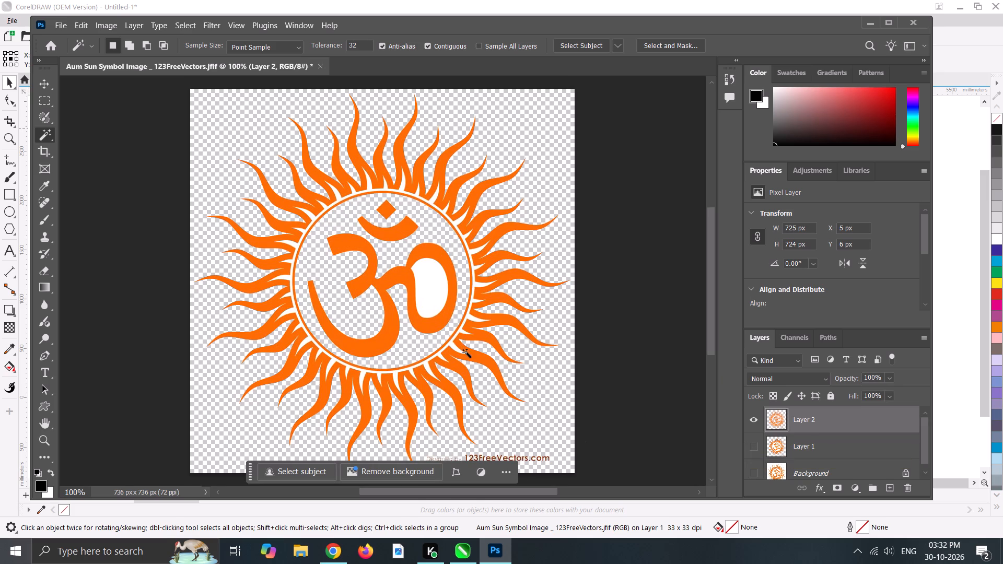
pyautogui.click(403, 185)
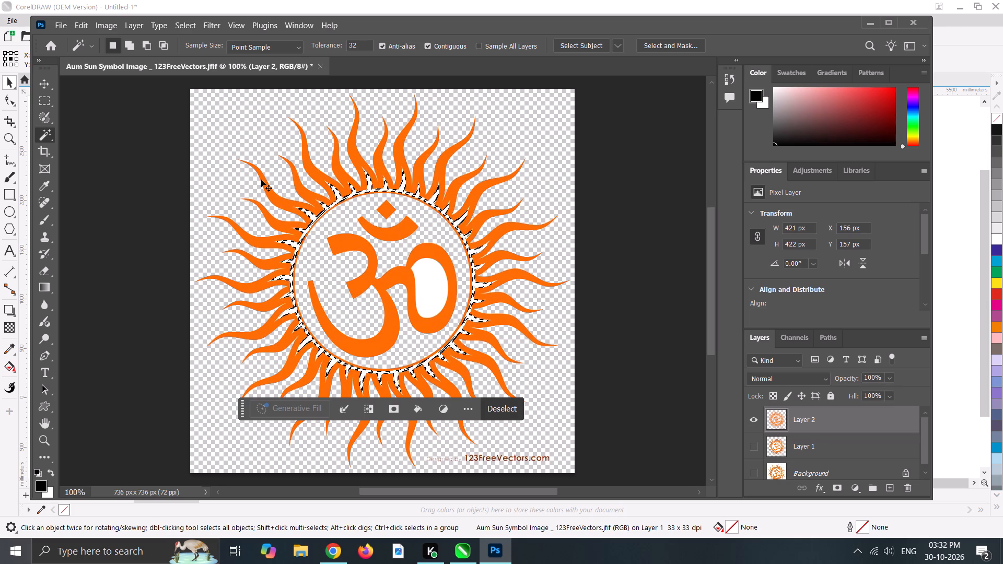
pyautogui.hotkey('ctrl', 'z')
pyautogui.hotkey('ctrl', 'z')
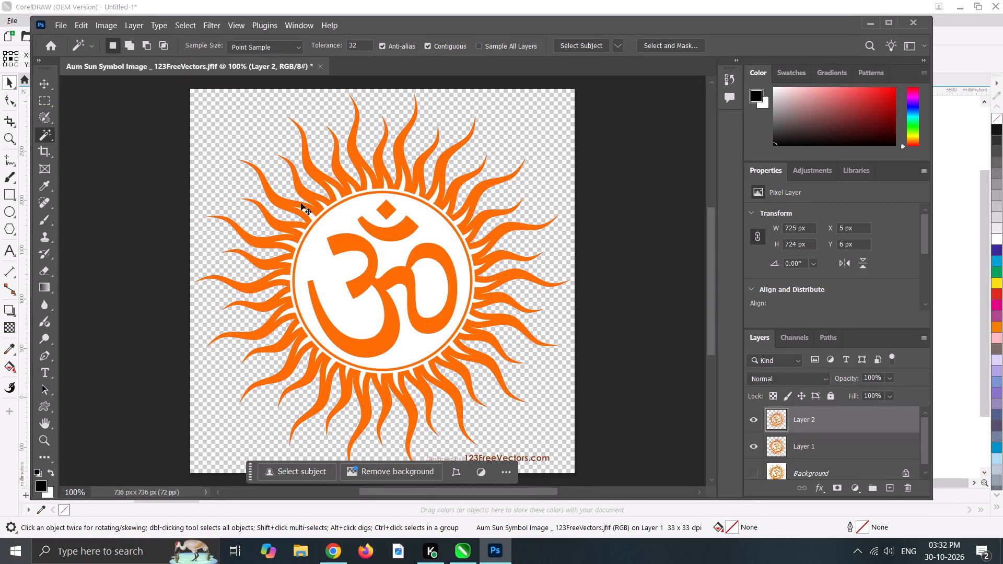
# Save the document with its layers to the Desktop as TIFF file "om cutting", with no image compression and RLE layer compression.
pyautogui.hotkey('ctrl', 's')
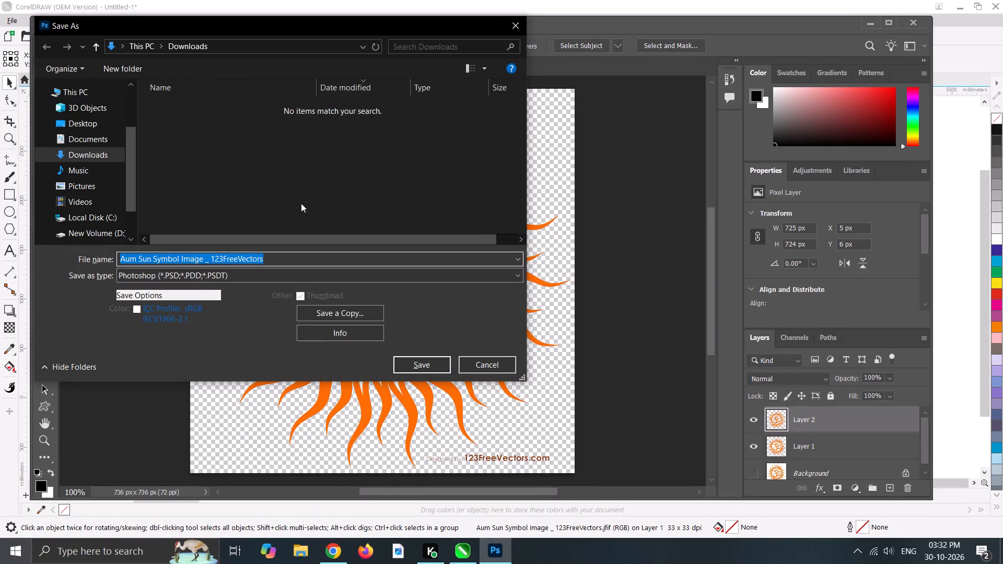
pyautogui.click(94, 120)
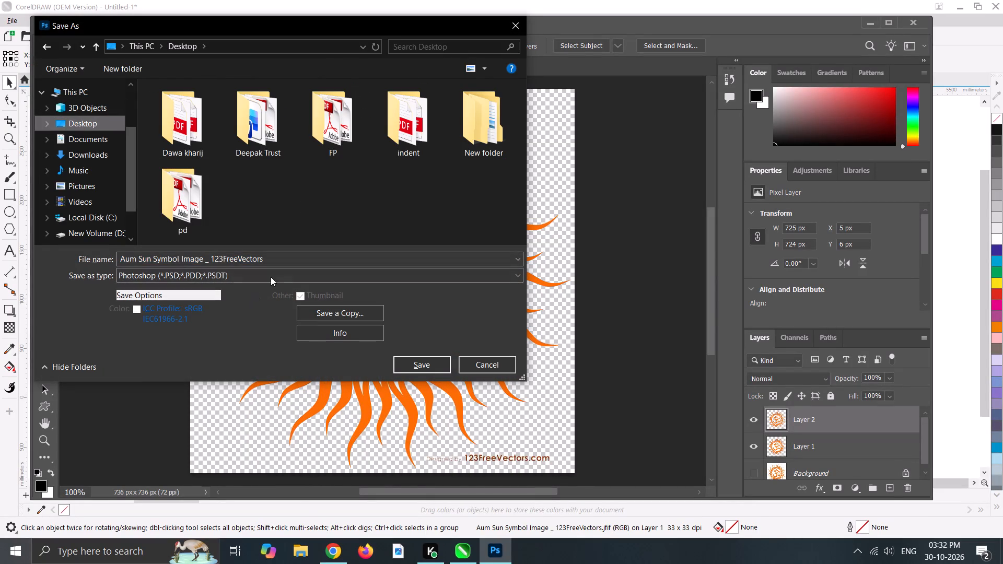
pyautogui.click(277, 264)
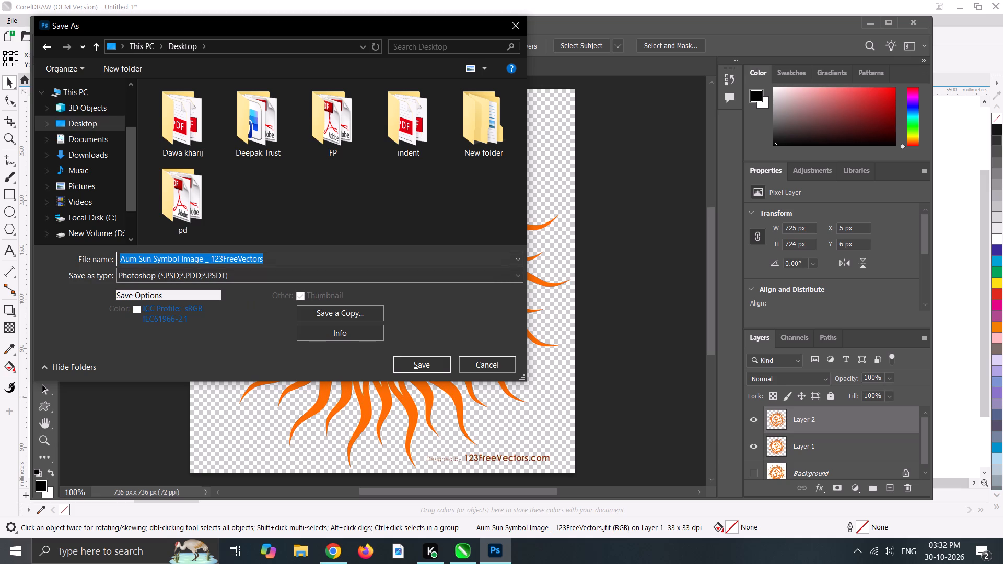
pyautogui.write('om xcutting')
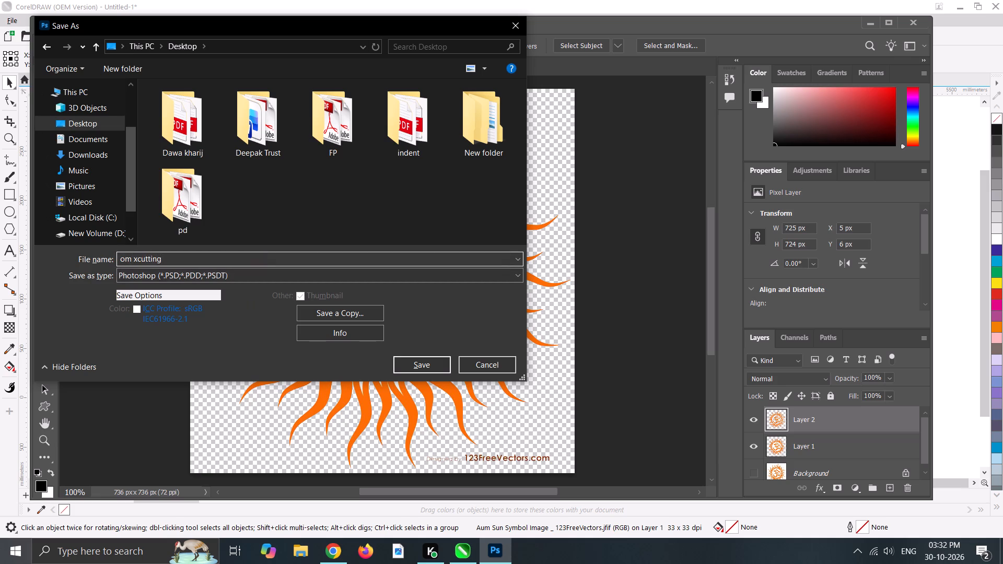
pyautogui.click(137, 258)
pyautogui.press('BackSpace')
pyautogui.click(174, 275)
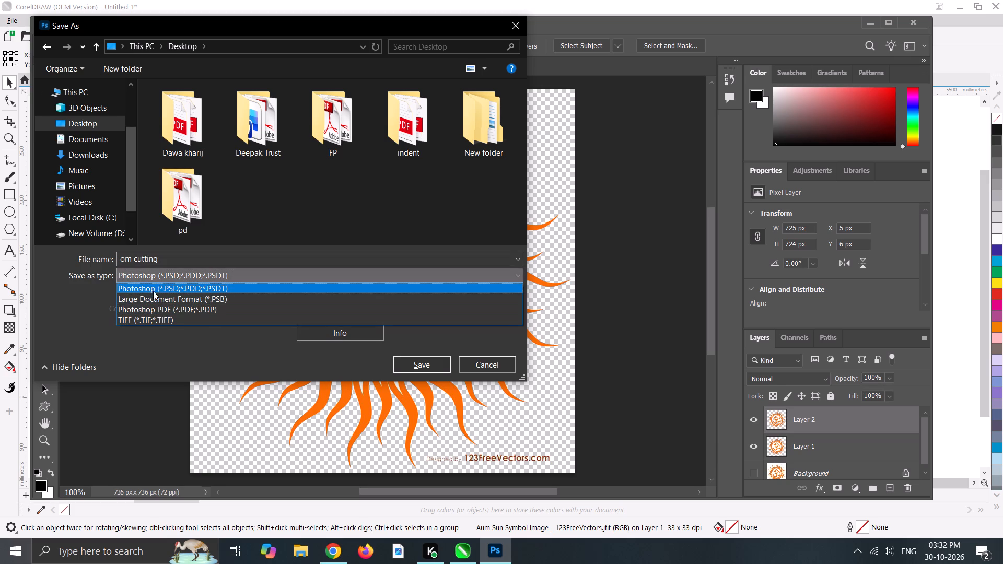
pyautogui.scroll(2, 196, 292)
pyautogui.scroll(-3, 196, 292)
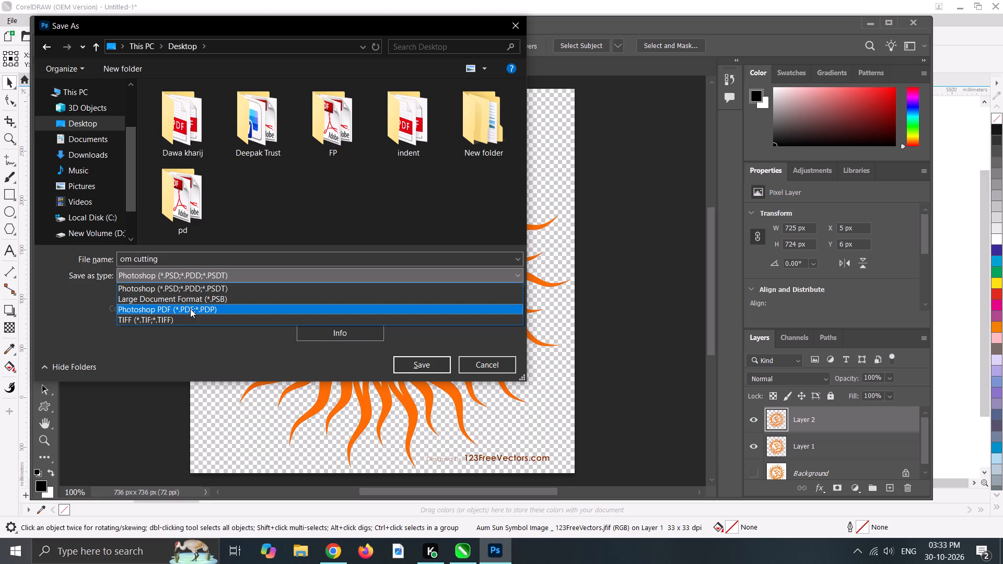
pyautogui.click(248, 346)
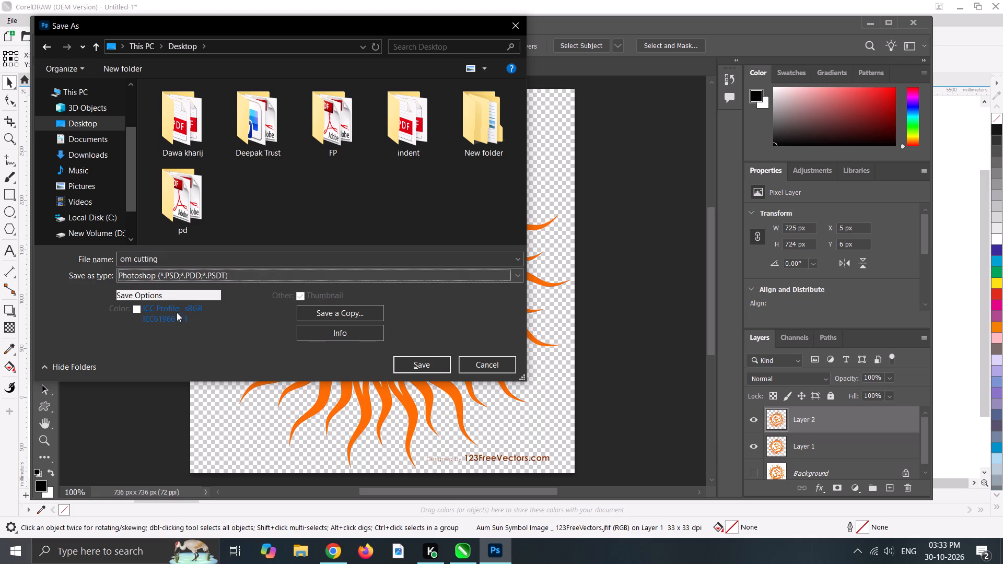
pyautogui.click(193, 295)
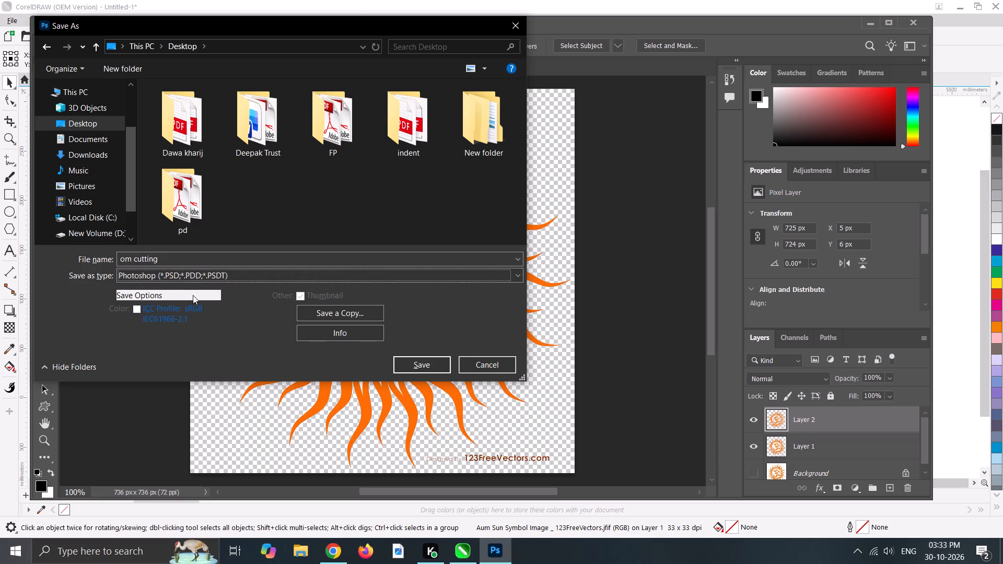
pyautogui.click(223, 276)
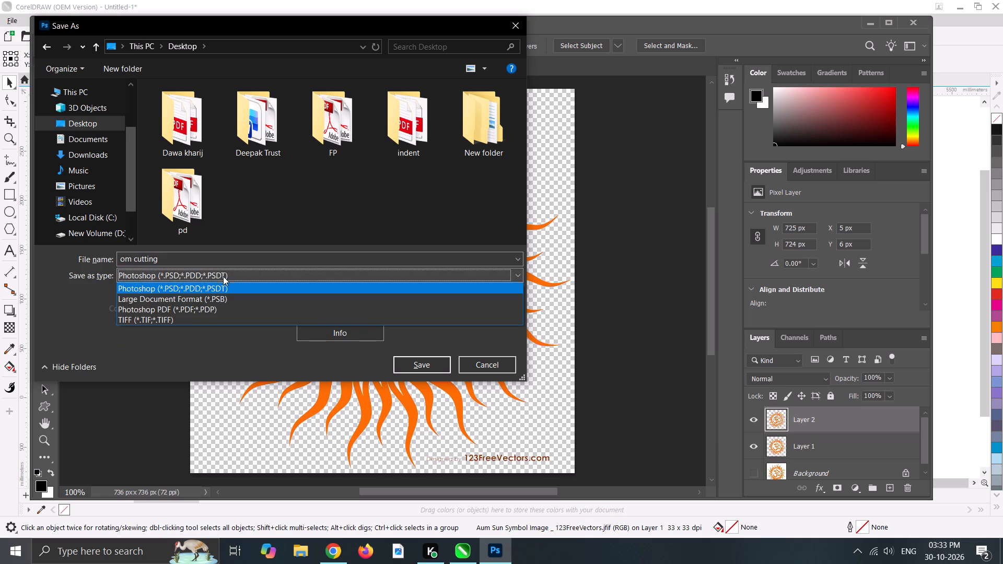
pyautogui.click(141, 320)
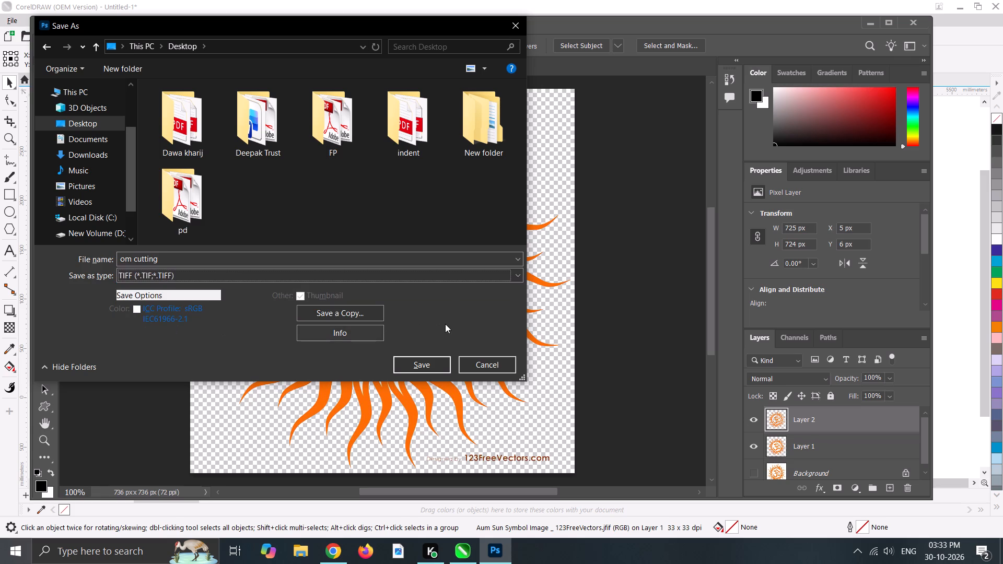
pyautogui.click(406, 365)
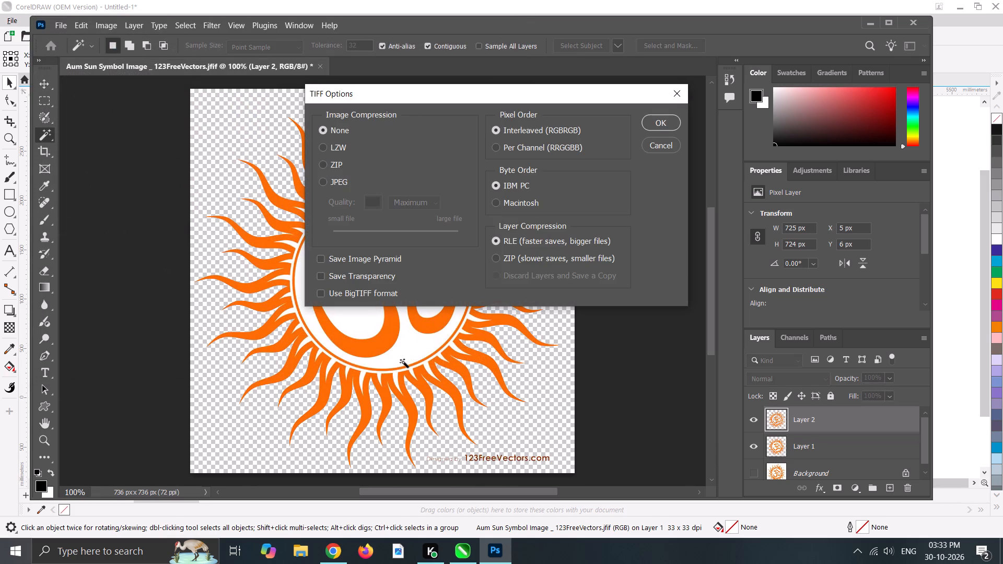
pyautogui.click(670, 118)
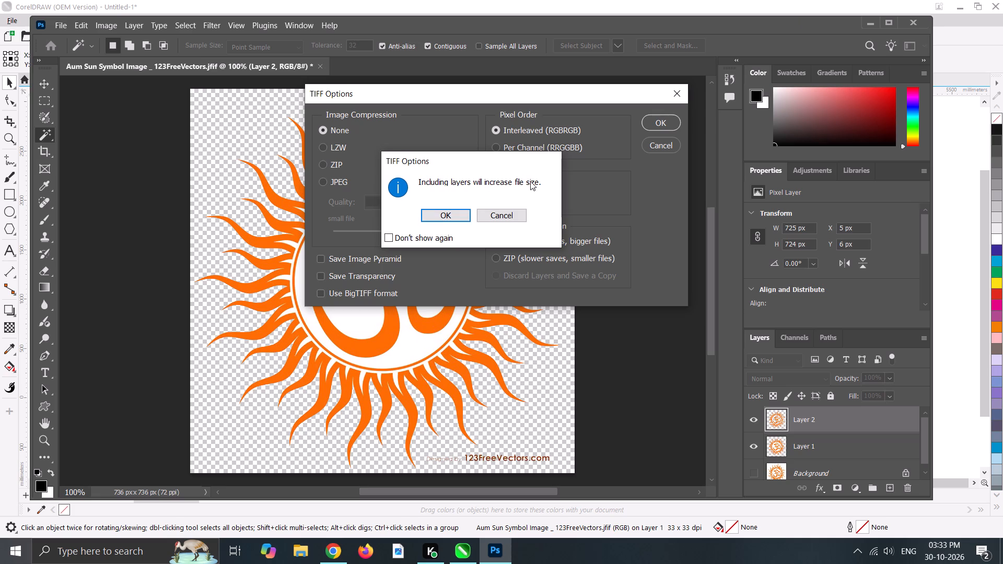
pyautogui.click(455, 213)
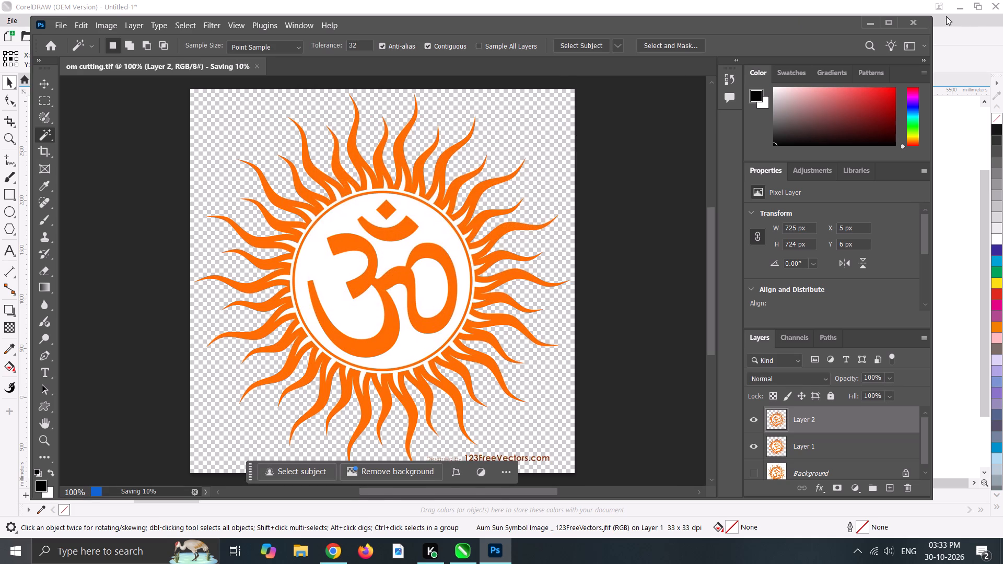
# Switch to CorelDRAW, minimise its window, and go to the Chrome window with the Pinterest jali pin.
pyautogui.click(491, 549)
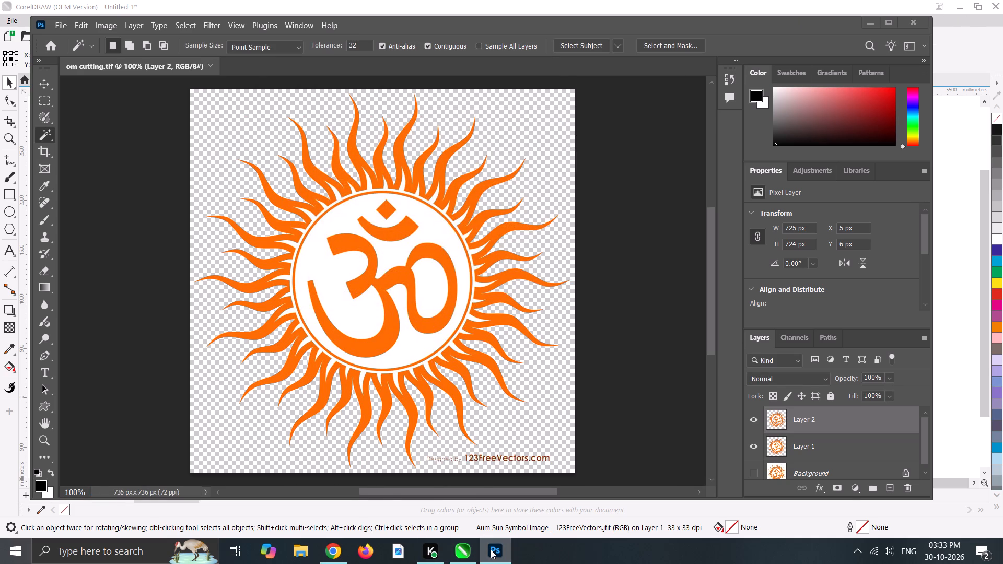
pyautogui.click(462, 550)
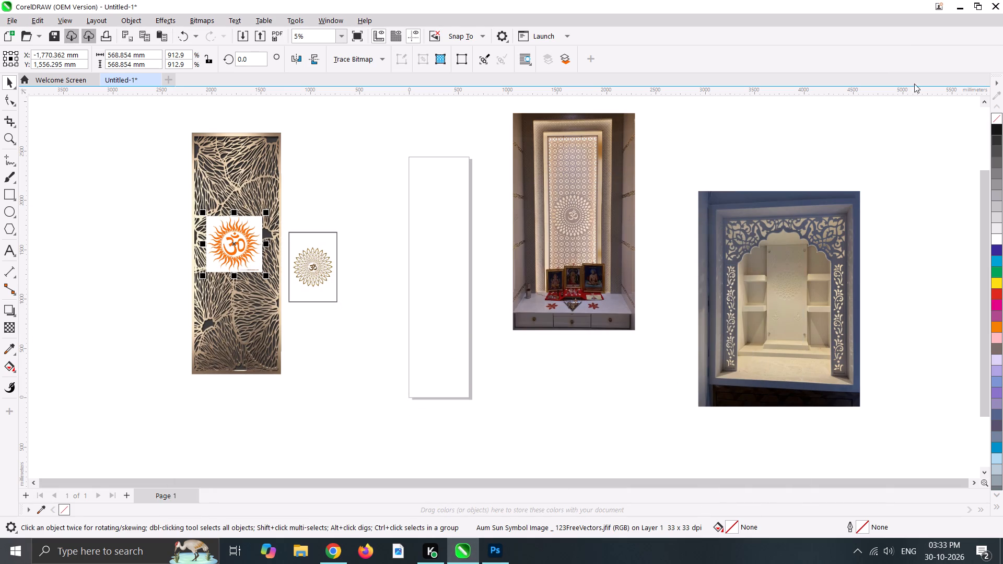
pyautogui.click(957, 10)
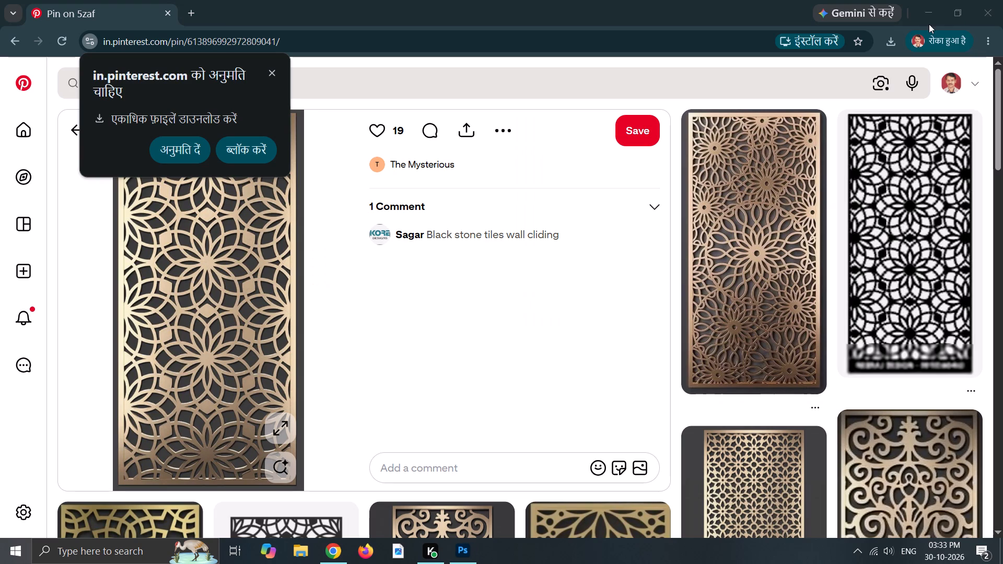
pyautogui.click(337, 551)
pyautogui.click(332, 555)
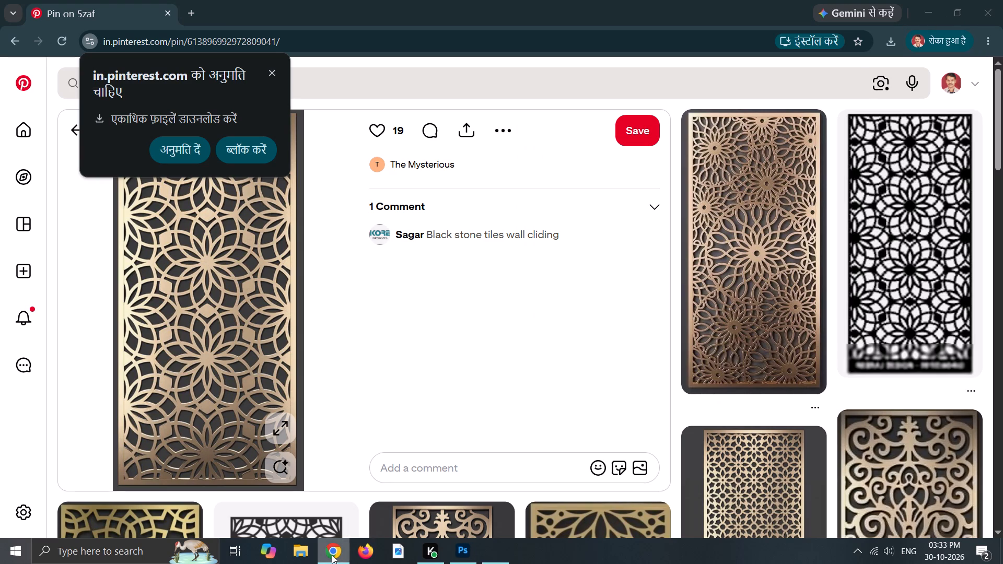
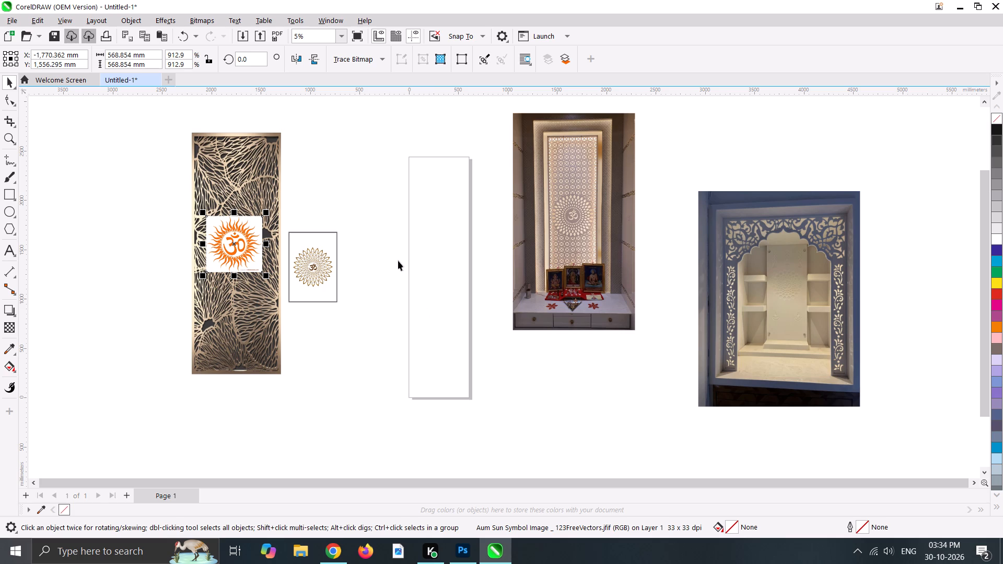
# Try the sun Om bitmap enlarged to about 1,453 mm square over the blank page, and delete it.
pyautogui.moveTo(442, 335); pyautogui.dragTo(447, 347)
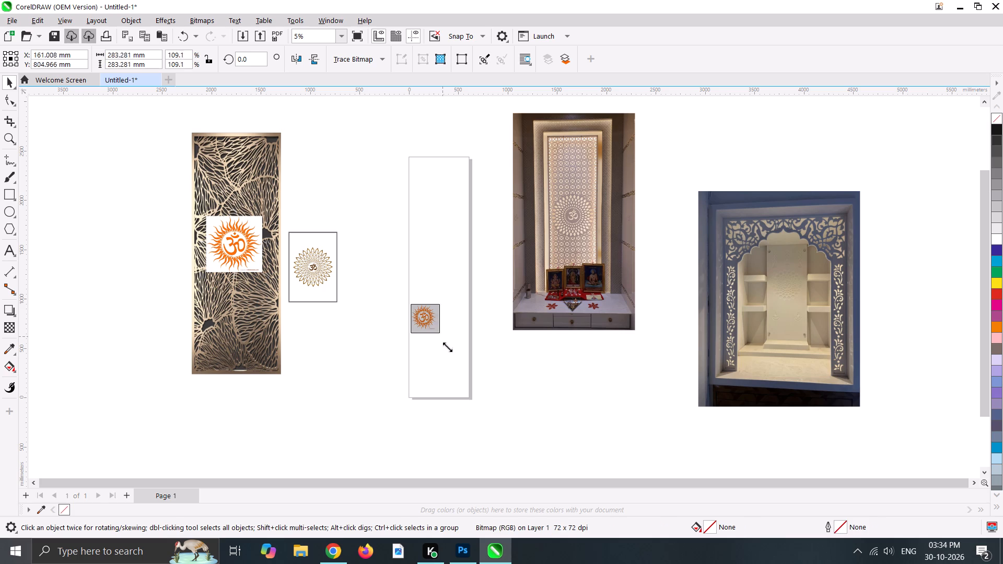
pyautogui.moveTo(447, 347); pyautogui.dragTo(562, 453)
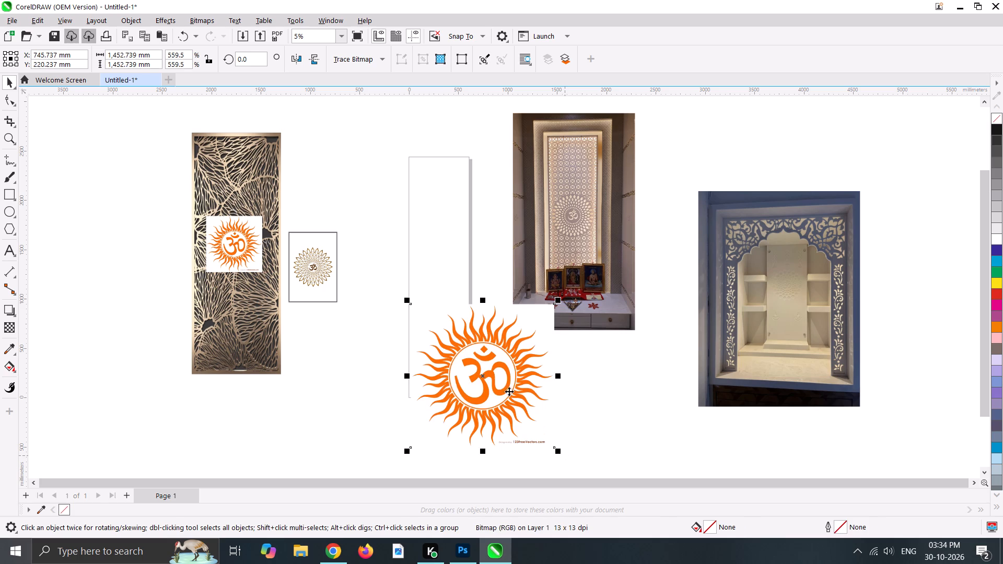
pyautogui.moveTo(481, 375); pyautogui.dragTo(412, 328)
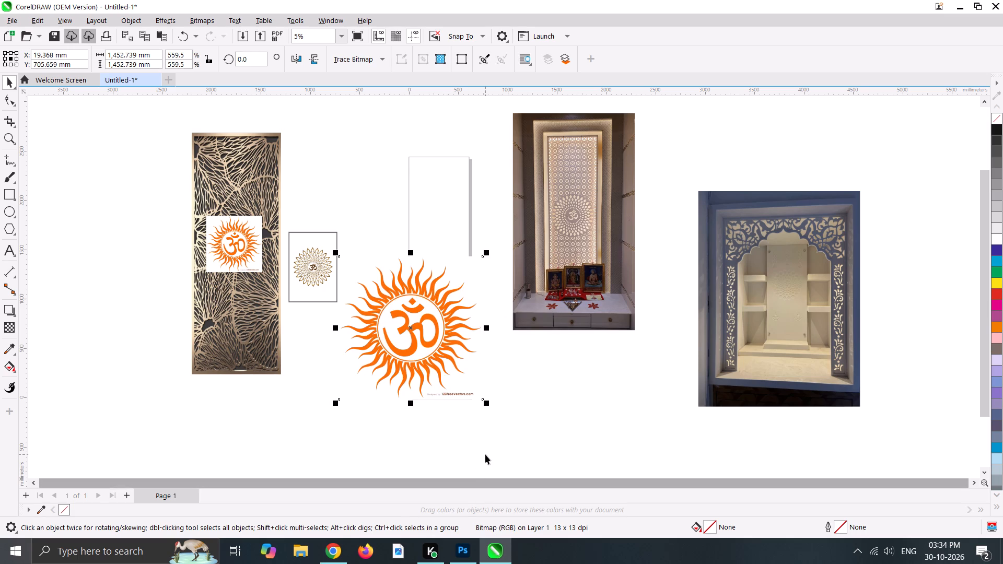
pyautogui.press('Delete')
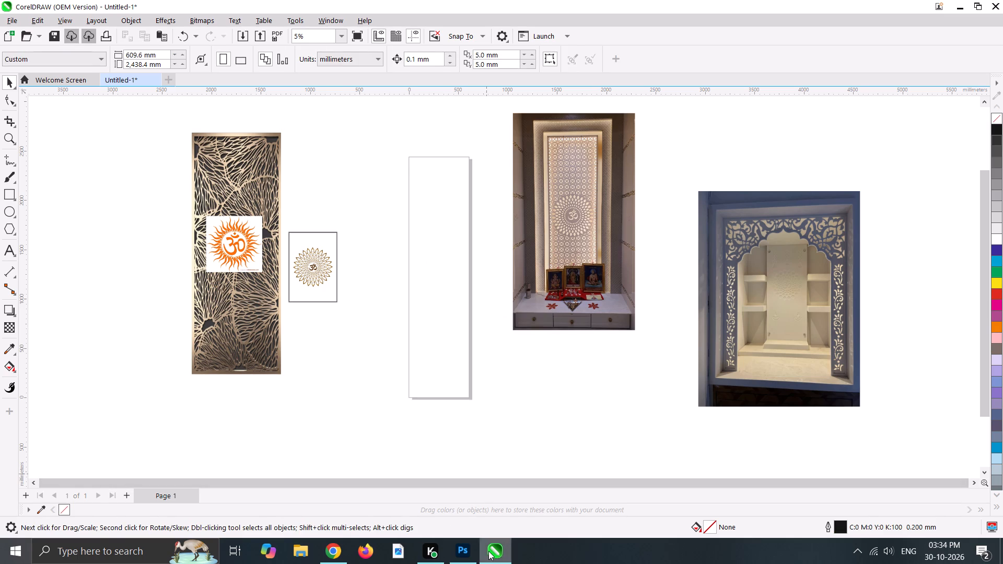
# Switch to Photoshop and save a copy of the Om artwork to the Desktop as PNG "om cutting copy", using the large file size option.
pyautogui.click(468, 544)
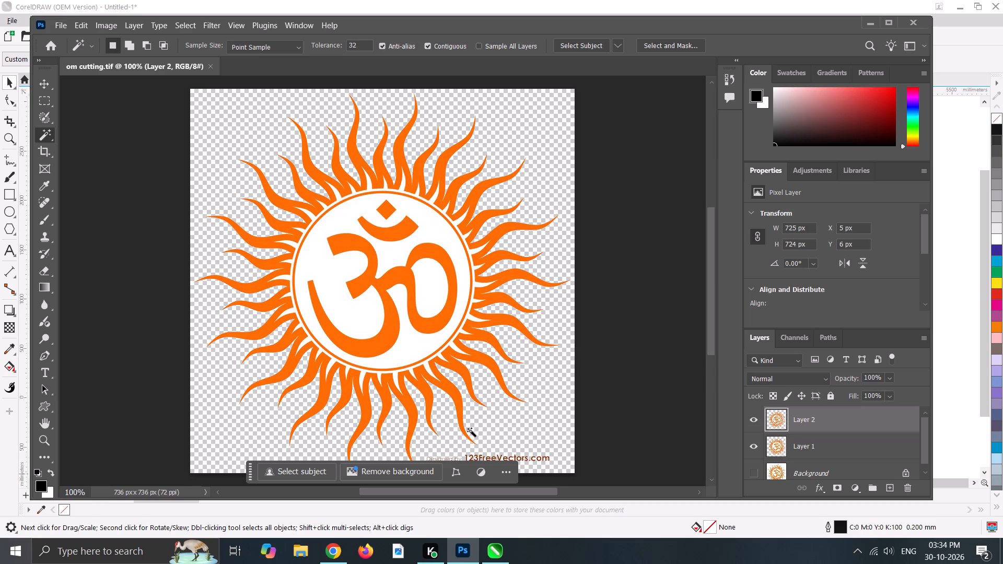
pyautogui.hotkey('ctrl', 'shift', 's')
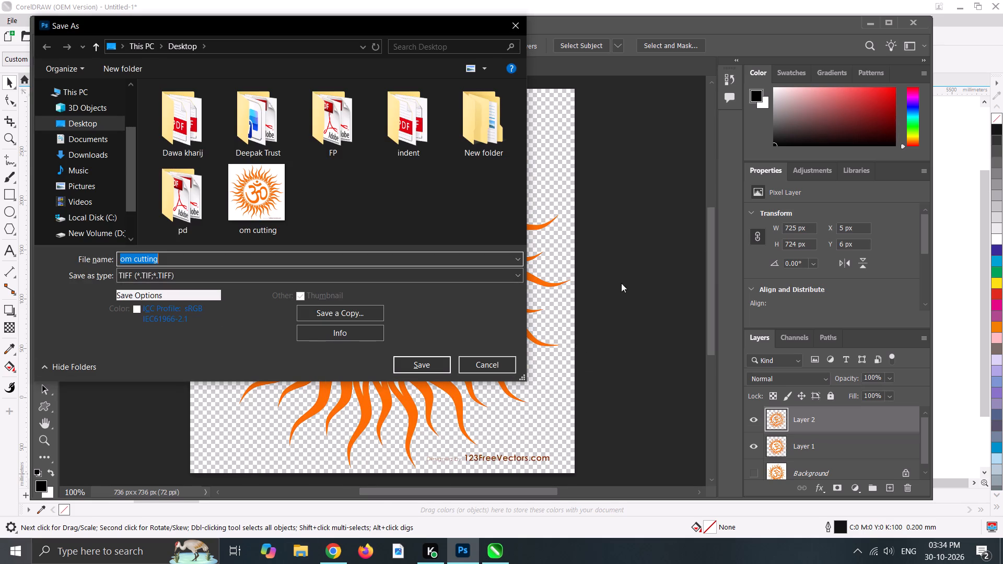
pyautogui.click(501, 276)
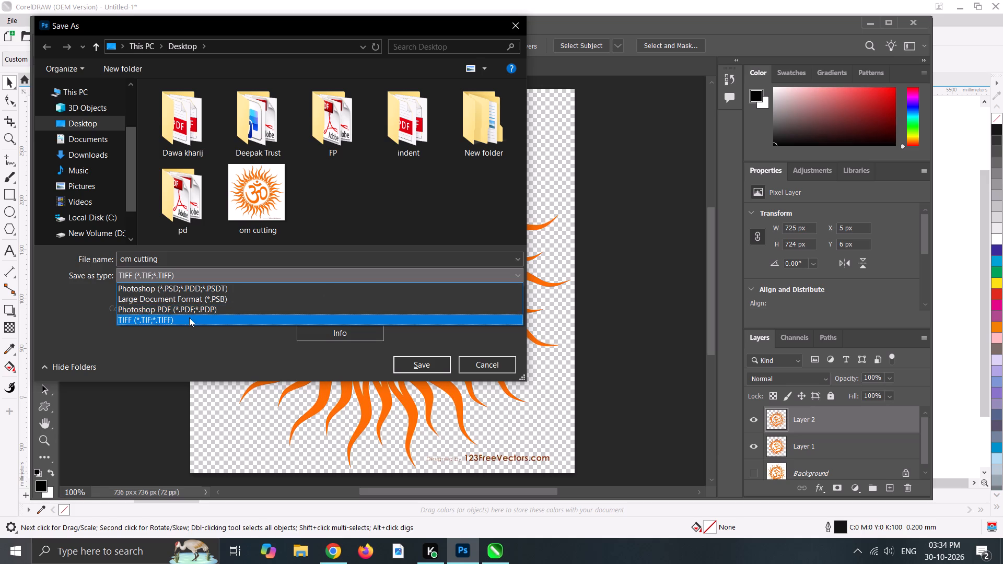
pyautogui.click(249, 370)
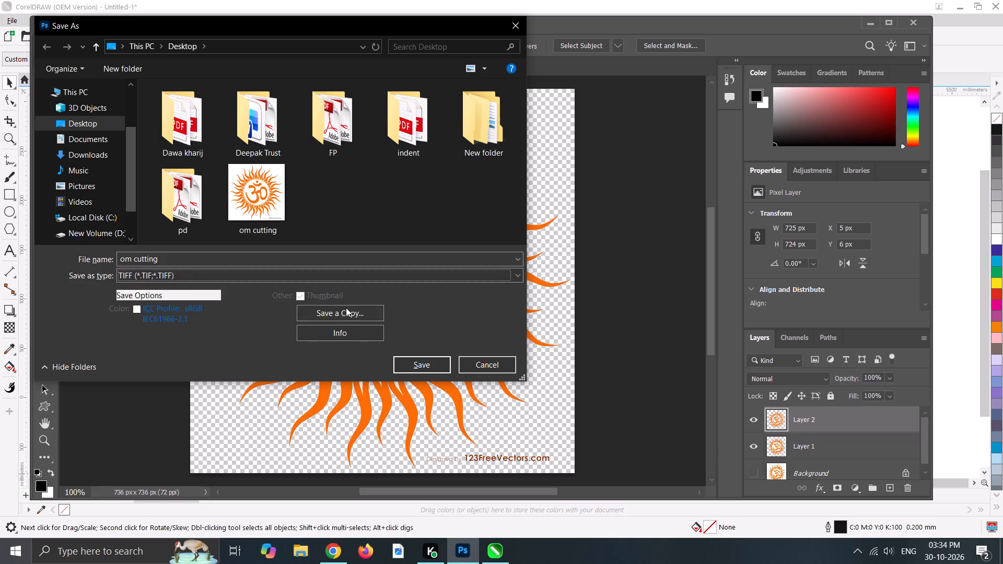
pyautogui.click(138, 307)
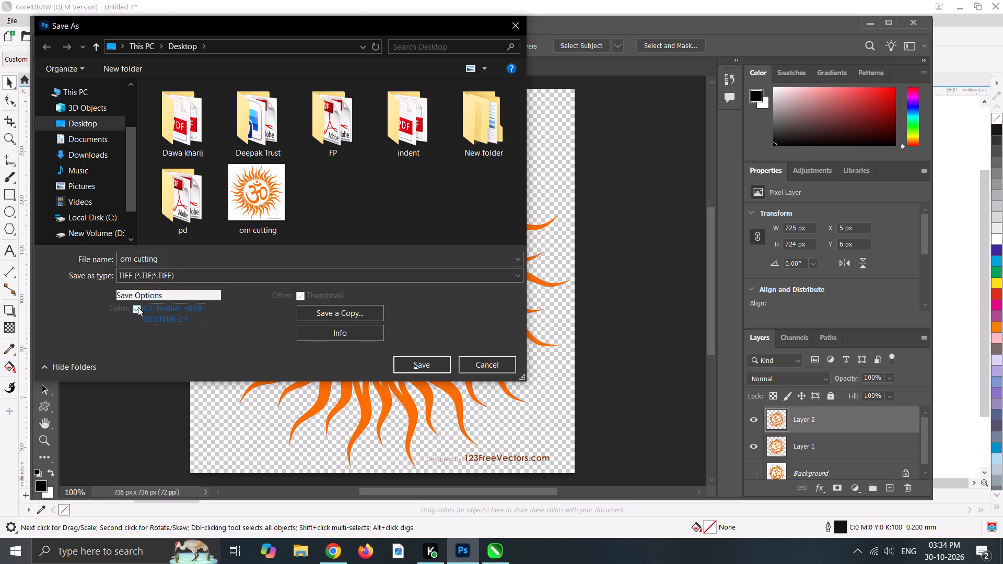
pyautogui.click(138, 307)
pyautogui.tripleClick(147, 295)
pyautogui.click(147, 295)
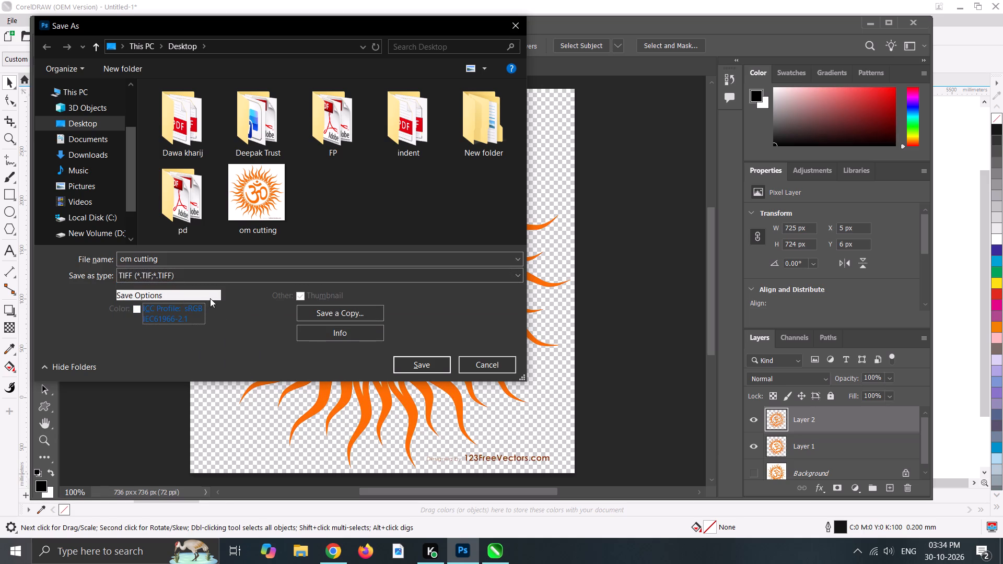
pyautogui.click(210, 298)
pyautogui.click(368, 310)
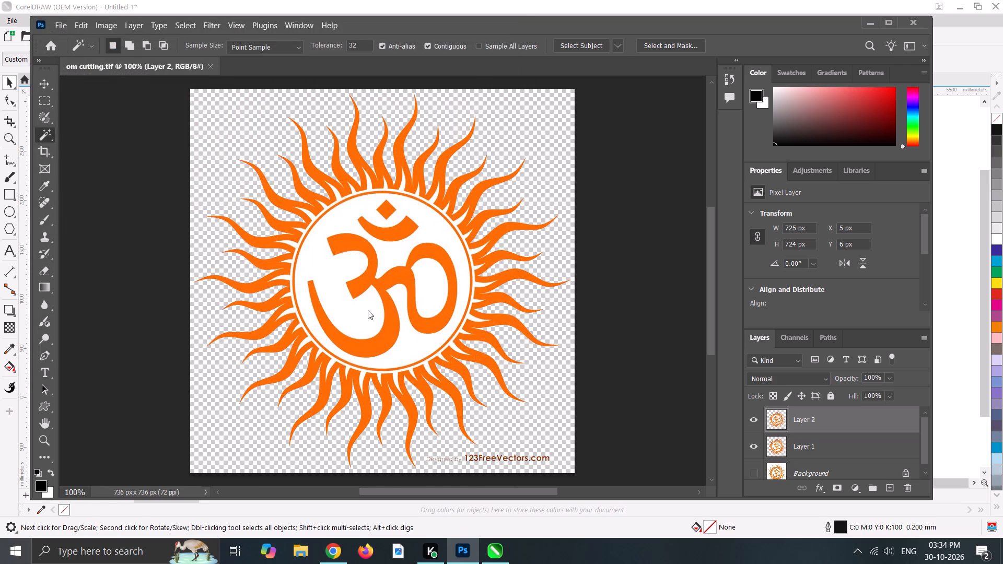
pyautogui.click(247, 272)
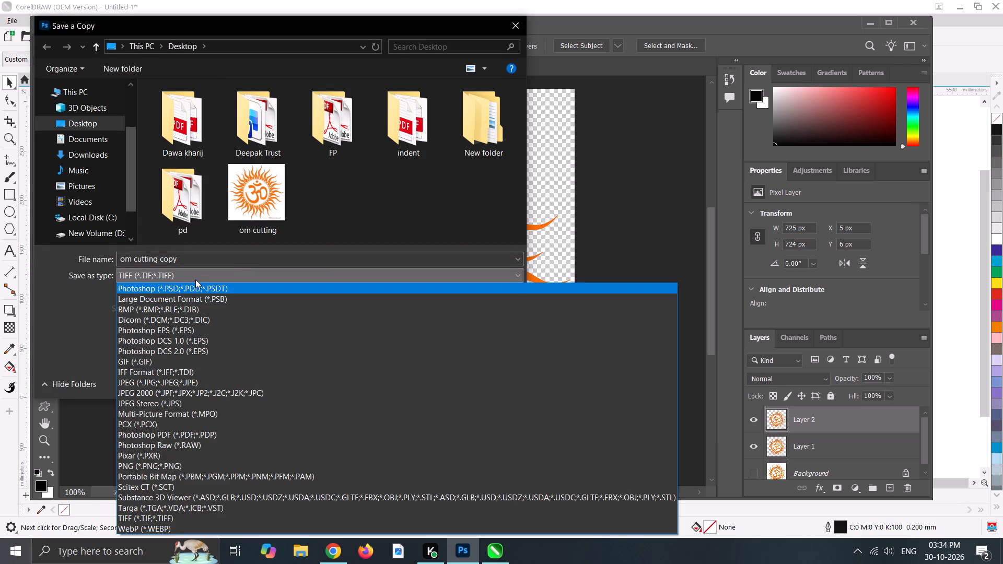
pyautogui.click(145, 385)
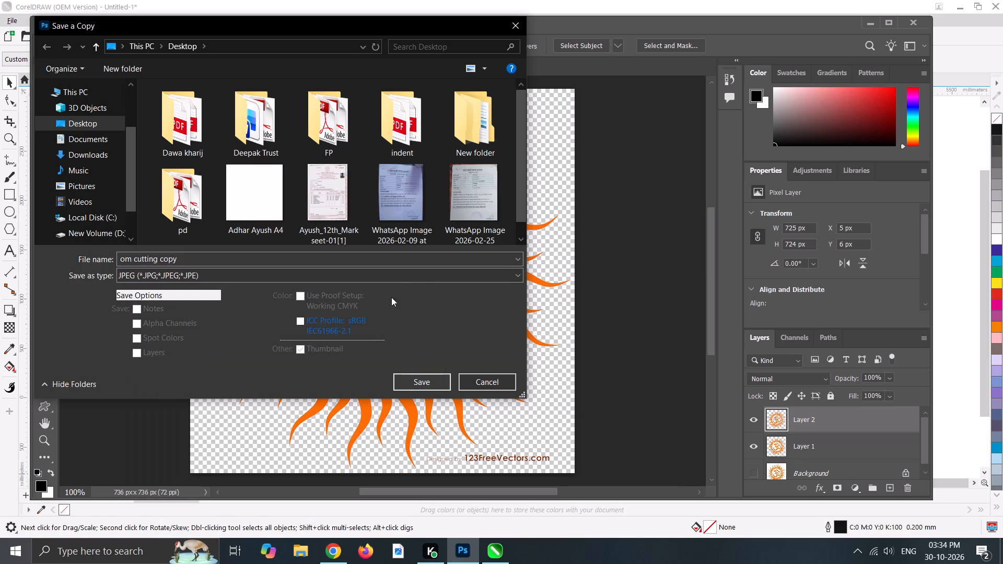
pyautogui.click(421, 275)
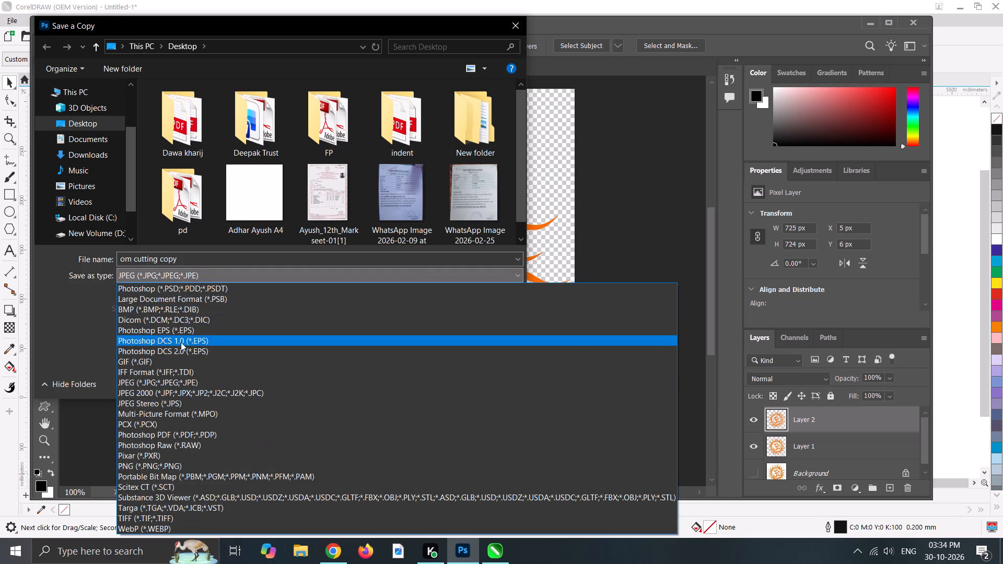
pyautogui.scroll(-1, 178, 458)
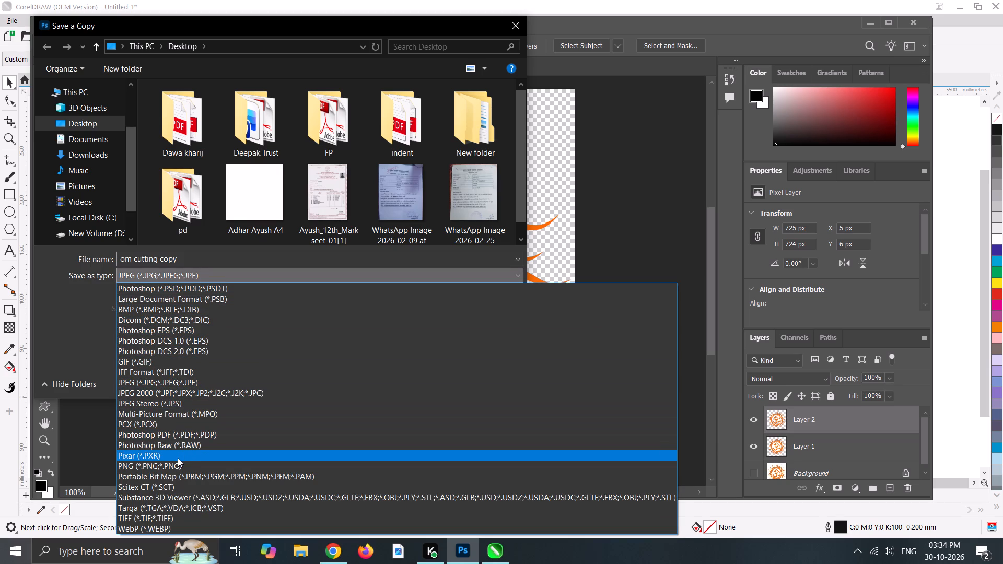
pyautogui.click(175, 467)
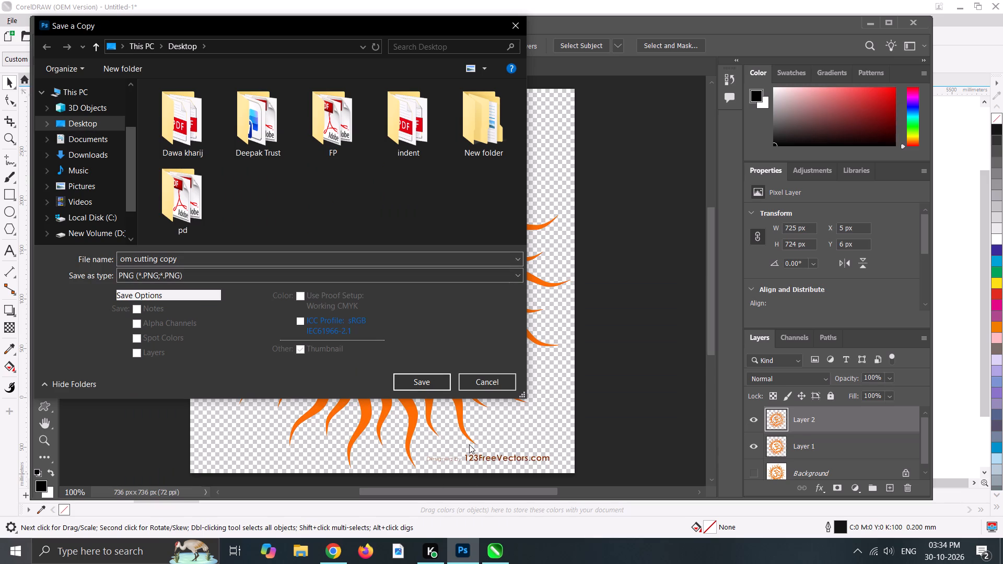
pyautogui.click(409, 384)
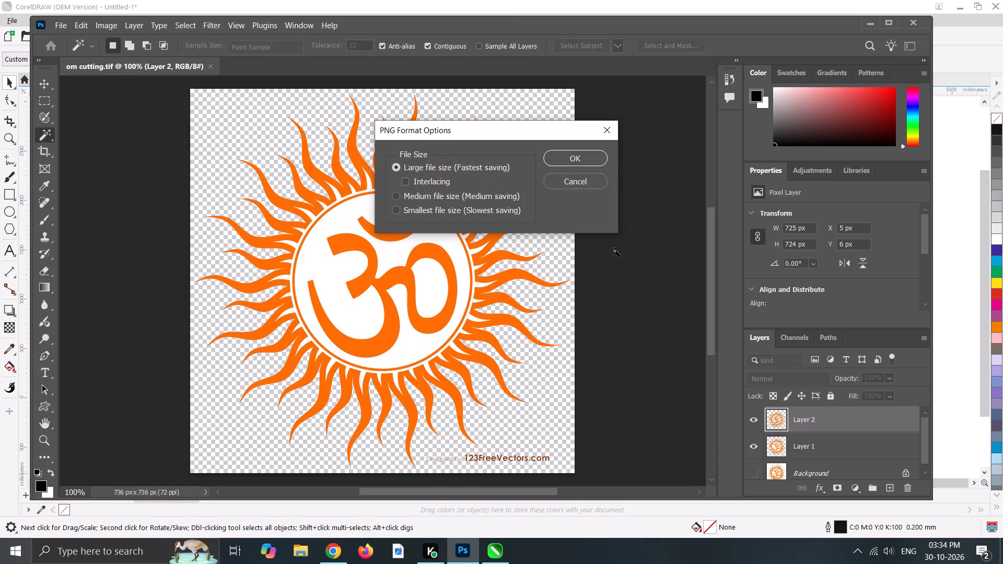
pyautogui.click(575, 160)
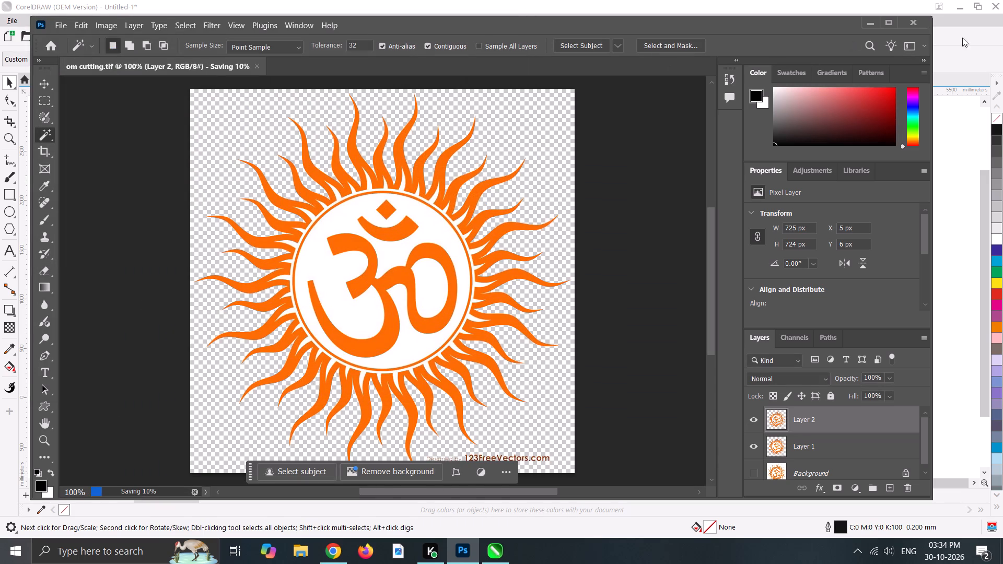
# Switch back to the CorelDRAW layout.
pyautogui.click(470, 551)
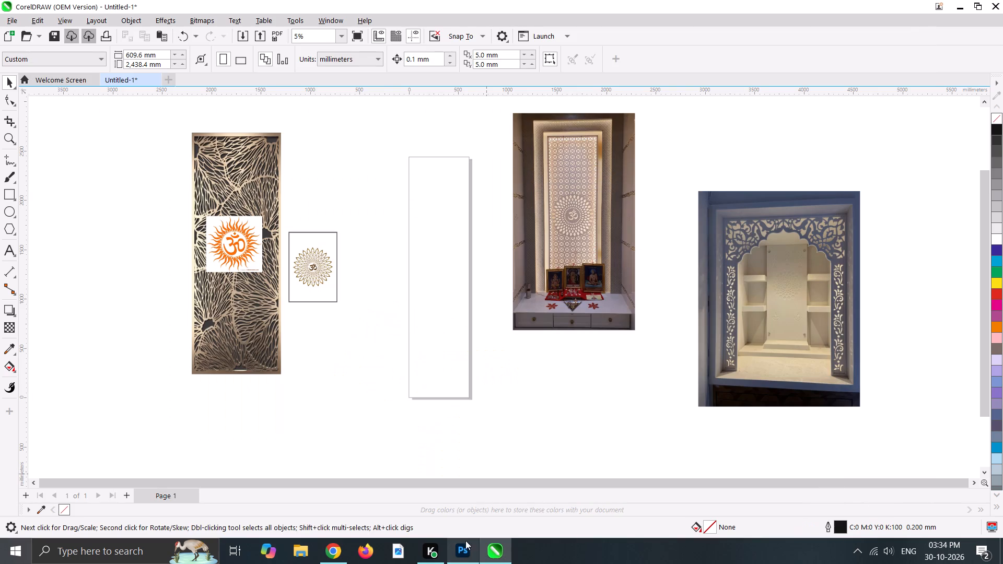
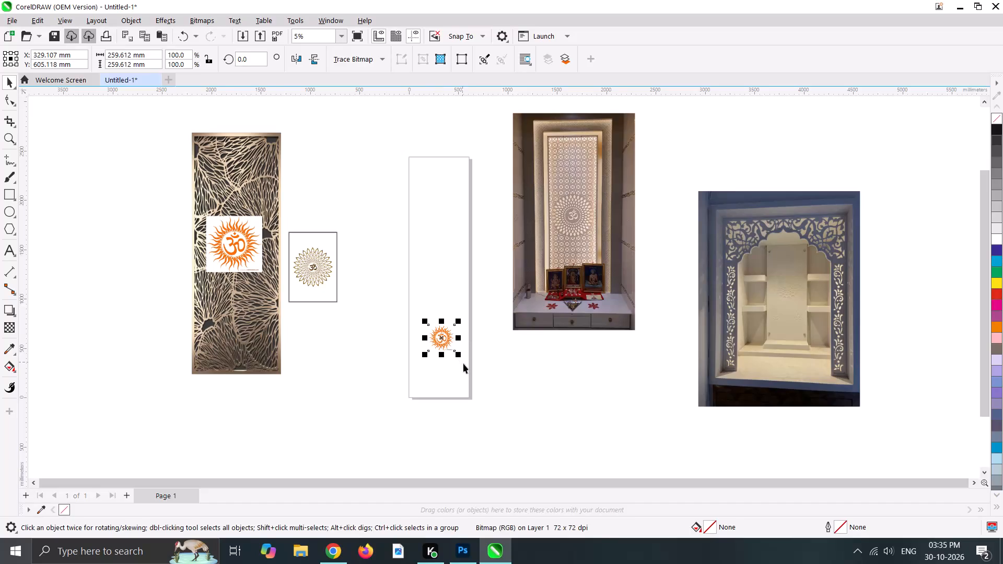
# Enlarge the cut-out sun Om bitmap to about 812 mm square and place it over the lower part of the jali panel.
pyautogui.moveTo(461, 358); pyautogui.dragTo(553, 412)
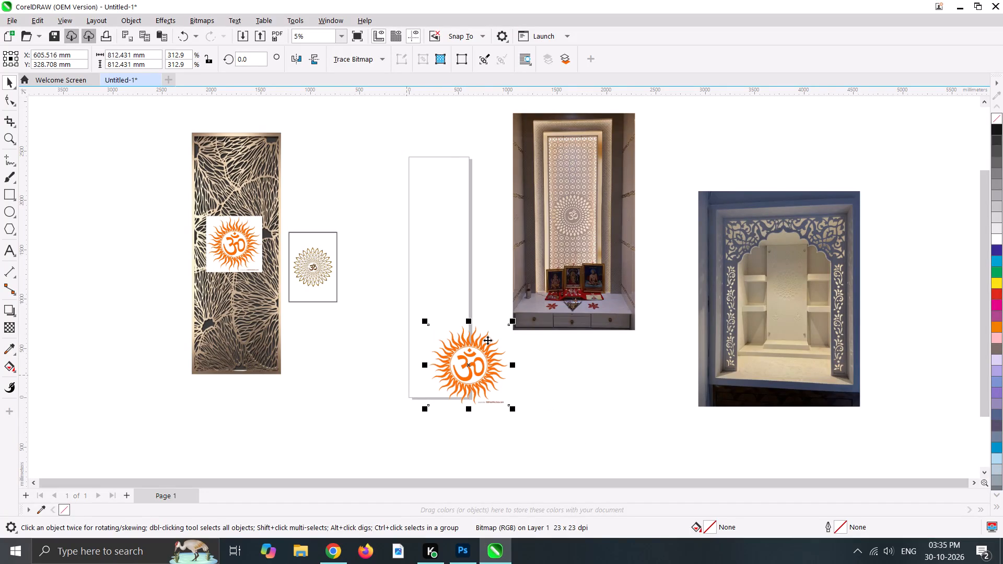
pyautogui.moveTo(465, 369); pyautogui.dragTo(234, 322)
pyautogui.scroll(5, 221, 313)
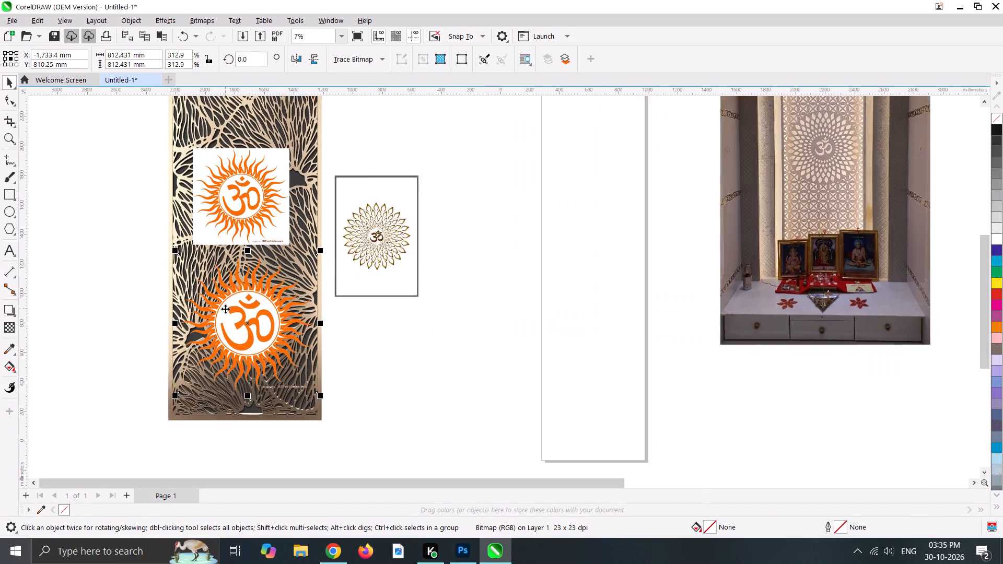
pyautogui.click(422, 379)
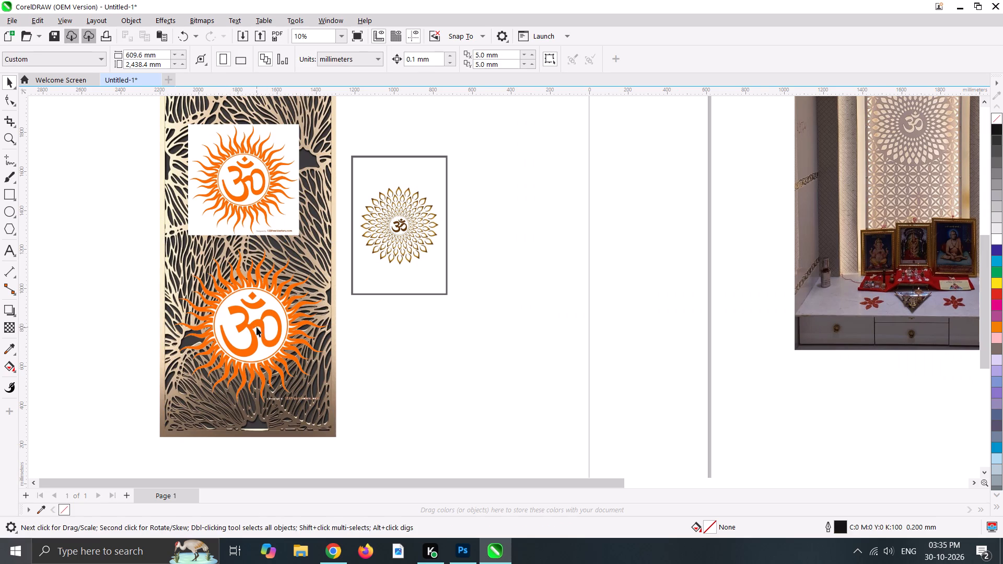
# Delete the older sun Om image with the white background from the jali panel.
pyautogui.click(251, 216)
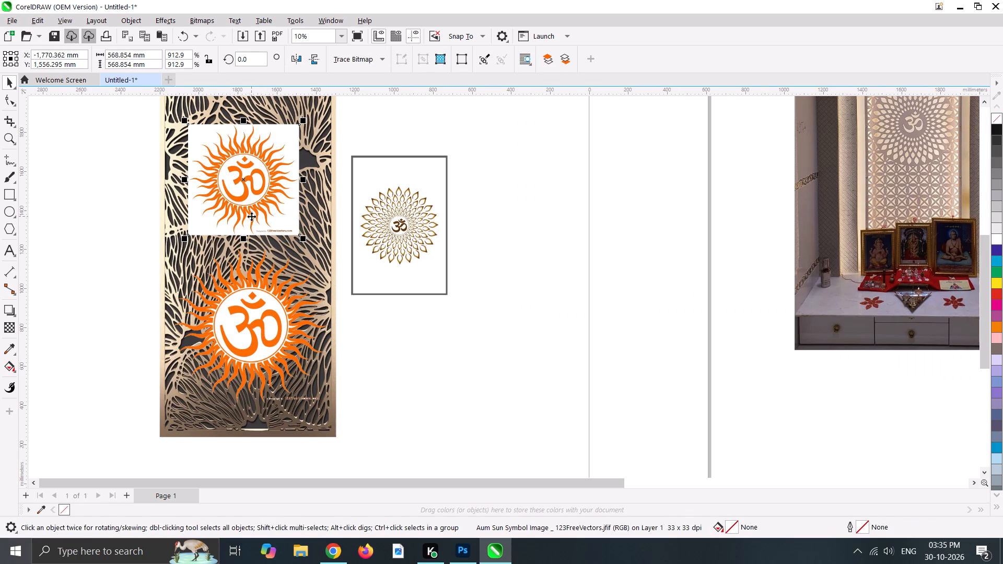
pyautogui.press('Delete')
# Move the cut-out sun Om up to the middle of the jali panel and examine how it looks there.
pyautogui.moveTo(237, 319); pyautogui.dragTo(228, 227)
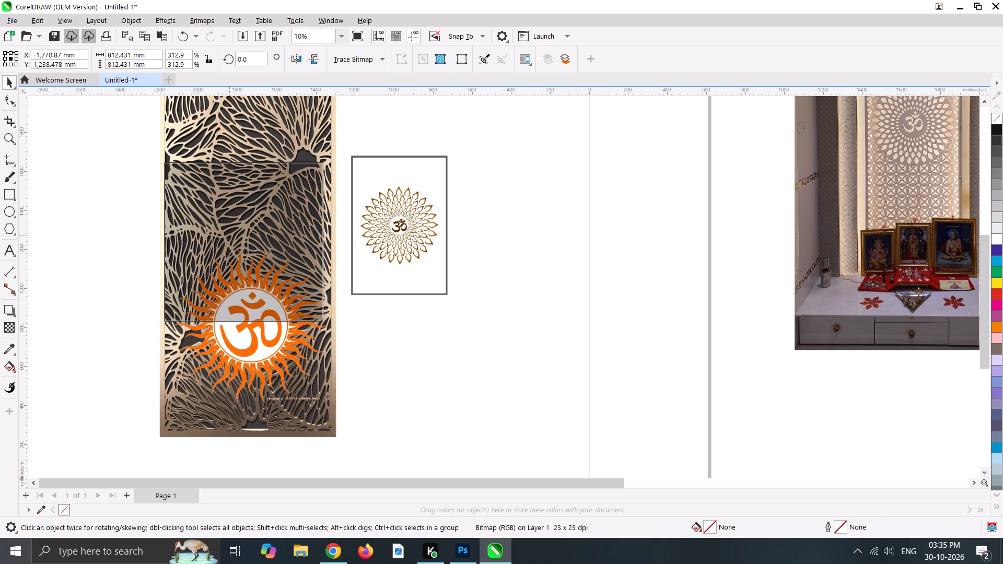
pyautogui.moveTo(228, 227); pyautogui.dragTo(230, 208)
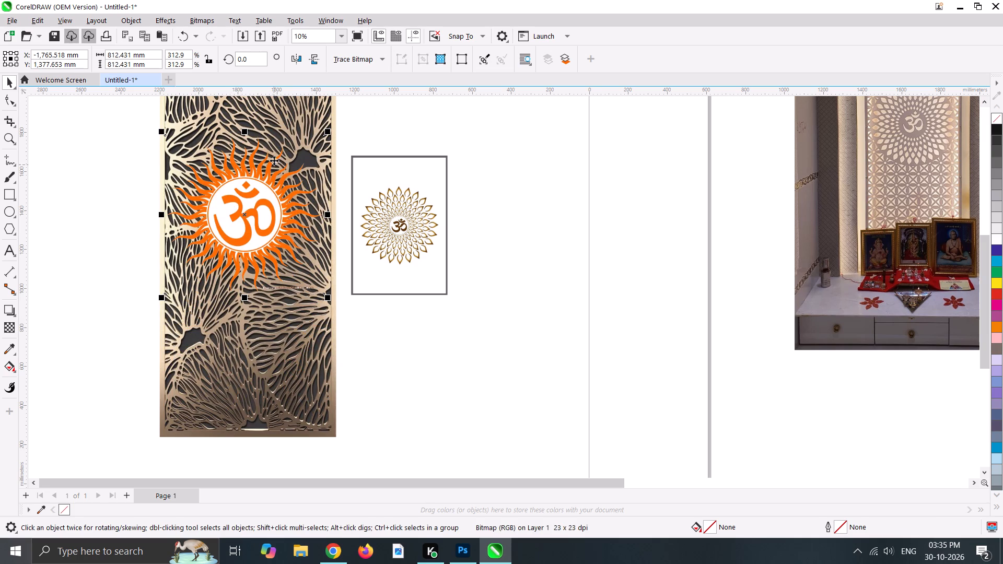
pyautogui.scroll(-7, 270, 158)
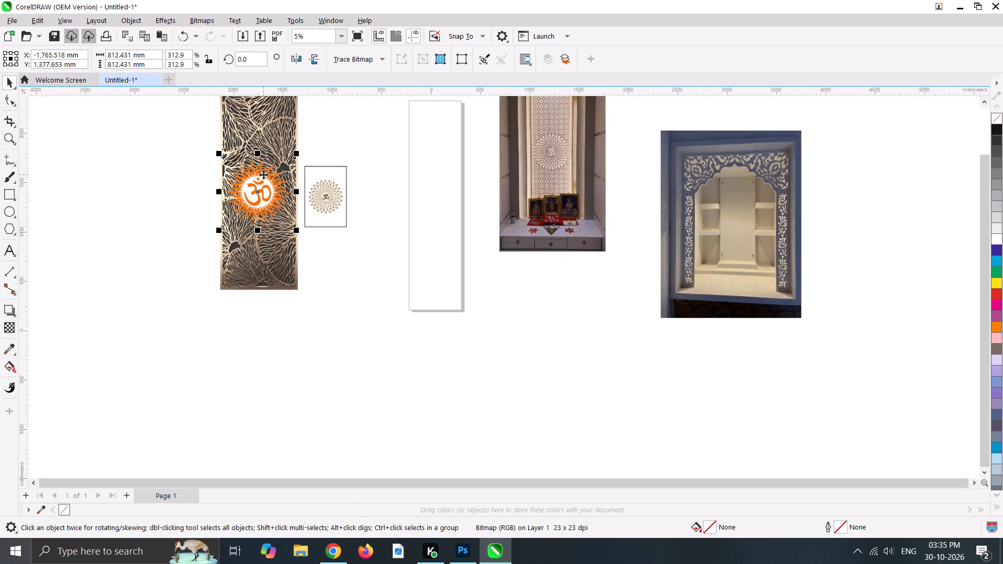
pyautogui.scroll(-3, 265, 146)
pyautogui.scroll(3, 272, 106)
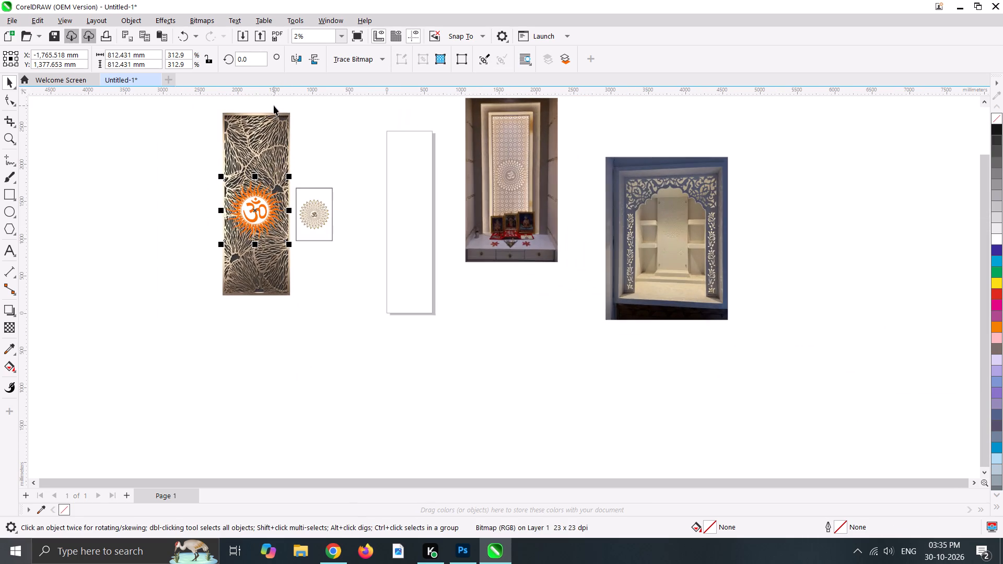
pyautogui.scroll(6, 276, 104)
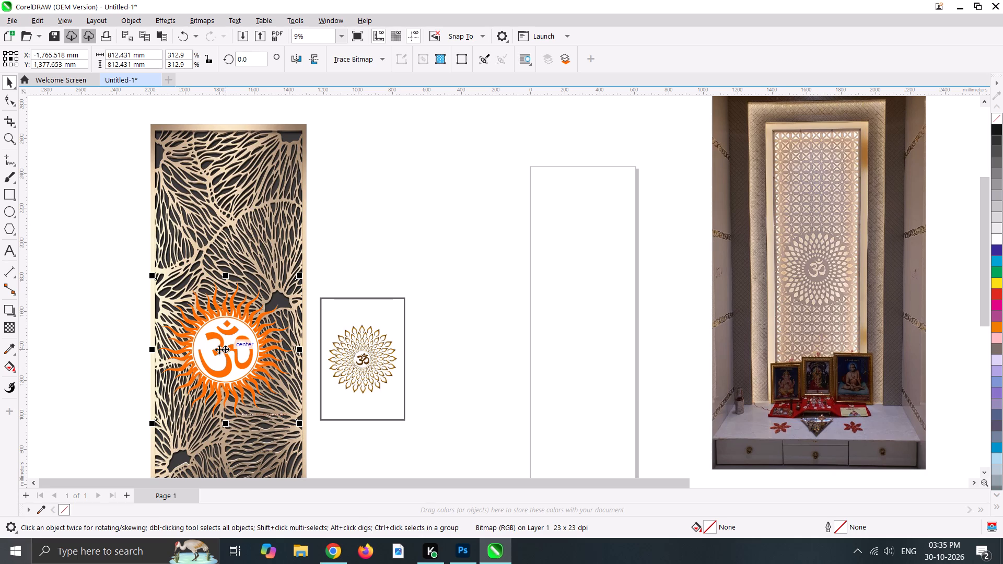
# Try the sun Om over the lit jali in the mandir photo, and move it off between the jali panel and blank page.
pyautogui.moveTo(219, 349); pyautogui.dragTo(219, 347)
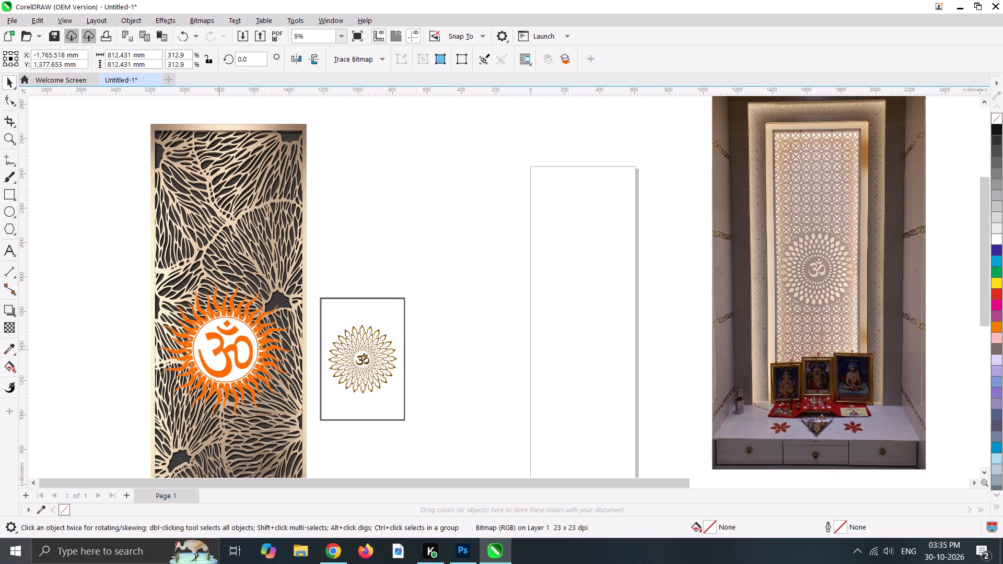
pyautogui.moveTo(219, 347); pyautogui.dragTo(808, 273)
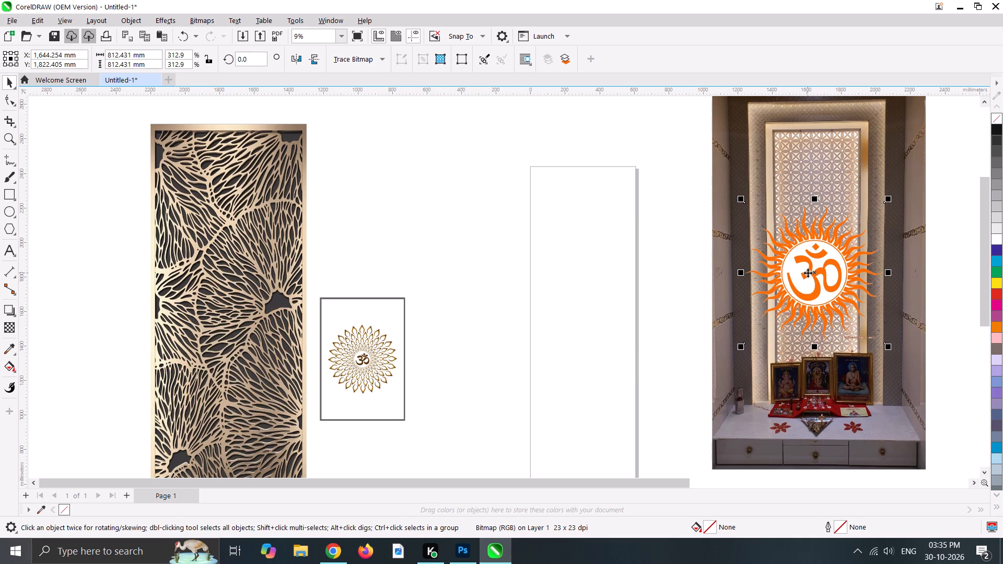
pyautogui.moveTo(814, 273); pyautogui.dragTo(441, 329)
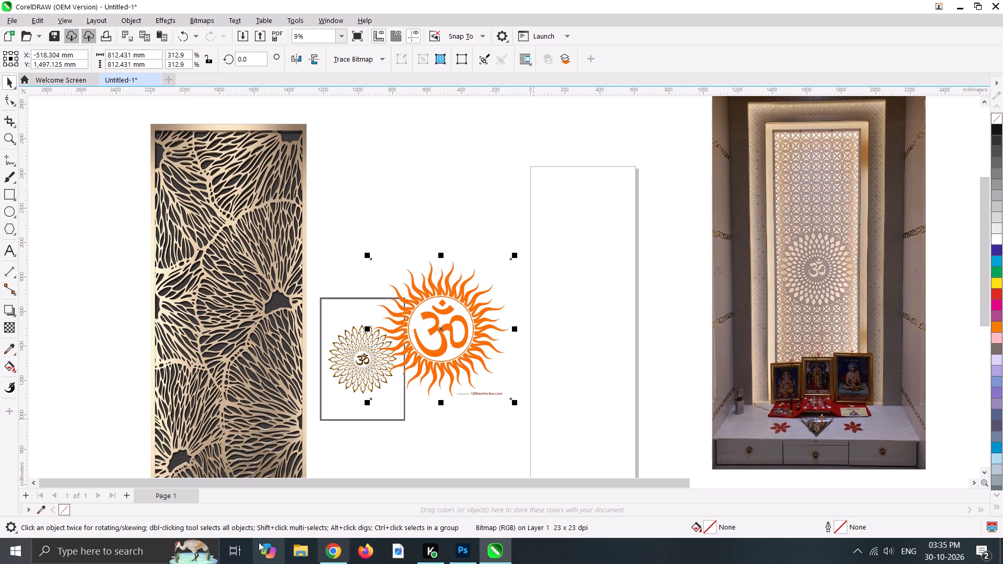
# Switch to Photoshop and undo the cut-out edits on "om cutting.tif" back to Layer 1 over the visible white Background.
pyautogui.click(464, 557)
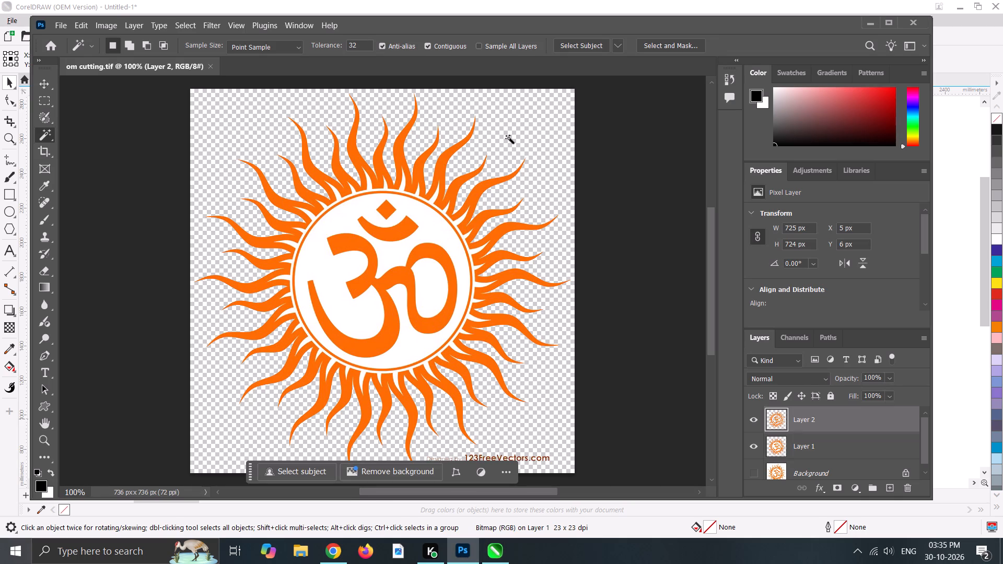
pyautogui.hotkey('ctrl', 'z')
pyautogui.hotkey('ctrl', 'z')
pyautogui.hotkey('ctrl', 'z')
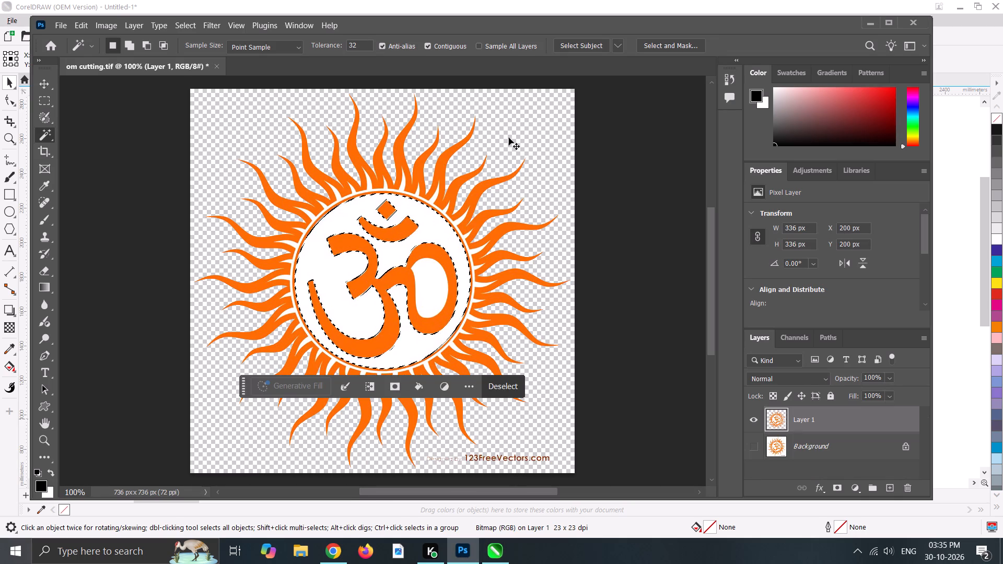
pyautogui.hotkey('ctrl', 'z')
pyautogui.hotkey('ctrl', 'z')
pyautogui.hotkey('ctrl', 'z')
pyautogui.hotkey('ctrl', 'z')
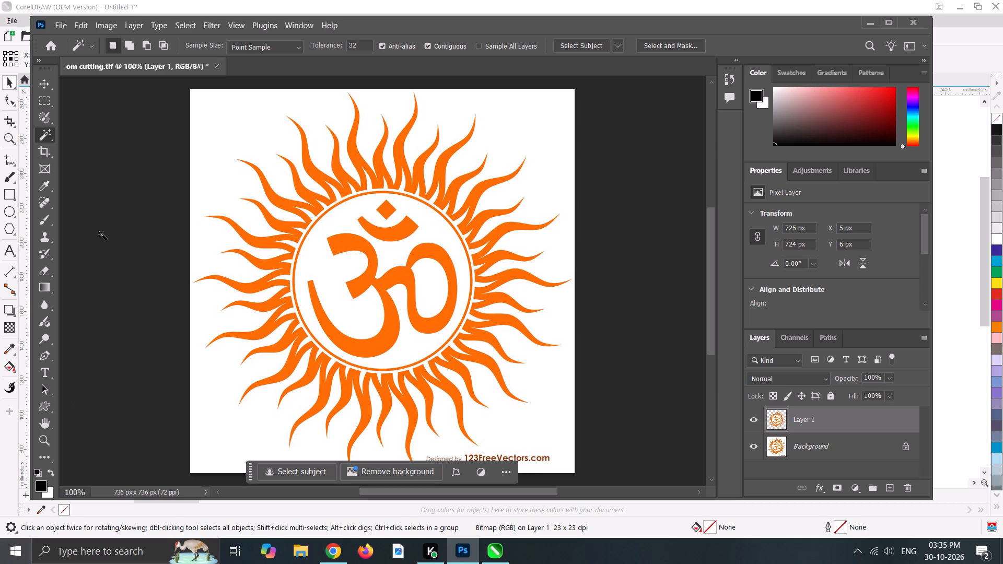
# Switch to the Elliptical Marquee tool.
pyautogui.click(43, 102)
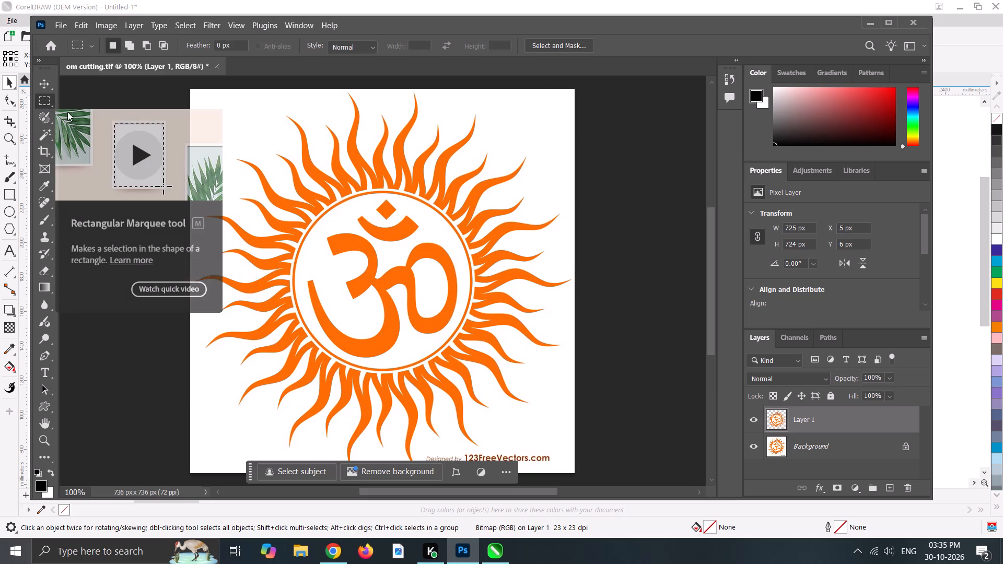
pyautogui.moveTo(44, 103); pyautogui.dragTo(85, 111)
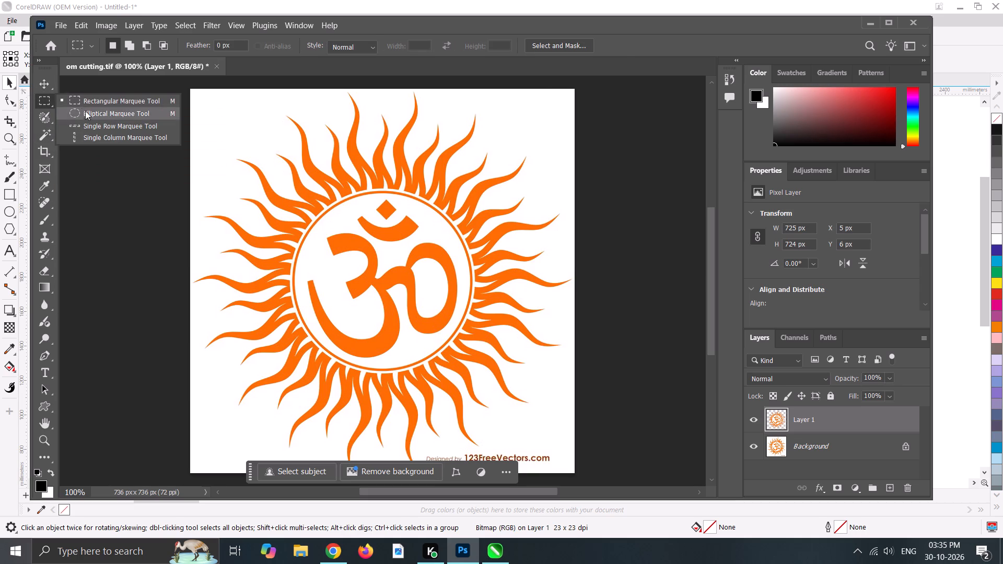
pyautogui.moveTo(85, 111); pyautogui.dragTo(90, 115)
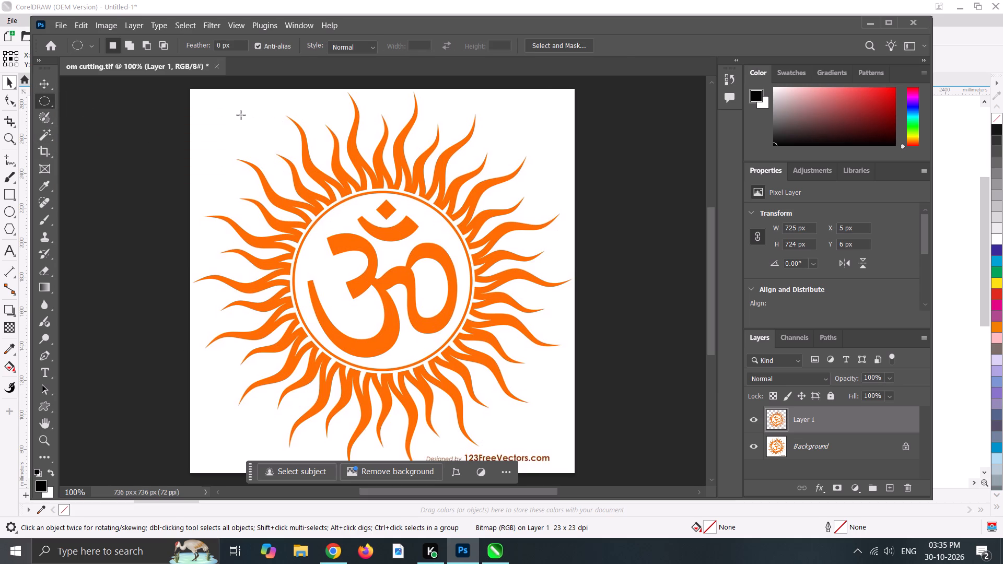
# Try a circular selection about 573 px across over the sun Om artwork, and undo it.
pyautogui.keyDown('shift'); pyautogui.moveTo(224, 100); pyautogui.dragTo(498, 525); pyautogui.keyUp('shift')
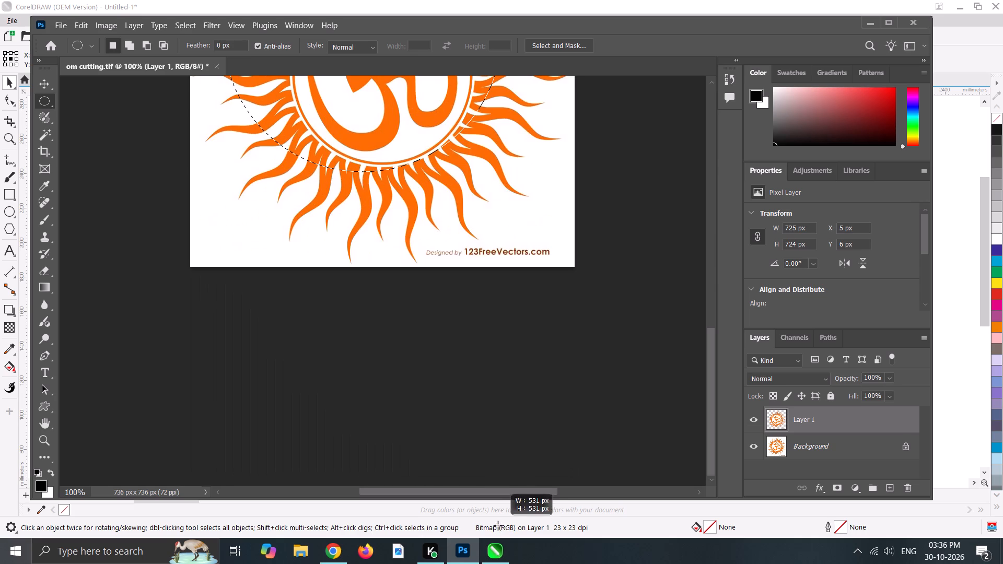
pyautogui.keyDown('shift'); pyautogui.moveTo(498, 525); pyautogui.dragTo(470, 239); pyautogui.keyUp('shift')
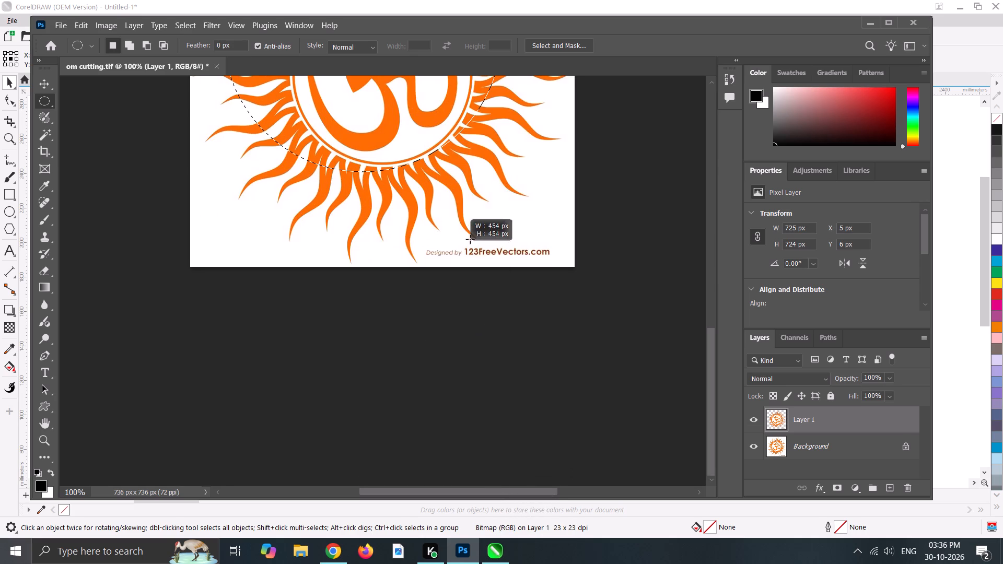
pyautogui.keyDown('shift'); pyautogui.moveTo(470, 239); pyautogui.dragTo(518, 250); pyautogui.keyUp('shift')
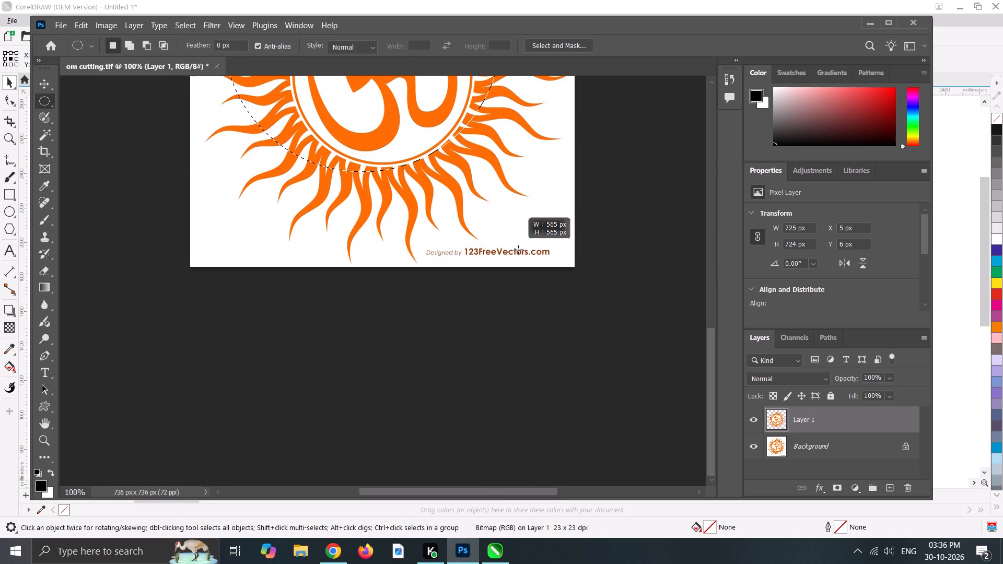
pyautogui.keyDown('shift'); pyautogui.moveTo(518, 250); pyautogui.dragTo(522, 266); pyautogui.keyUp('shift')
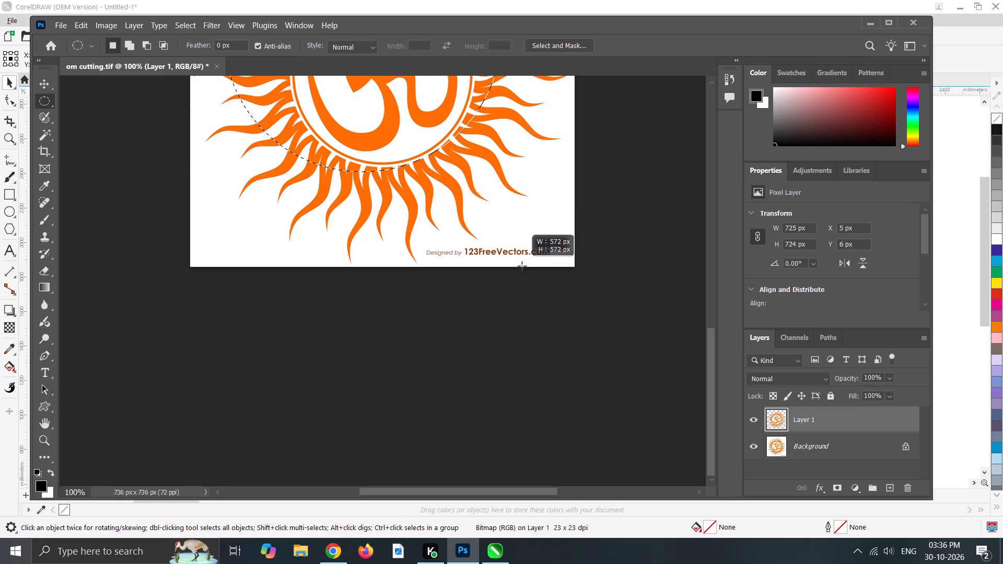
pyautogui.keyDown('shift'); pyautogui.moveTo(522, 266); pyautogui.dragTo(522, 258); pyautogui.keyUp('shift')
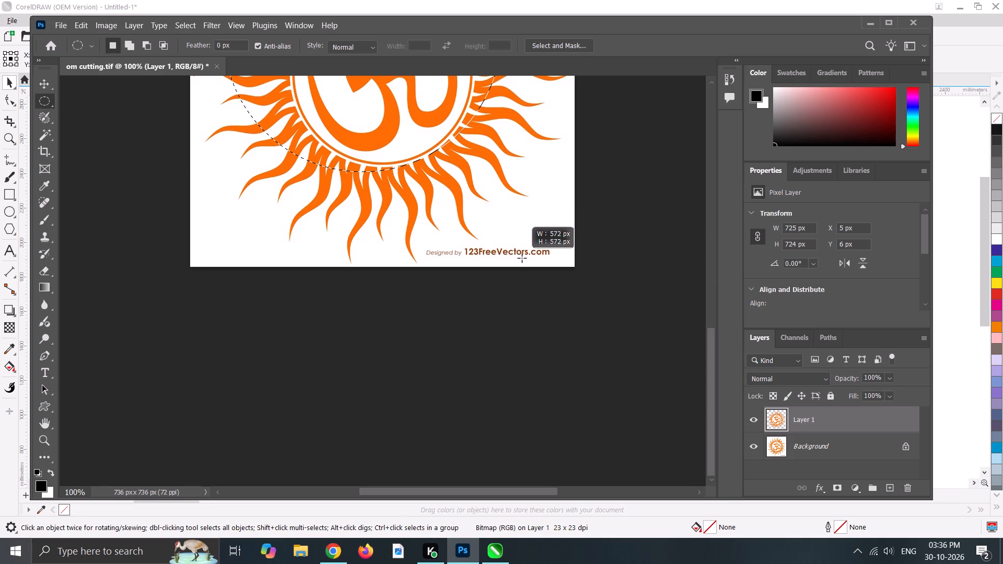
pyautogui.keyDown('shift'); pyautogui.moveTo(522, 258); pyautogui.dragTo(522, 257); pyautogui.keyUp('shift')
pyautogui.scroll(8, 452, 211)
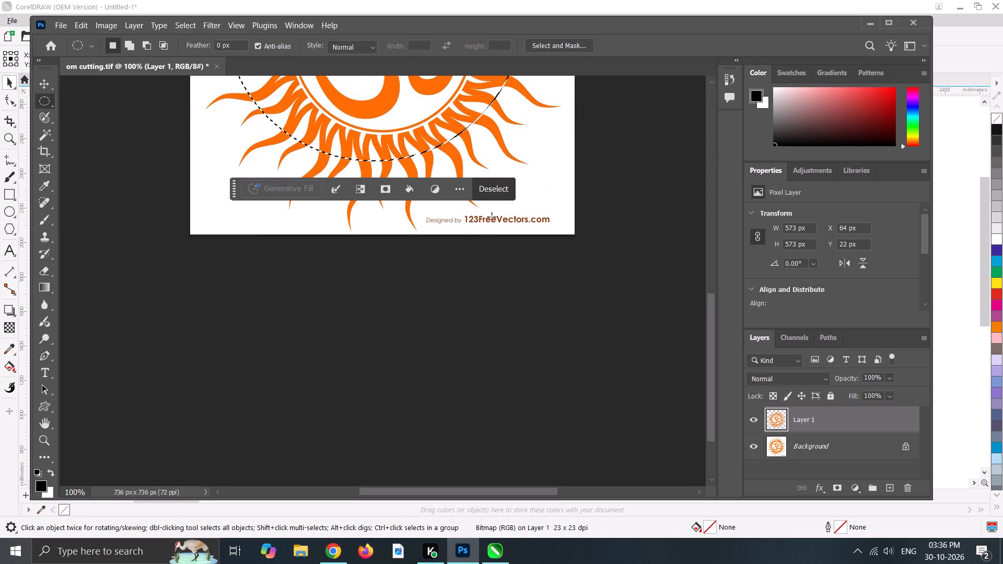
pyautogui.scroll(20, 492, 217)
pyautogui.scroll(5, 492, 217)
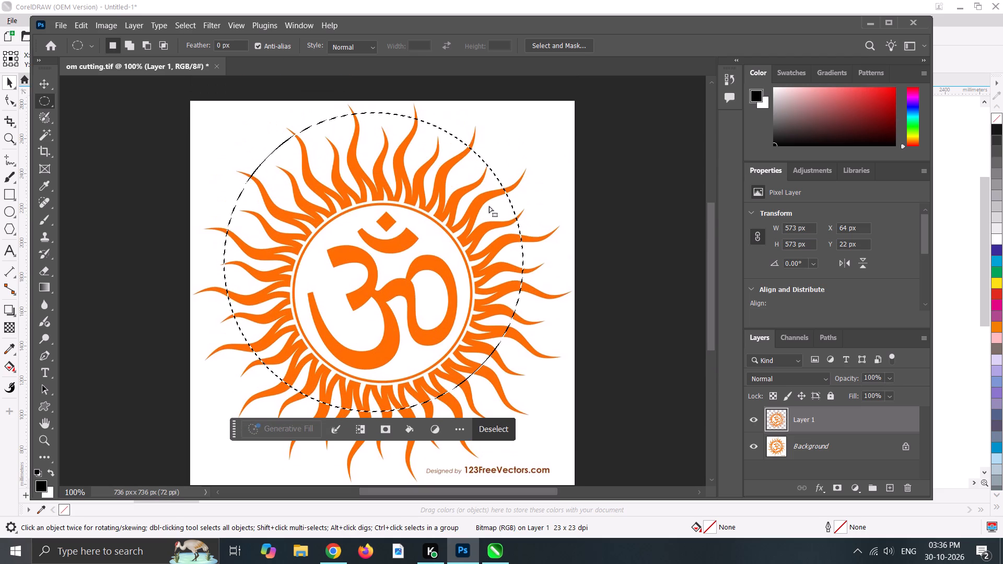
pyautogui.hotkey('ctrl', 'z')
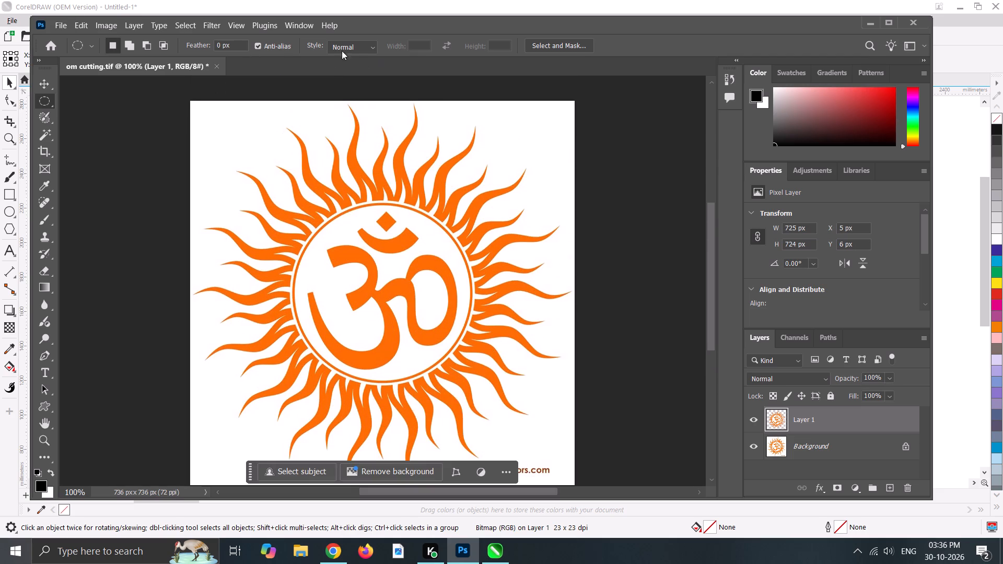
# Draw a circular selection about 736 px across around the sun Om artwork, keeping the marquee style Normal.
pyautogui.click(362, 48)
pyautogui.click(362, 48)
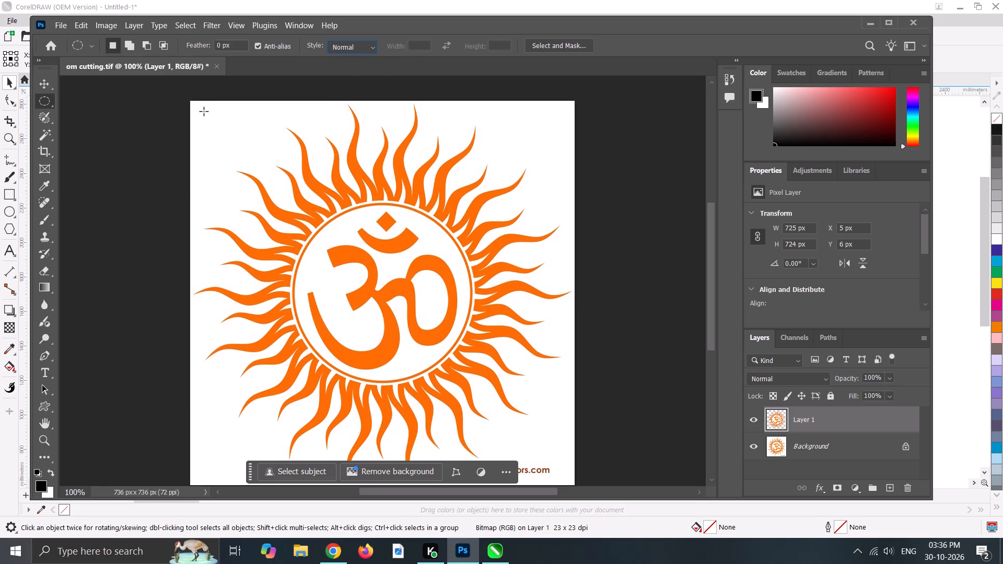
pyautogui.moveTo(204, 111); pyautogui.dragTo(272, 289)
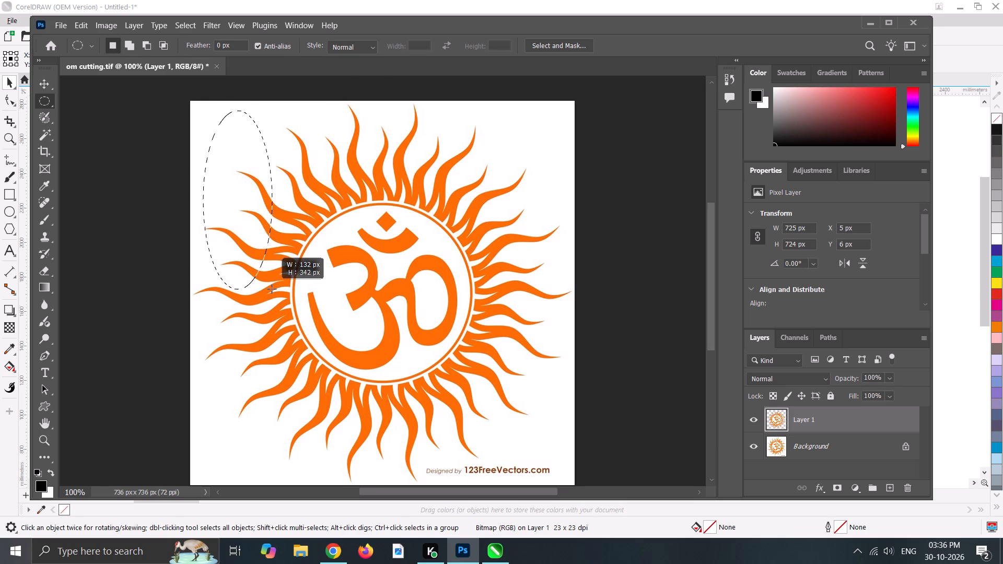
pyautogui.moveTo(272, 289); pyautogui.dragTo(620, 491)
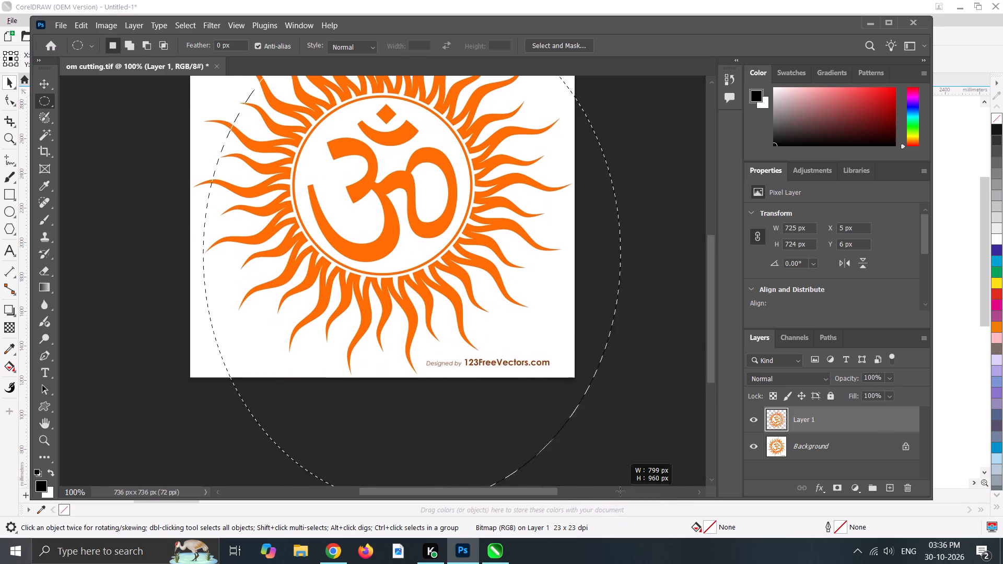
pyautogui.moveTo(620, 491); pyautogui.dragTo(586, 389)
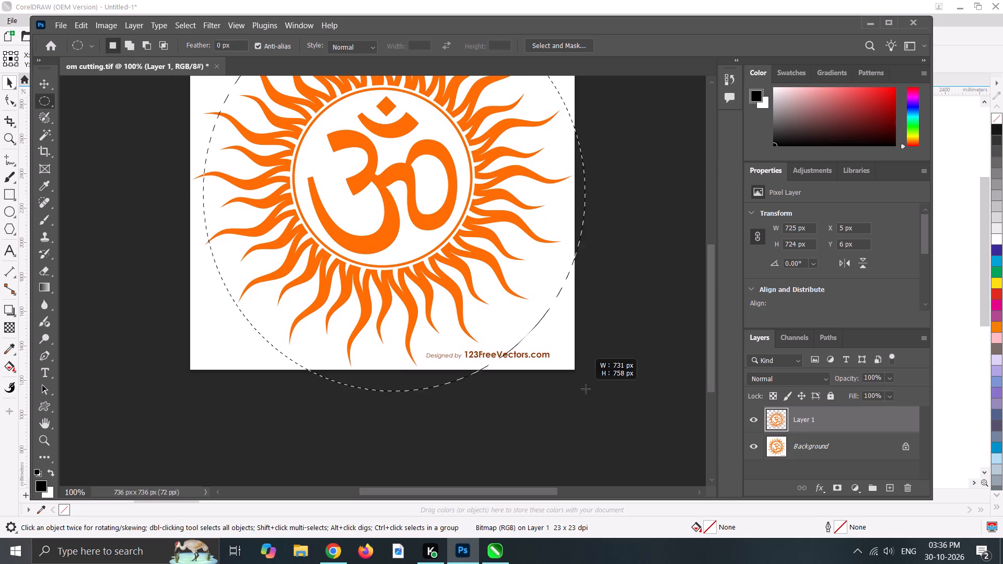
pyautogui.moveTo(586, 389); pyautogui.dragTo(580, 374)
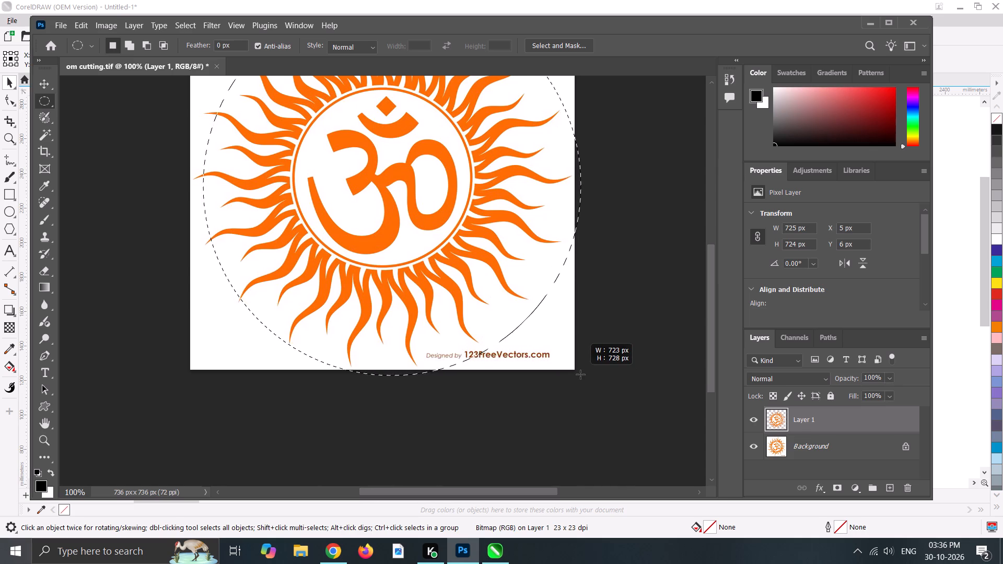
pyautogui.moveTo(580, 374); pyautogui.dragTo(573, 380)
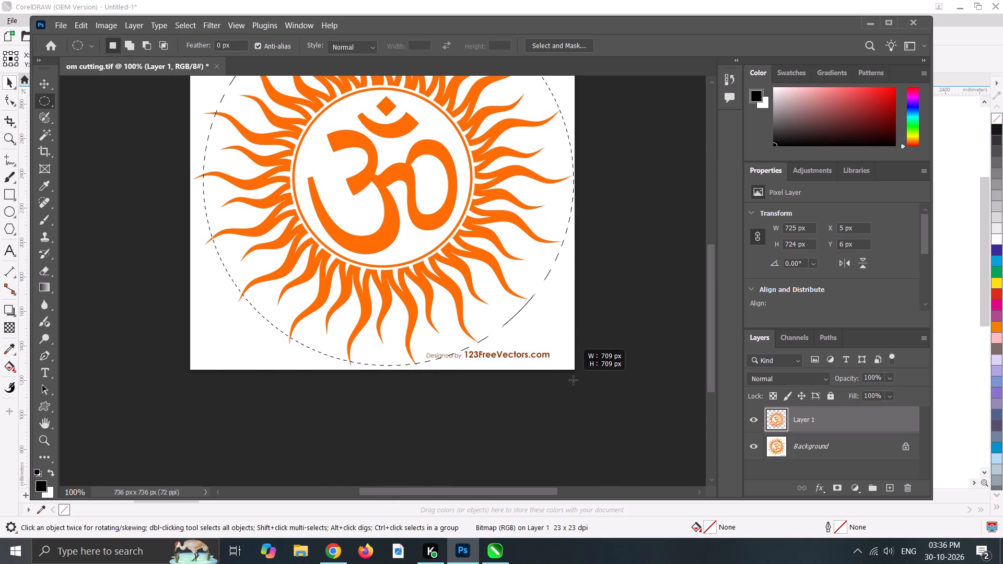
pyautogui.moveTo(573, 380); pyautogui.dragTo(587, 379)
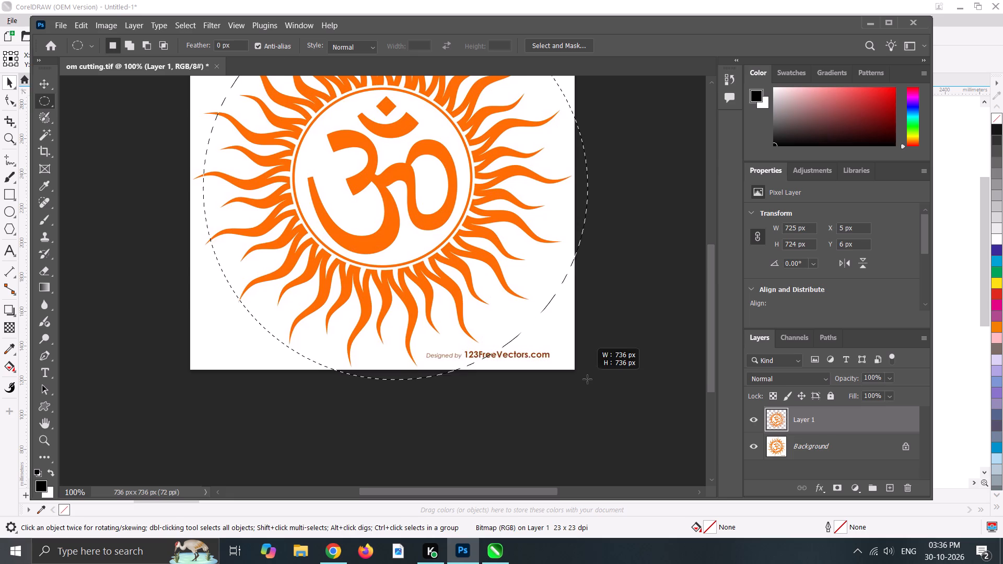
pyautogui.scroll(-3, 655, 230)
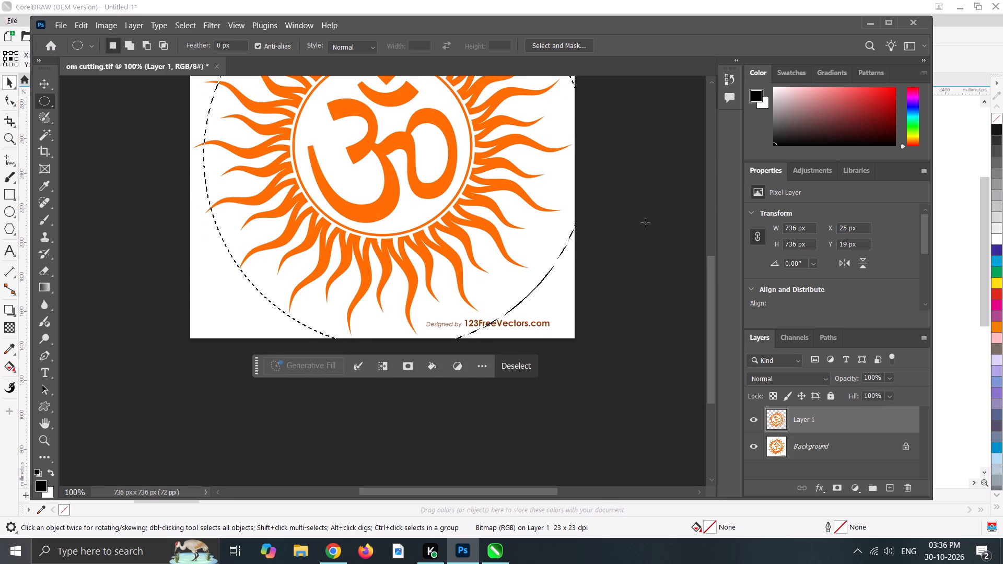
pyautogui.scroll(-1, 702, 200)
pyautogui.scroll(14, 694, 190)
pyautogui.scroll(-2, 684, 198)
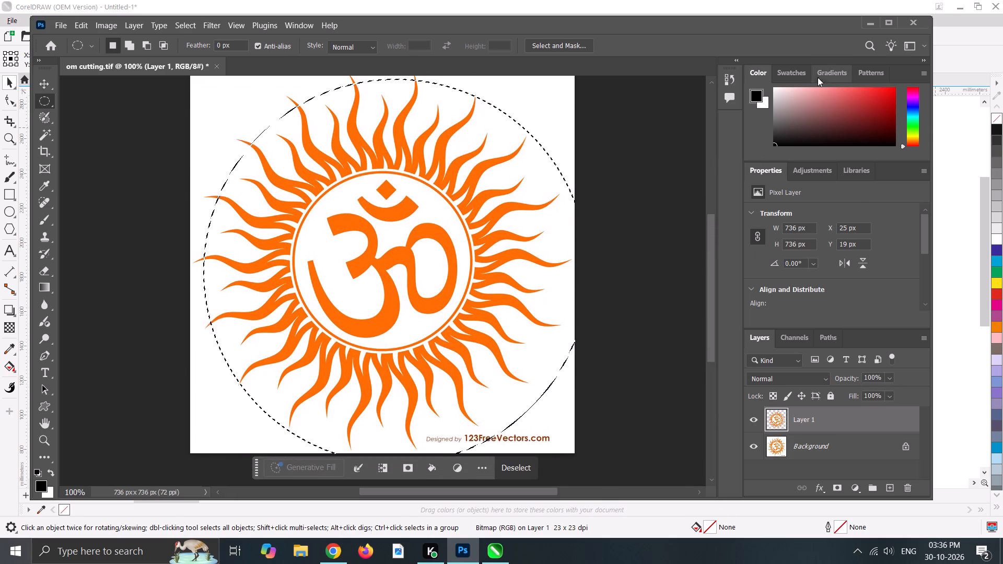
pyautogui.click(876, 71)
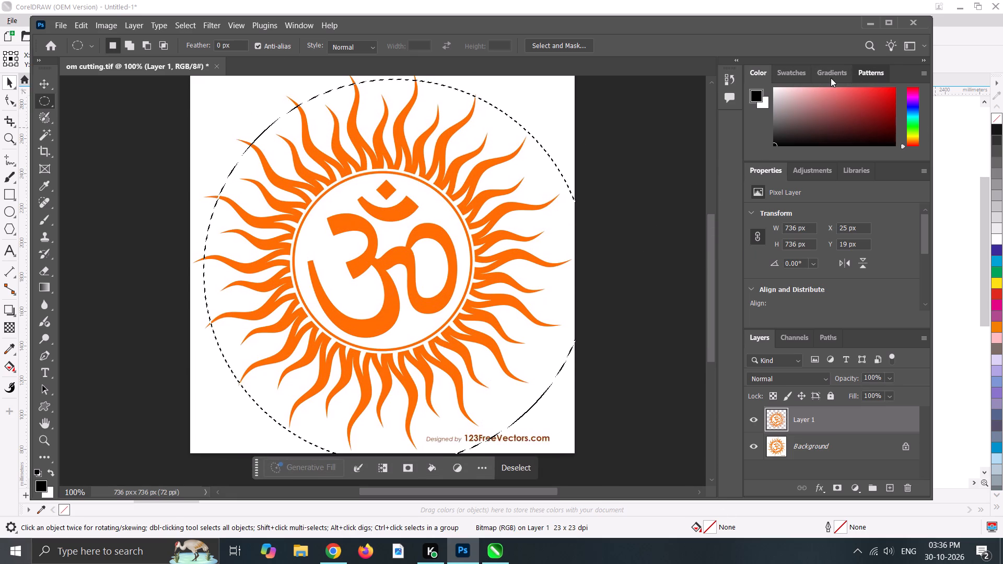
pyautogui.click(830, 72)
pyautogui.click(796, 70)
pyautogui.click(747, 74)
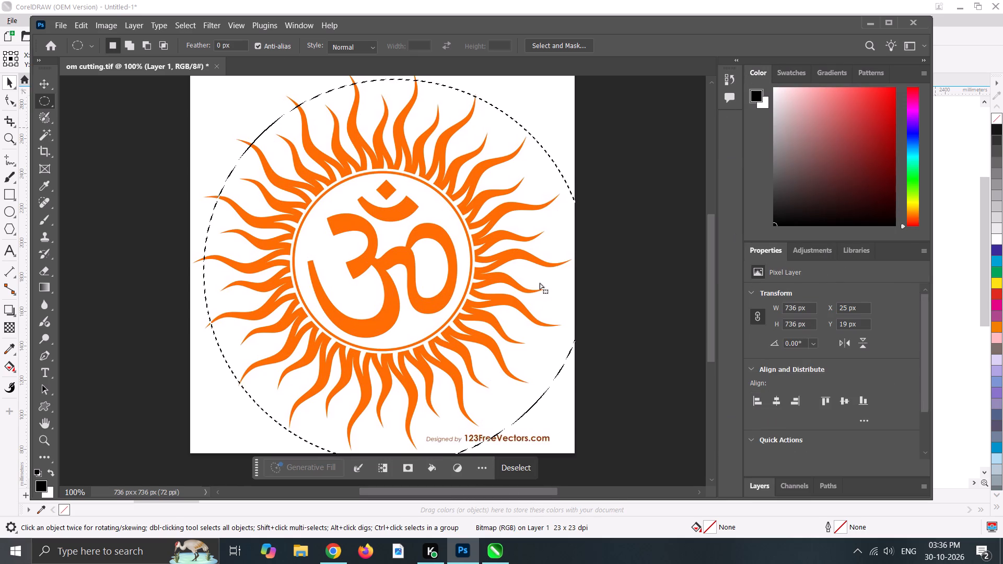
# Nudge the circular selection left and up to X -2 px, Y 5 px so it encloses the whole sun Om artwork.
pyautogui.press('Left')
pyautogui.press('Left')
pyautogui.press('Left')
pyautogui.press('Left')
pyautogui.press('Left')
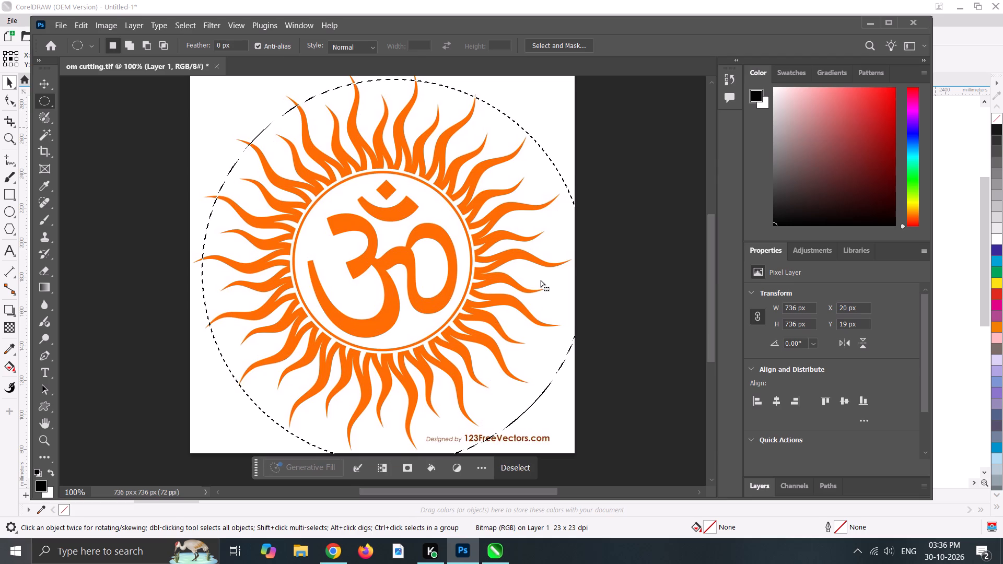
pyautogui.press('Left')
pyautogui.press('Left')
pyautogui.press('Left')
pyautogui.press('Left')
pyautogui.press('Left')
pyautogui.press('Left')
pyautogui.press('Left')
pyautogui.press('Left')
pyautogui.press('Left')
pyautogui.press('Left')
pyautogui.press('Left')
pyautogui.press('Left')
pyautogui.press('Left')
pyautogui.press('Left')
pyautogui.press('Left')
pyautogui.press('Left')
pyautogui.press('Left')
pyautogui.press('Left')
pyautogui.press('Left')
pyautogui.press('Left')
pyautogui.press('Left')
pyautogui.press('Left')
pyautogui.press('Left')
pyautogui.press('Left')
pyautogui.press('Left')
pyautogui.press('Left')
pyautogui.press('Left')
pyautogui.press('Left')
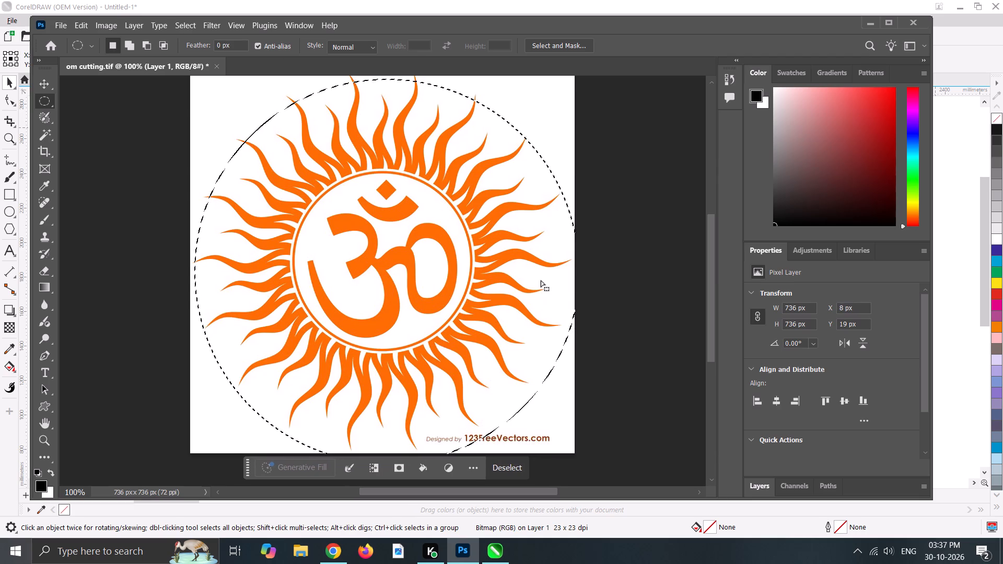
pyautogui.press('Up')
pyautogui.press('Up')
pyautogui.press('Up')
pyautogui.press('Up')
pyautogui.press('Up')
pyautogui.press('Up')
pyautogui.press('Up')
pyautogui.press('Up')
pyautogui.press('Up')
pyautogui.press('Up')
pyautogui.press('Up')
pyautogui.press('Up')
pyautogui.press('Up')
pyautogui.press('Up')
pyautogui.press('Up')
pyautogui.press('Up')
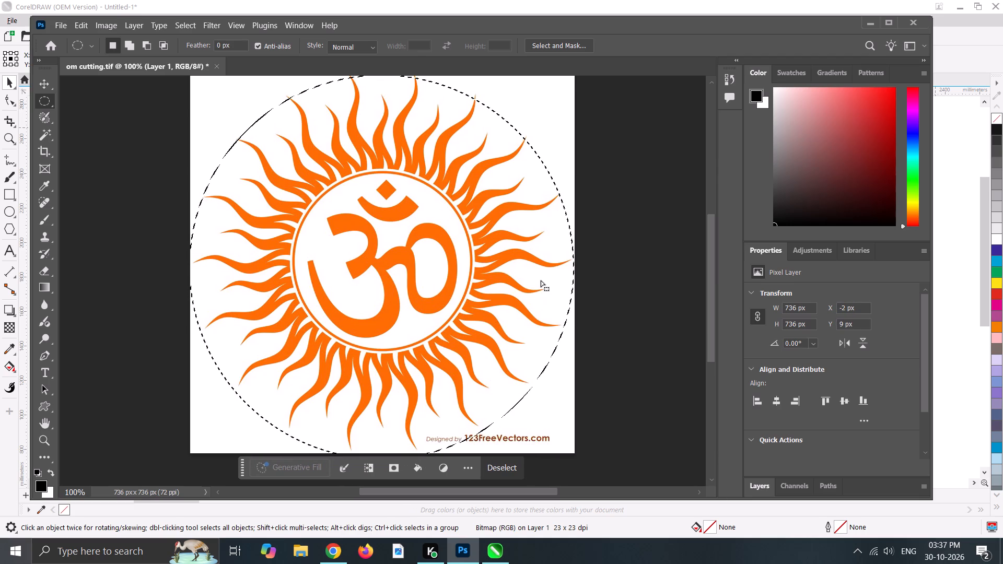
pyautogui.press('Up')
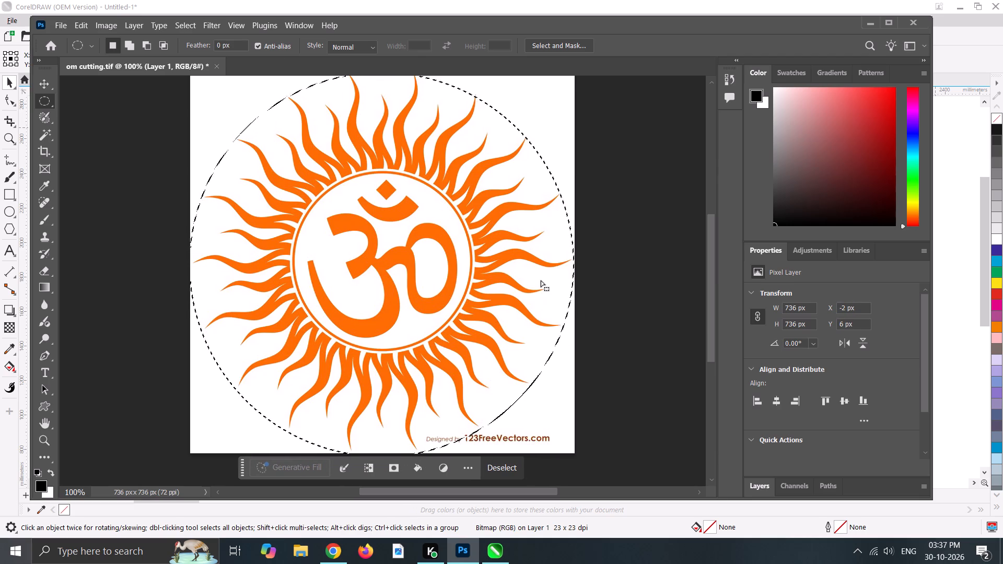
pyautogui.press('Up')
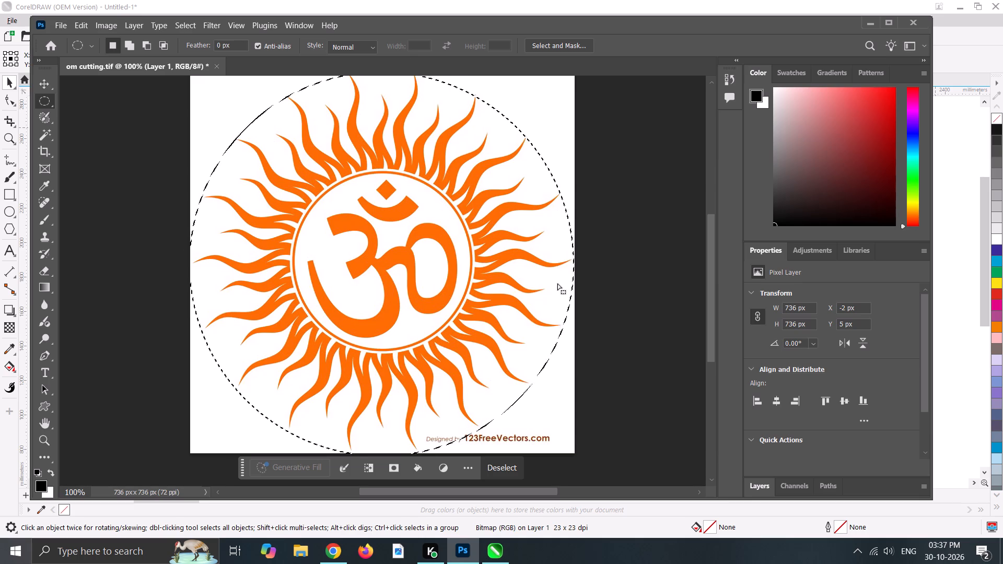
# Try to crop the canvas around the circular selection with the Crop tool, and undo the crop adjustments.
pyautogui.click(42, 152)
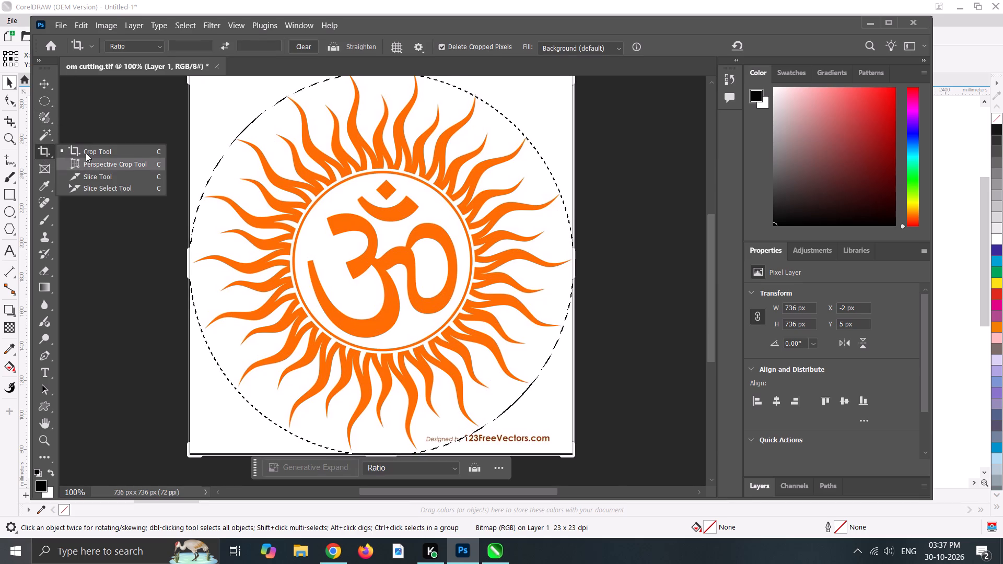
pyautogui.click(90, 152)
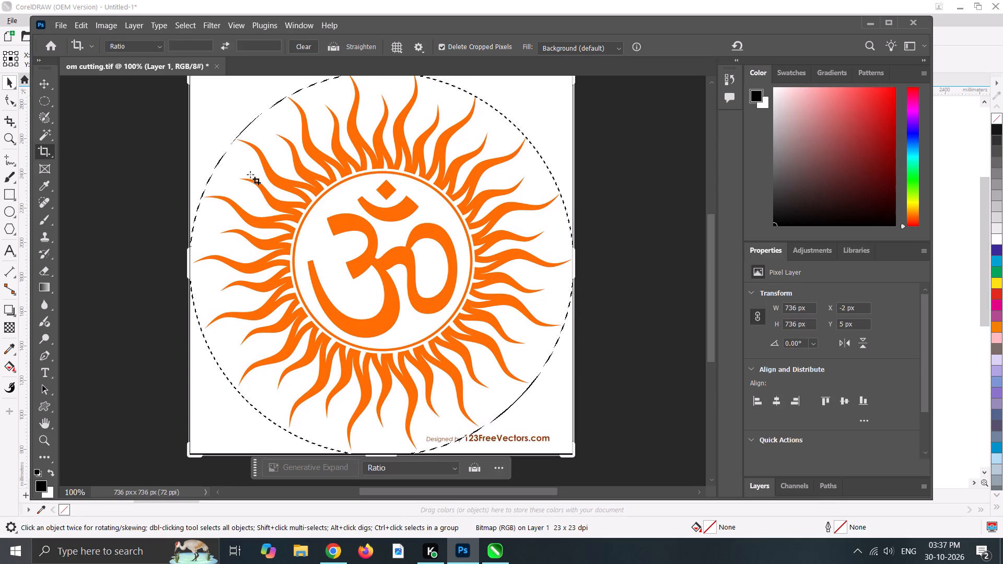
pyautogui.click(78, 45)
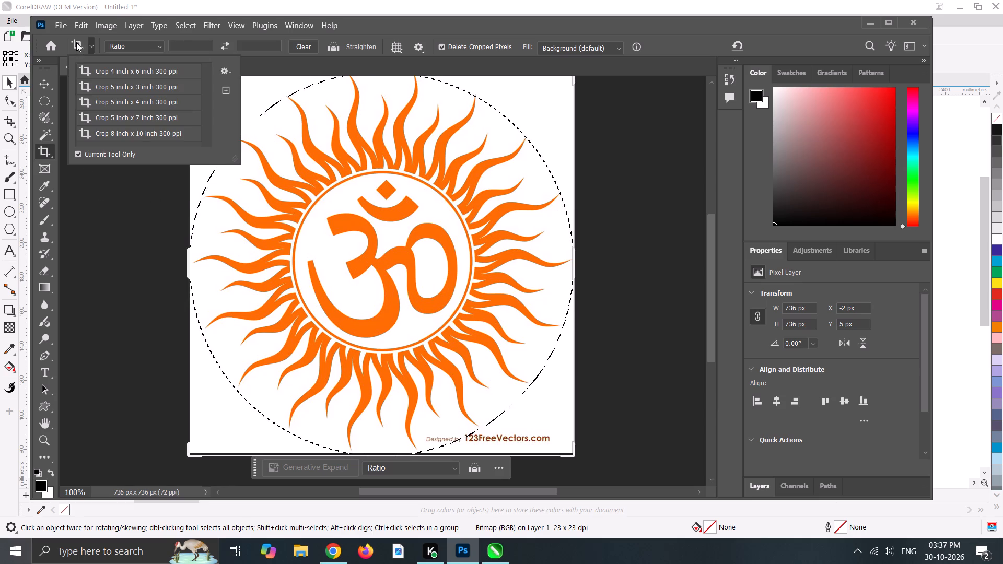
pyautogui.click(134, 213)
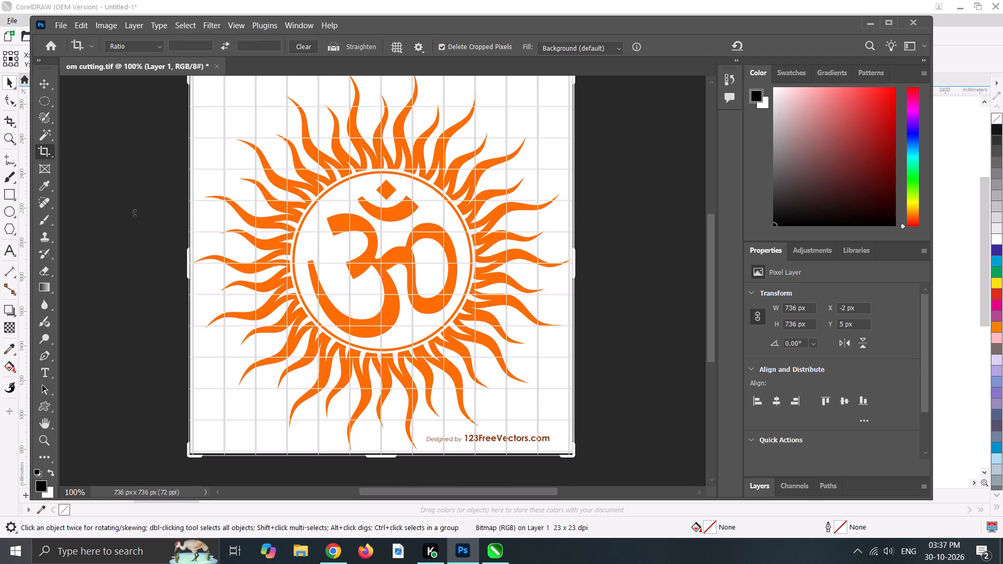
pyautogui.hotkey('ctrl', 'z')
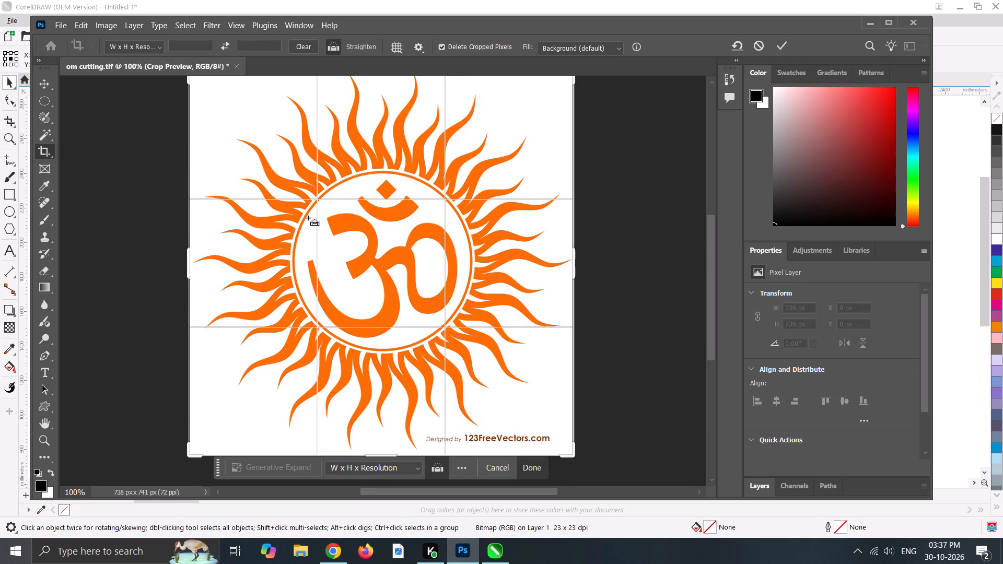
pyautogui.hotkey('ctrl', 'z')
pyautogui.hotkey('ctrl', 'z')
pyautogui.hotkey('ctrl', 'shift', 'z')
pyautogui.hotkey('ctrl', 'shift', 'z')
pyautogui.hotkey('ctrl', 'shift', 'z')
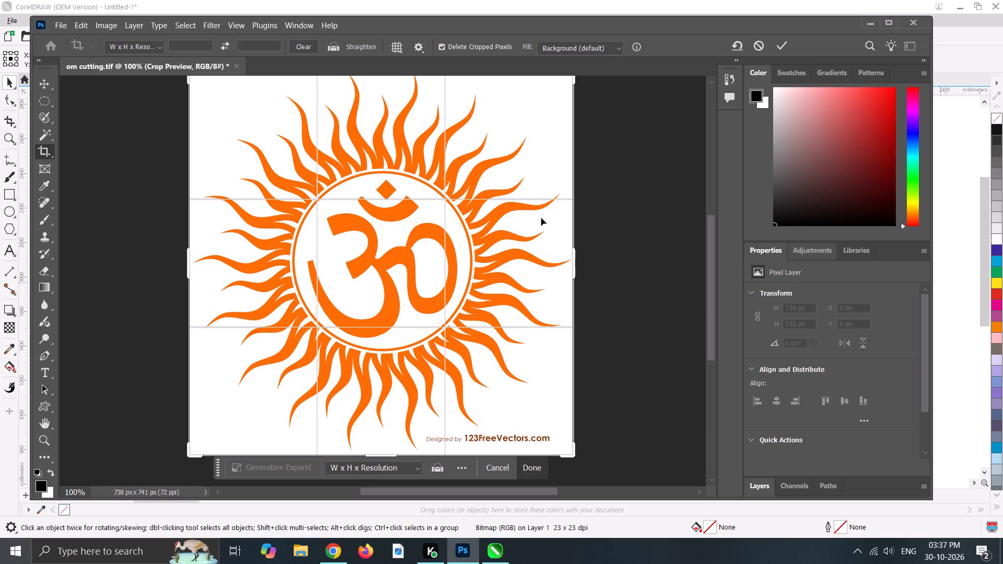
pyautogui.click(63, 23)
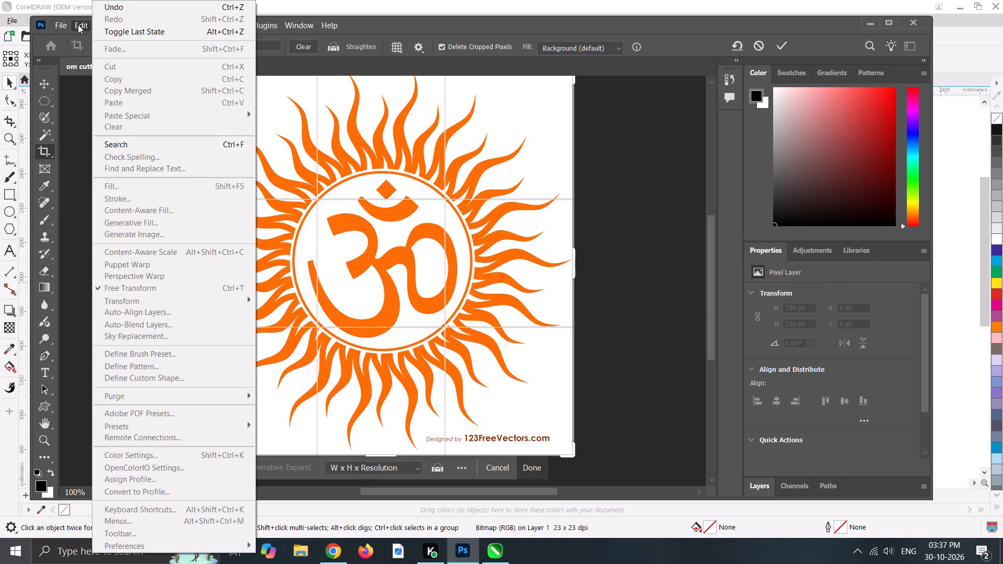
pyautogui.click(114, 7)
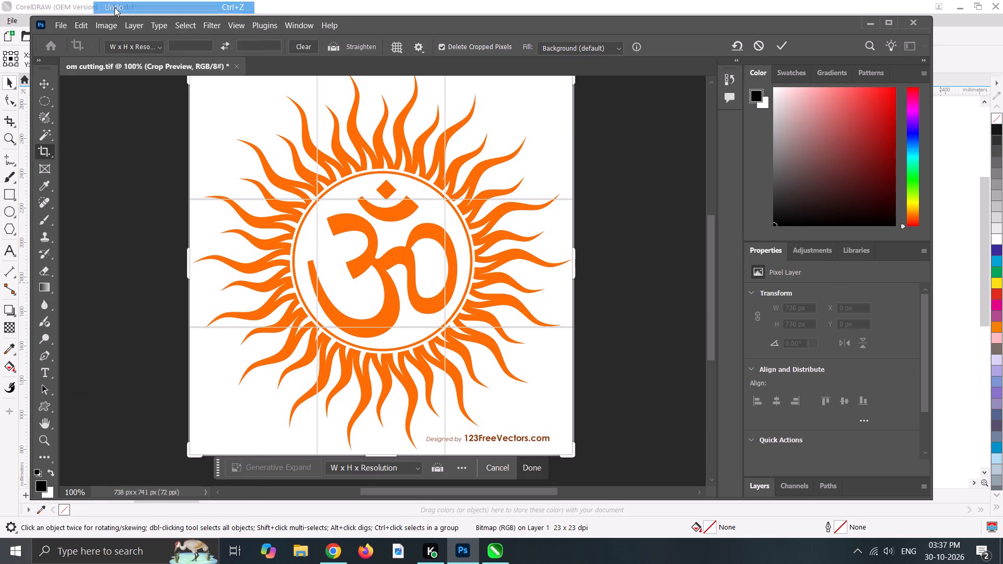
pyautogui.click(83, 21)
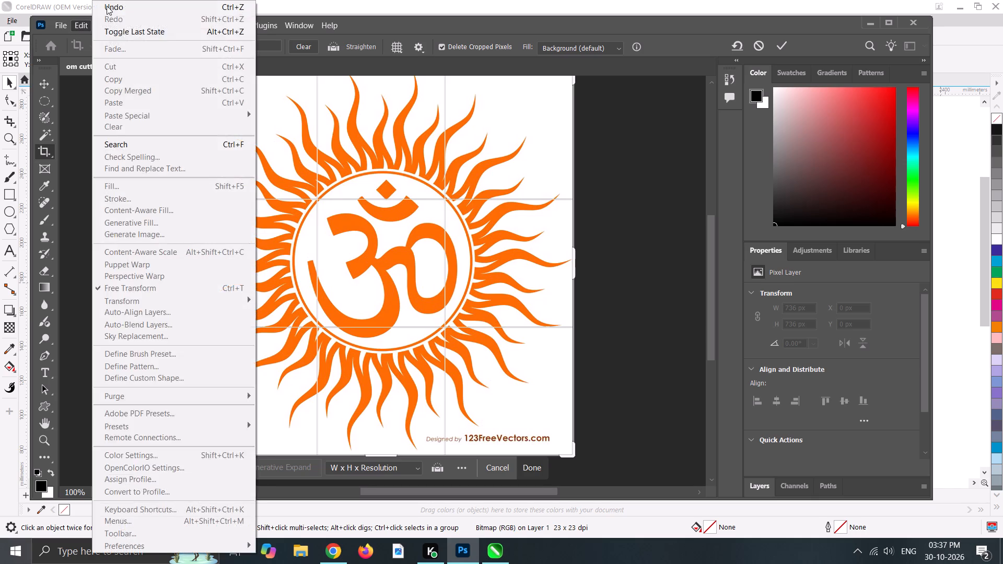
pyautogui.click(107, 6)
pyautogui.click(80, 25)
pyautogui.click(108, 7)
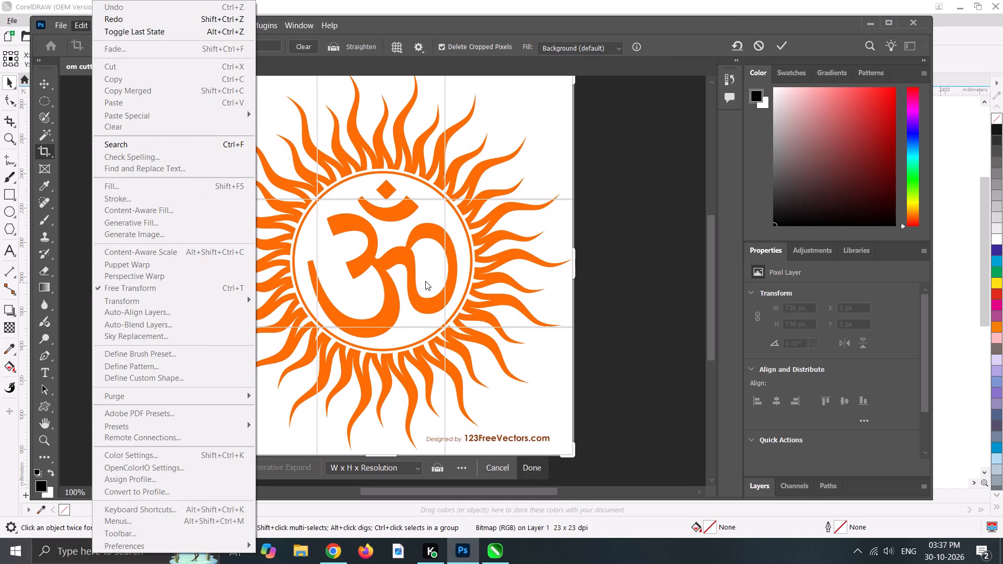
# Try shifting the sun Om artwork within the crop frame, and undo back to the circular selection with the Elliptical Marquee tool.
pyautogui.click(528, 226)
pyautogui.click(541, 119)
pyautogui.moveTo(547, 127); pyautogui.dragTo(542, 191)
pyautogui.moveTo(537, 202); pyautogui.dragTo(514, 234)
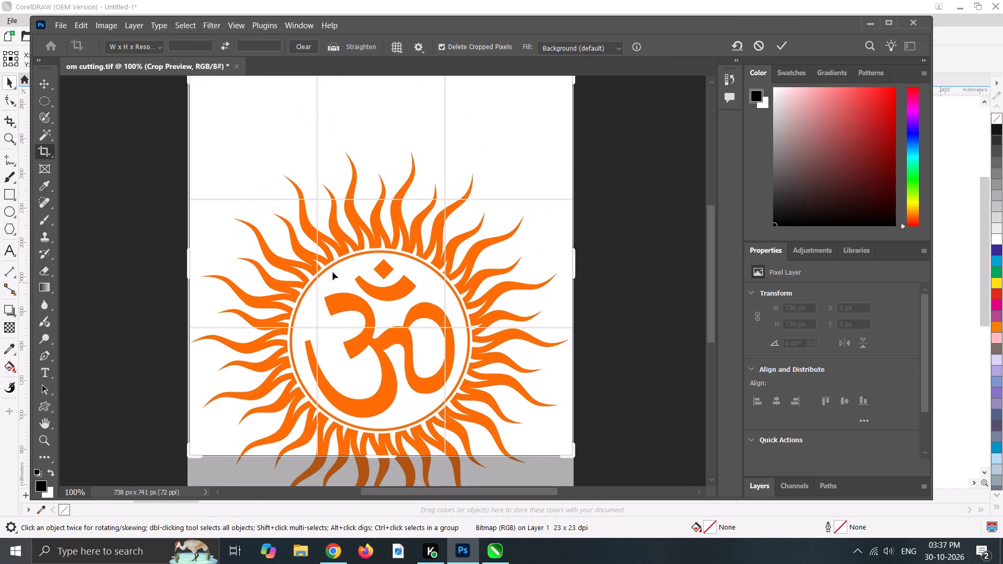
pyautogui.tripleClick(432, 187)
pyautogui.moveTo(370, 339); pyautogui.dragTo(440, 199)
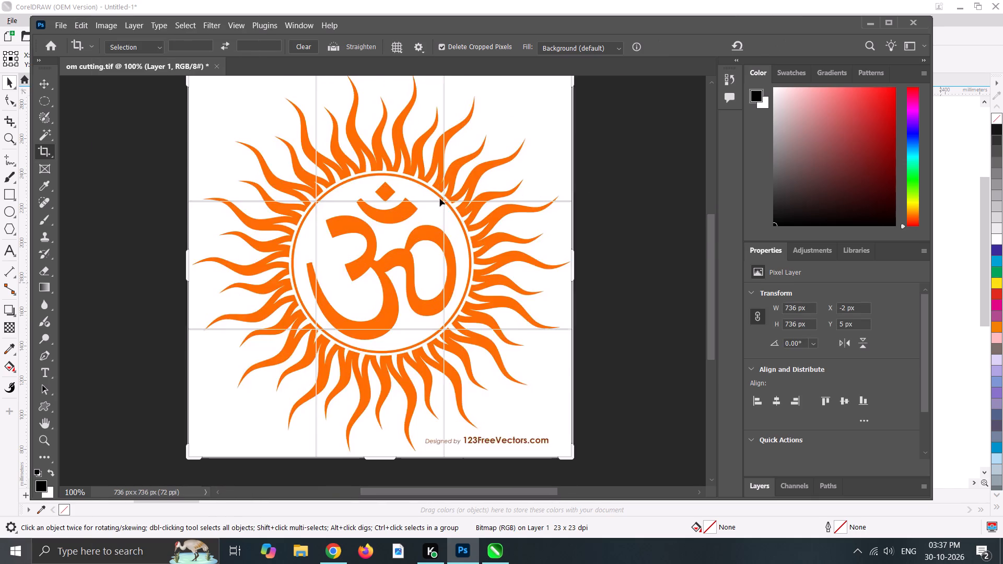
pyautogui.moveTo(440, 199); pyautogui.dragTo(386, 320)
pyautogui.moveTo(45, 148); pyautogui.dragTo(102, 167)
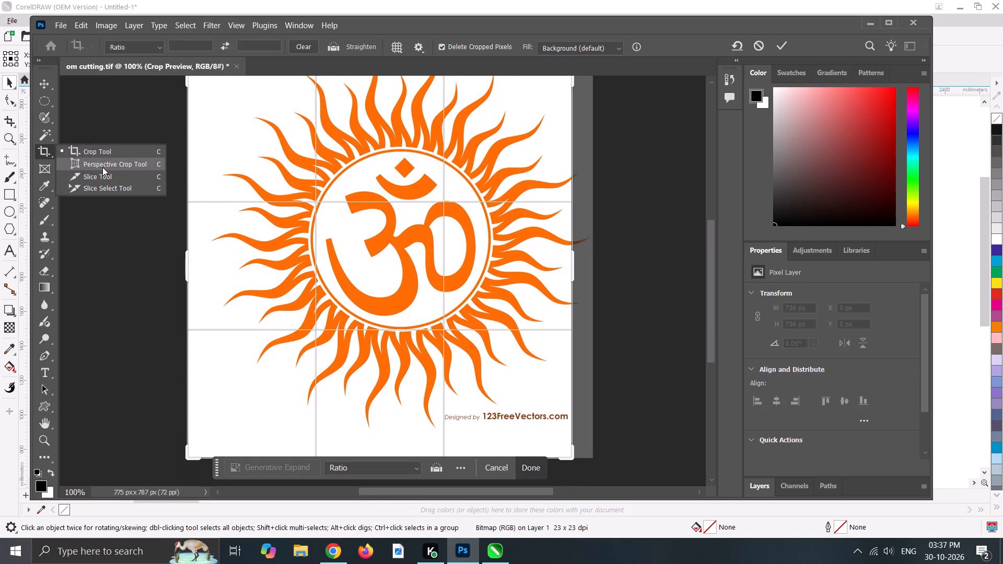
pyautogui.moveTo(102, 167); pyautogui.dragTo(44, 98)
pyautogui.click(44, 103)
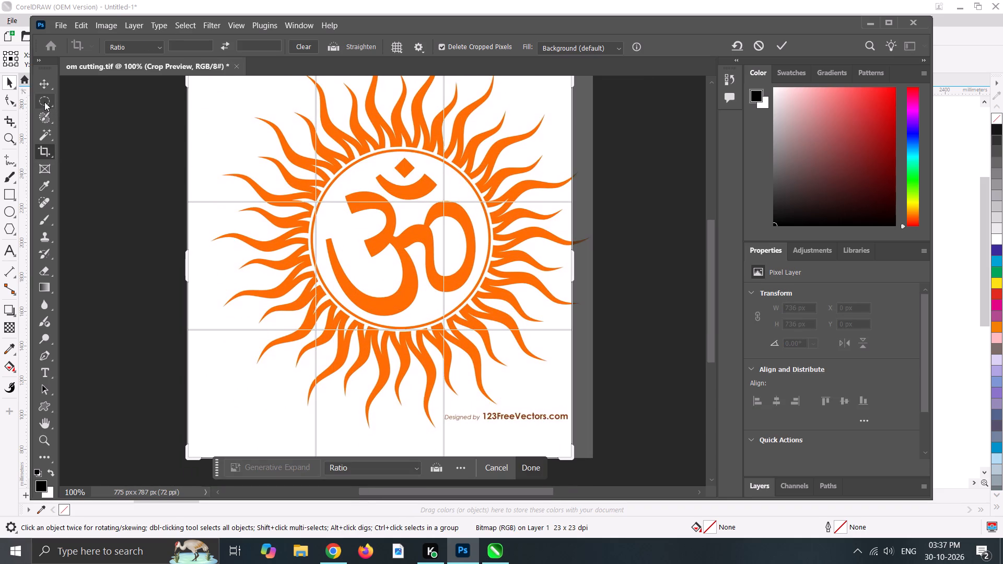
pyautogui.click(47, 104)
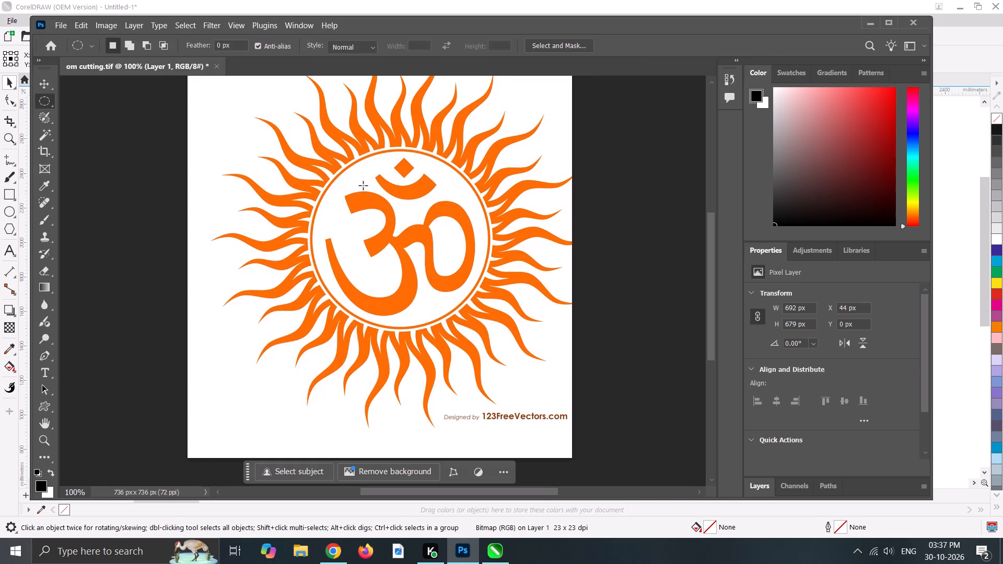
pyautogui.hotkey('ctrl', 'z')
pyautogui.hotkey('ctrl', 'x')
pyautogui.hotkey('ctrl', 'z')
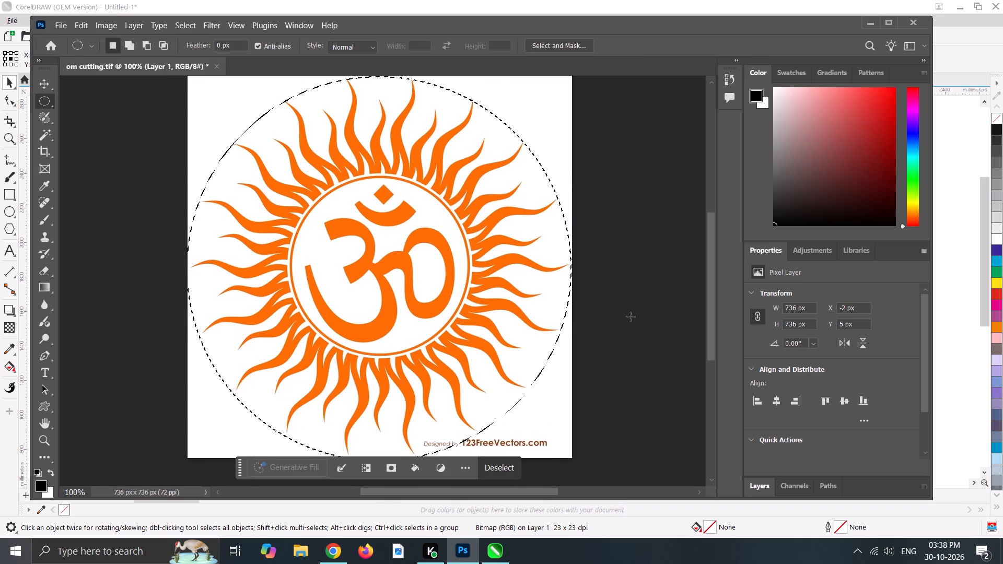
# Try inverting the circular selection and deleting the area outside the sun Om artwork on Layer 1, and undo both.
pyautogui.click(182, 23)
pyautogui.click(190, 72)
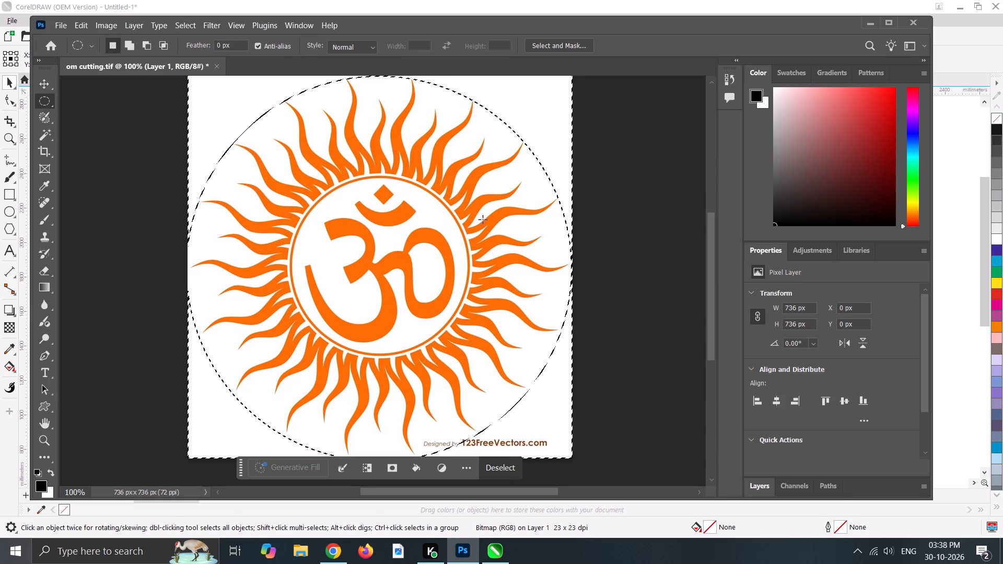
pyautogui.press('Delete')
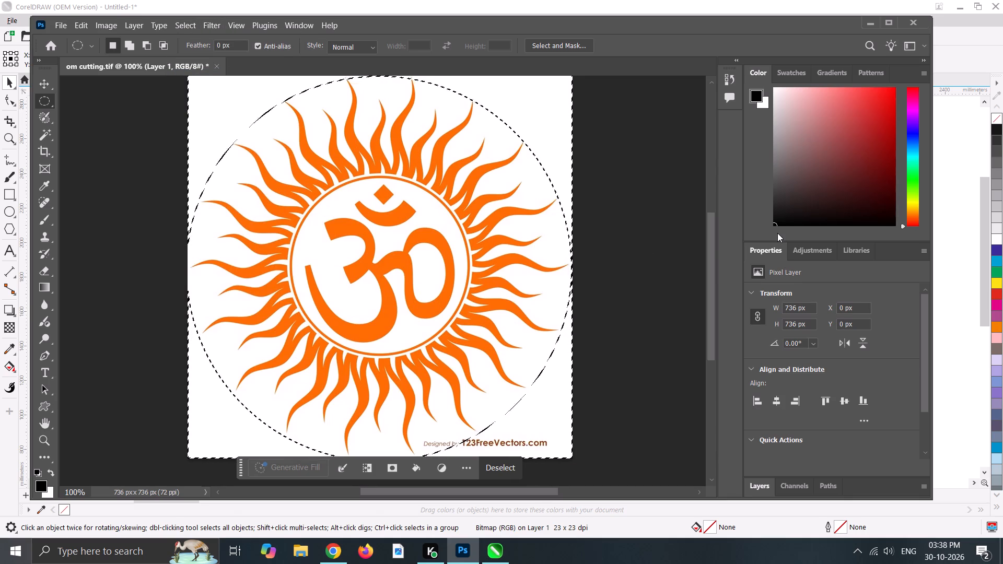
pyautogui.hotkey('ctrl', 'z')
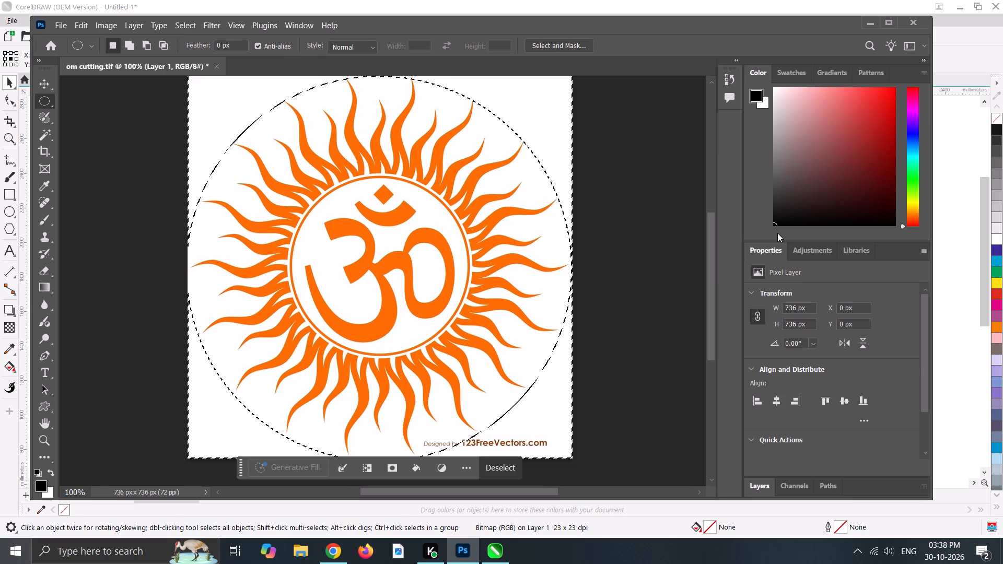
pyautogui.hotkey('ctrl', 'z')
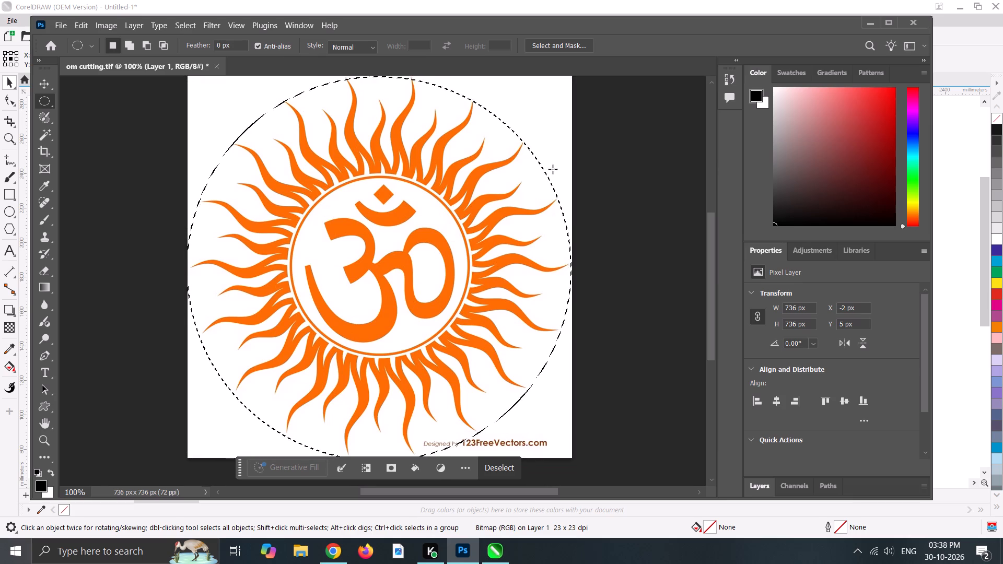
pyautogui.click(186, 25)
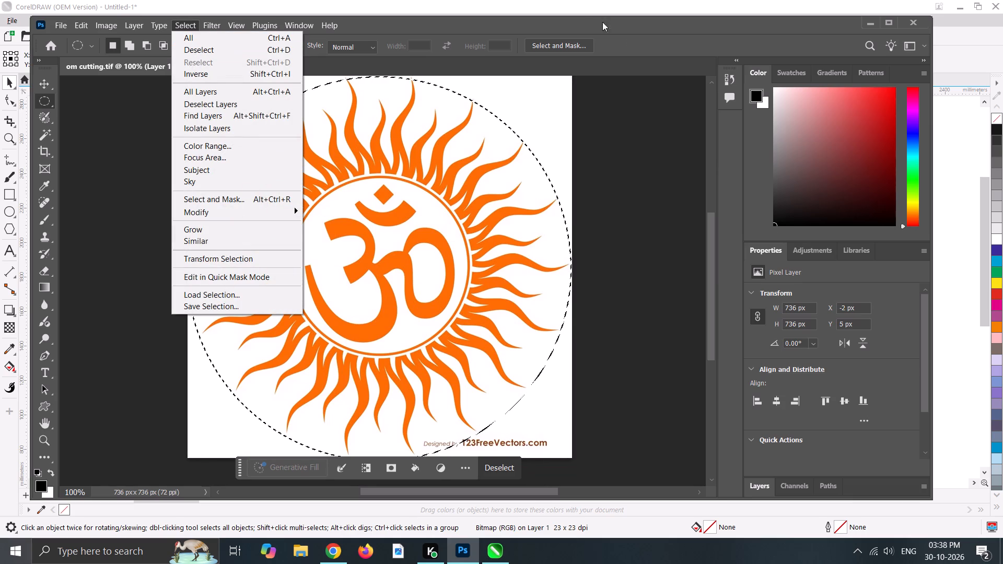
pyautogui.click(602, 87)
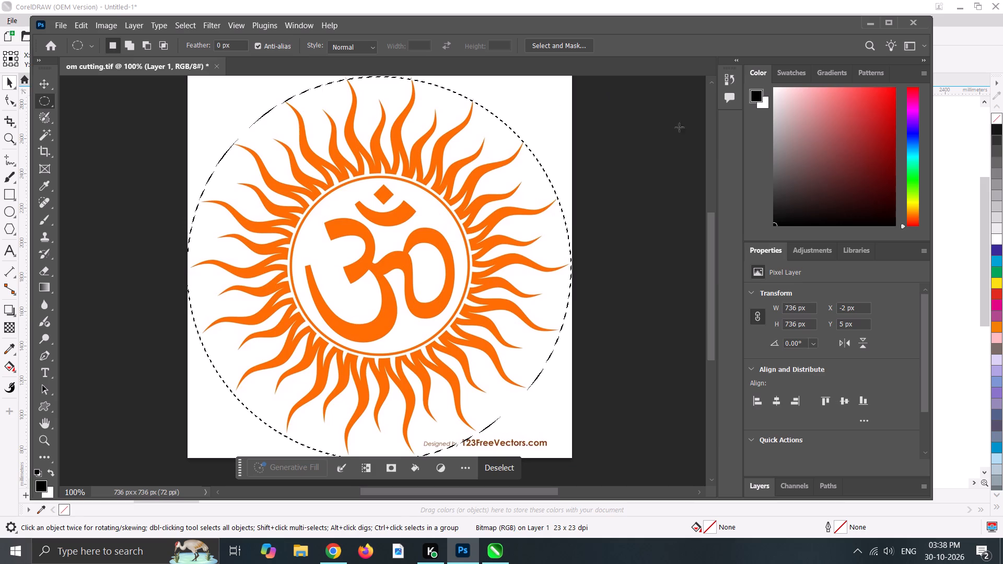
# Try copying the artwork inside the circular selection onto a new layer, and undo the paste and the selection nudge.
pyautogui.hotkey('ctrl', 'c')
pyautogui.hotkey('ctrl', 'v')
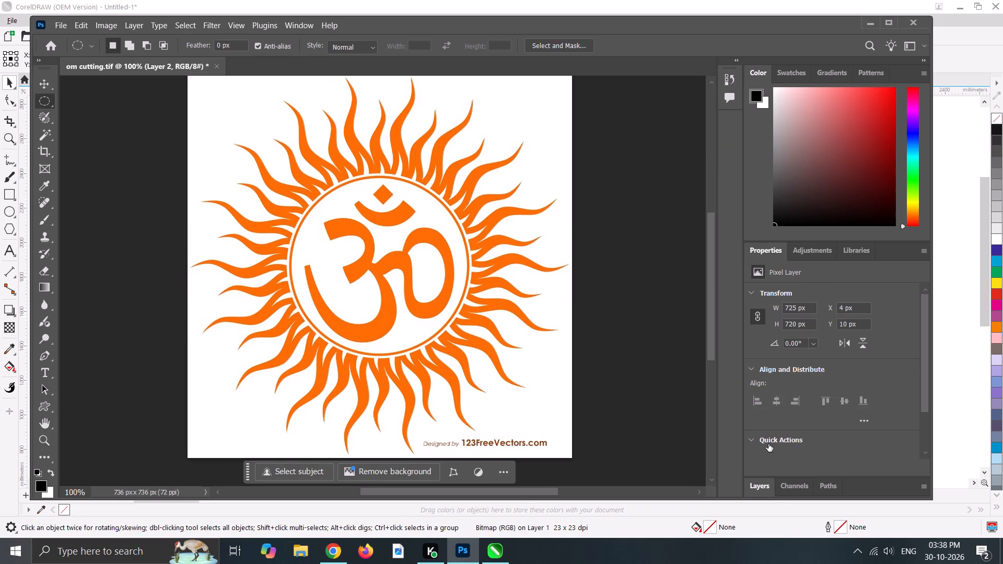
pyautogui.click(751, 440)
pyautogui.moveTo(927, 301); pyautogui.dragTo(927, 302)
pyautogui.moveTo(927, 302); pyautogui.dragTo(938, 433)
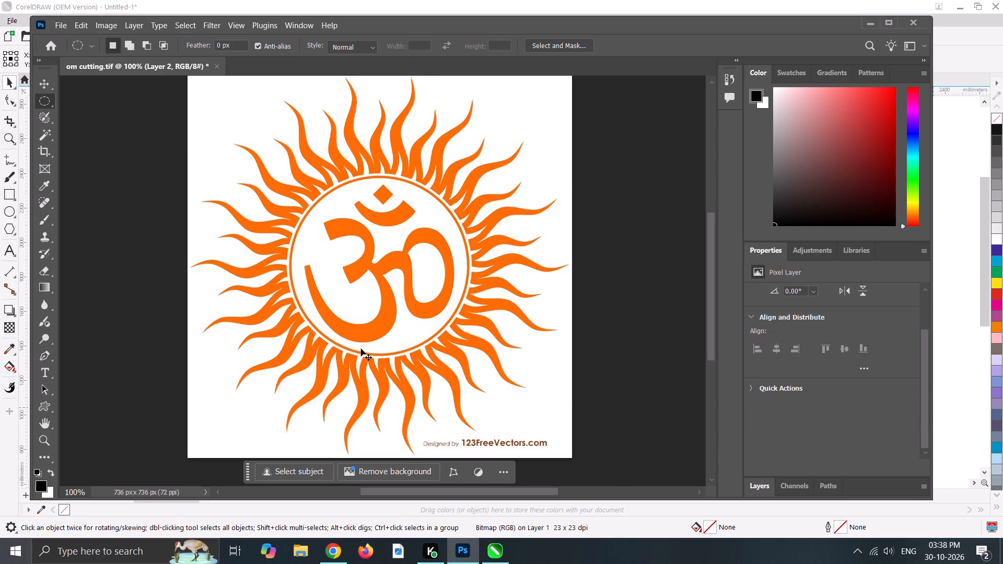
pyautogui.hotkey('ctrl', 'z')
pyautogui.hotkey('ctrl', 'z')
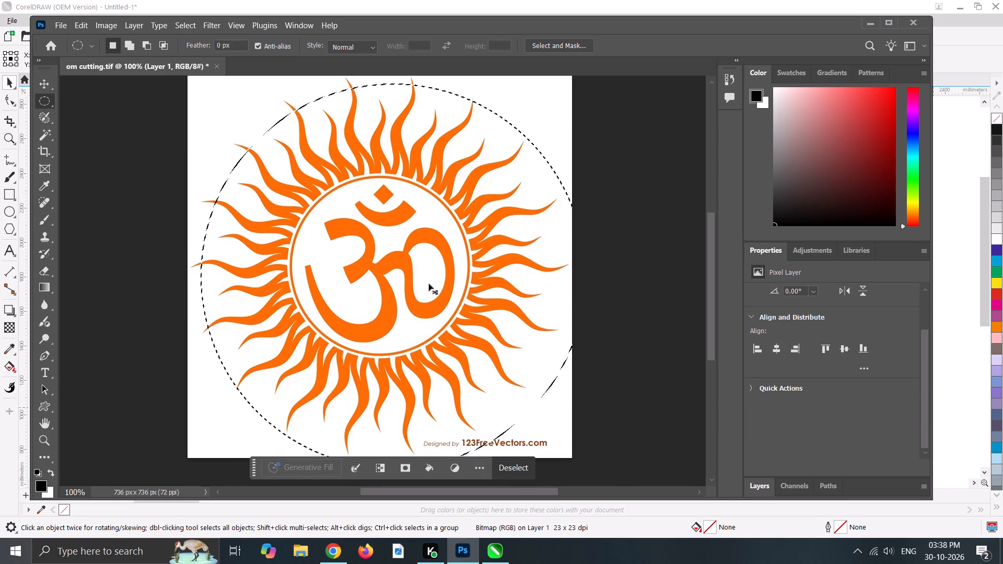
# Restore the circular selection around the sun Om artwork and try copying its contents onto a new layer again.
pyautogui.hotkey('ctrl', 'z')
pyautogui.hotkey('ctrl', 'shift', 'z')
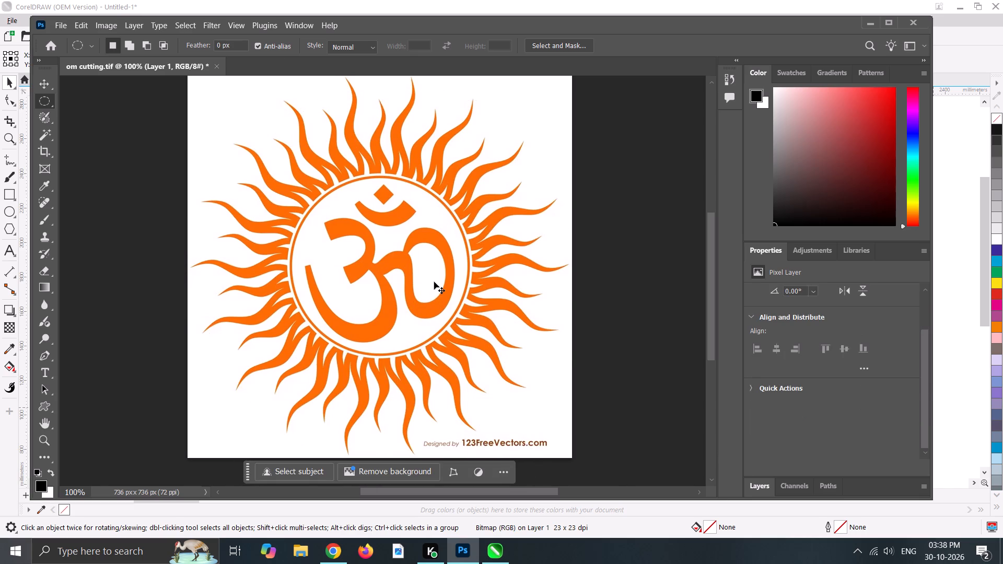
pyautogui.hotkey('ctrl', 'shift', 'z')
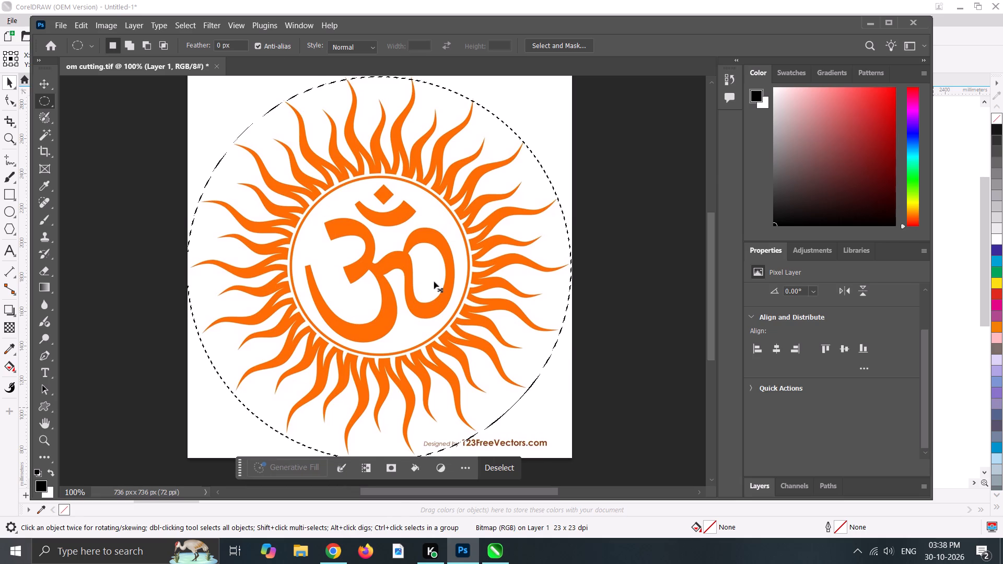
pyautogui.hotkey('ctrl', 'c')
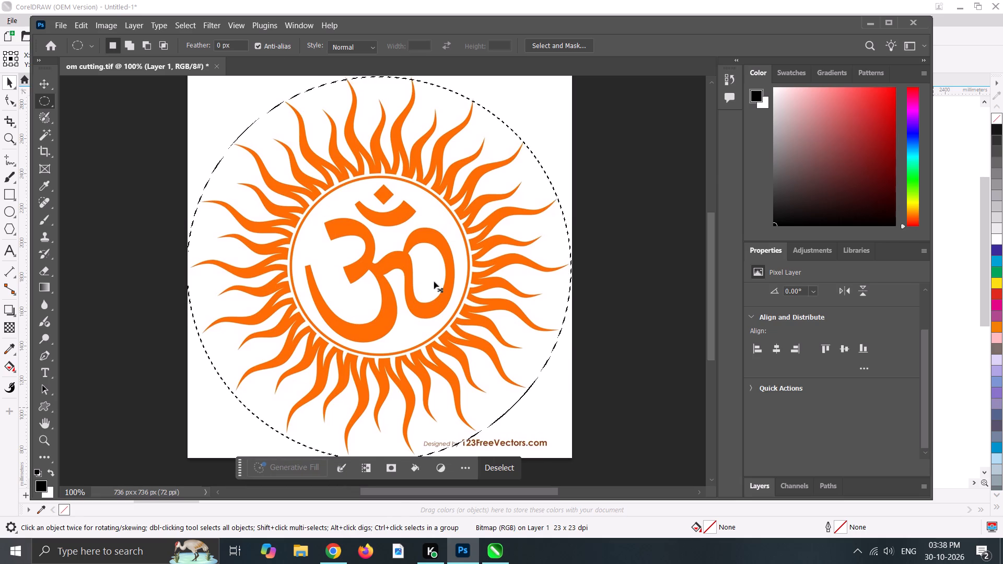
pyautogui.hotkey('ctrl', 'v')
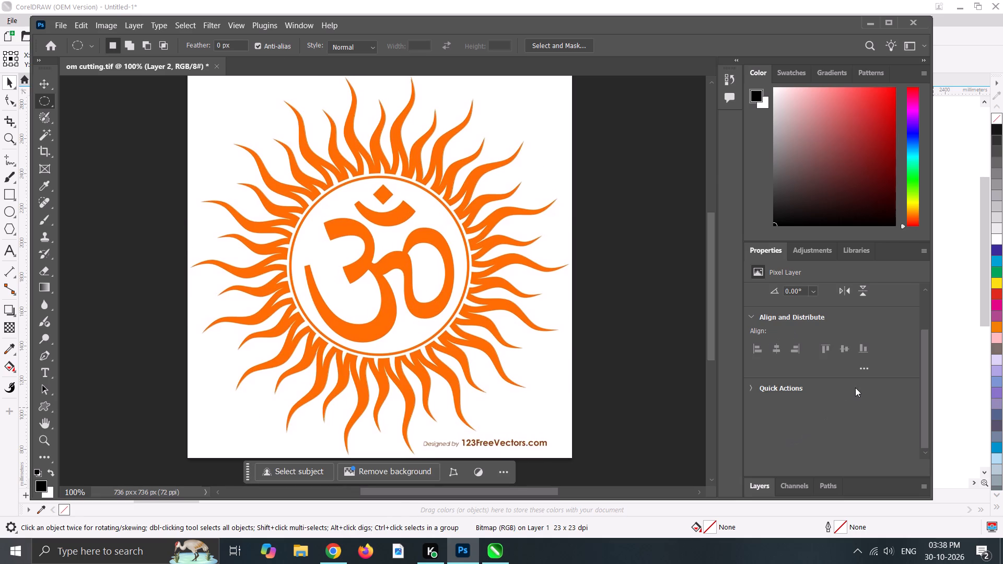
# Show and hide Layer 2, Layer 1 and the Background in turn to compare what each layer contains.
pyautogui.scroll(-6, 865, 380)
pyautogui.scroll(5, 870, 418)
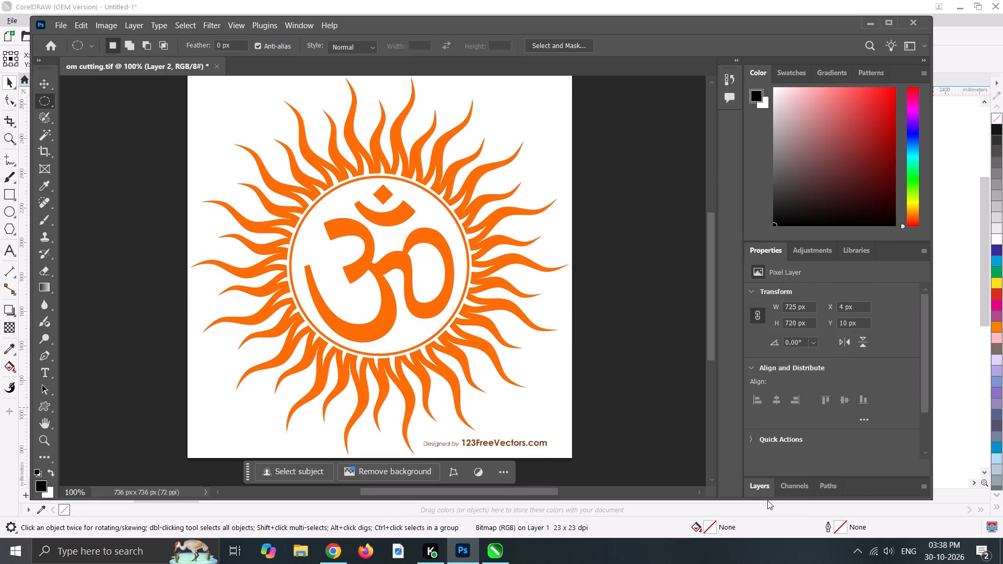
pyautogui.click(761, 491)
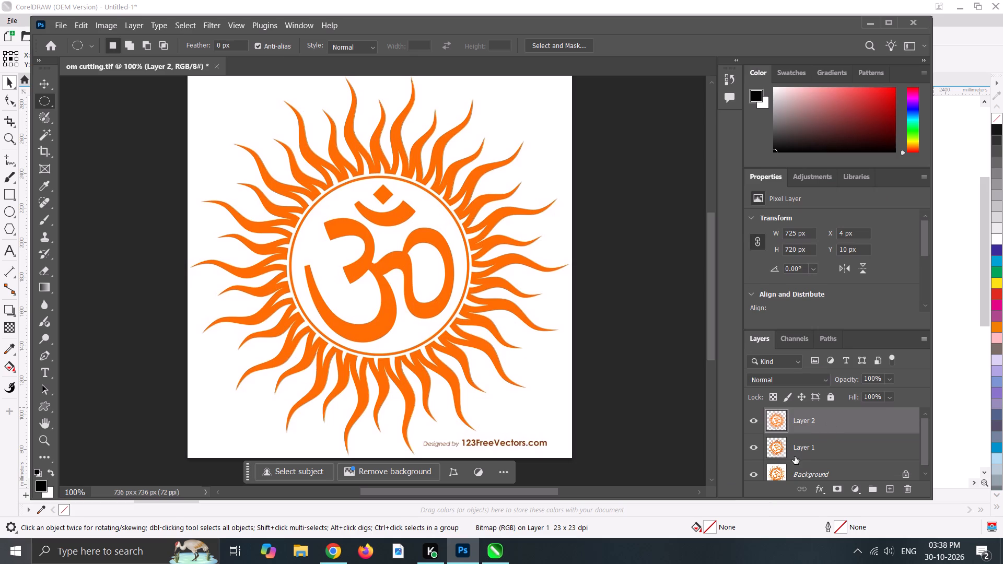
pyautogui.scroll(-4, 824, 425)
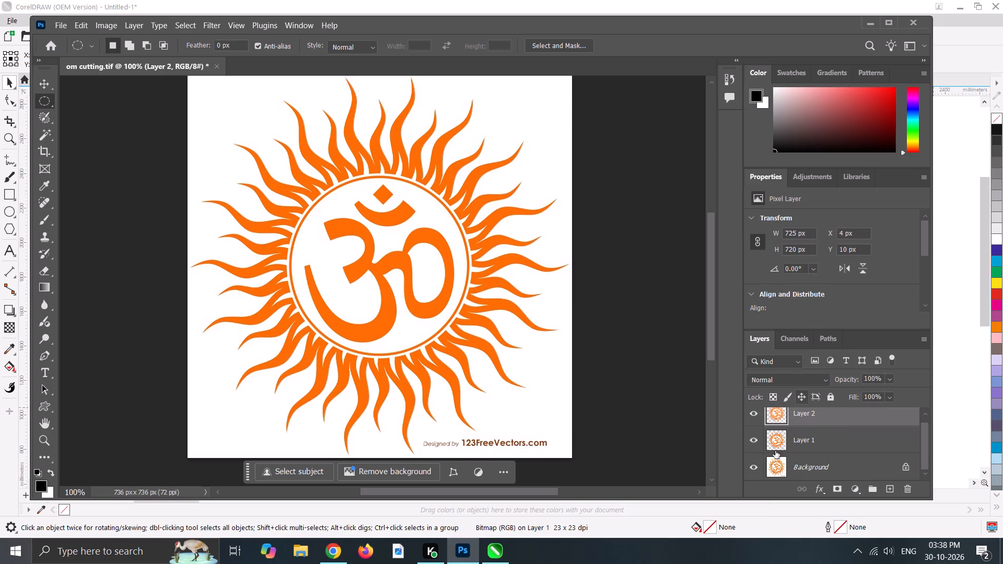
pyautogui.click(755, 440)
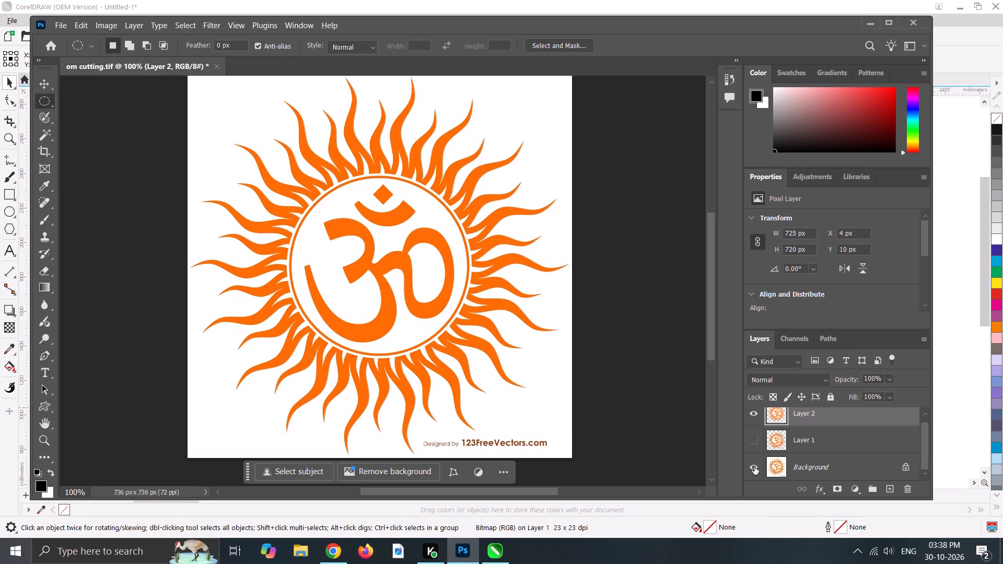
pyautogui.click(756, 468)
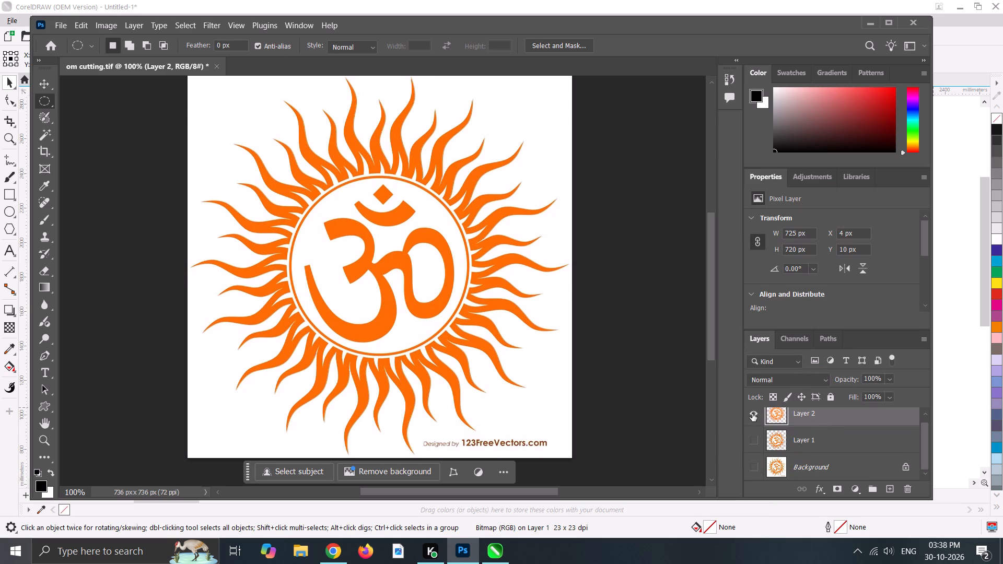
pyautogui.click(752, 414)
pyautogui.click(753, 413)
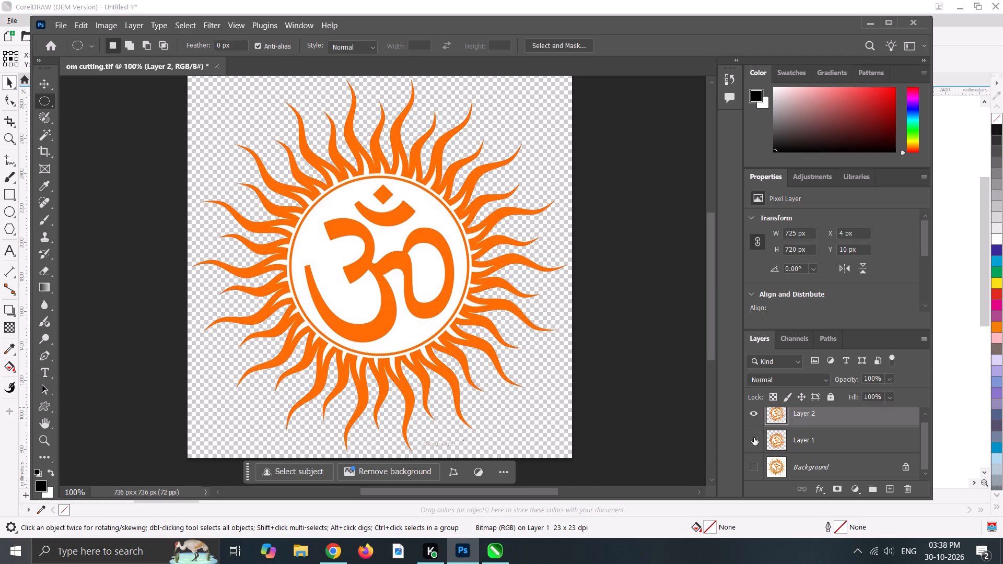
pyautogui.click(751, 412)
pyautogui.click(754, 437)
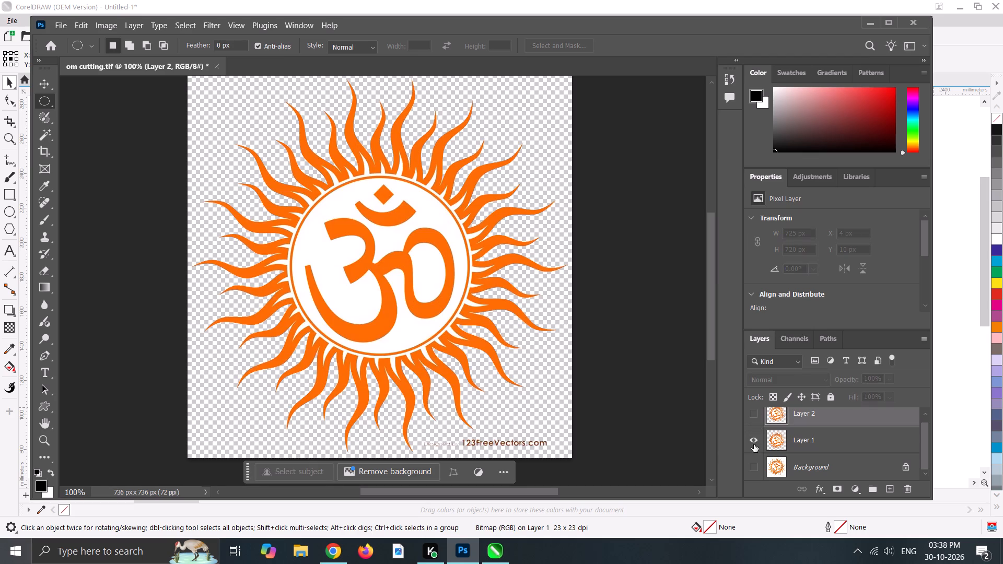
pyautogui.click(753, 438)
pyautogui.click(756, 463)
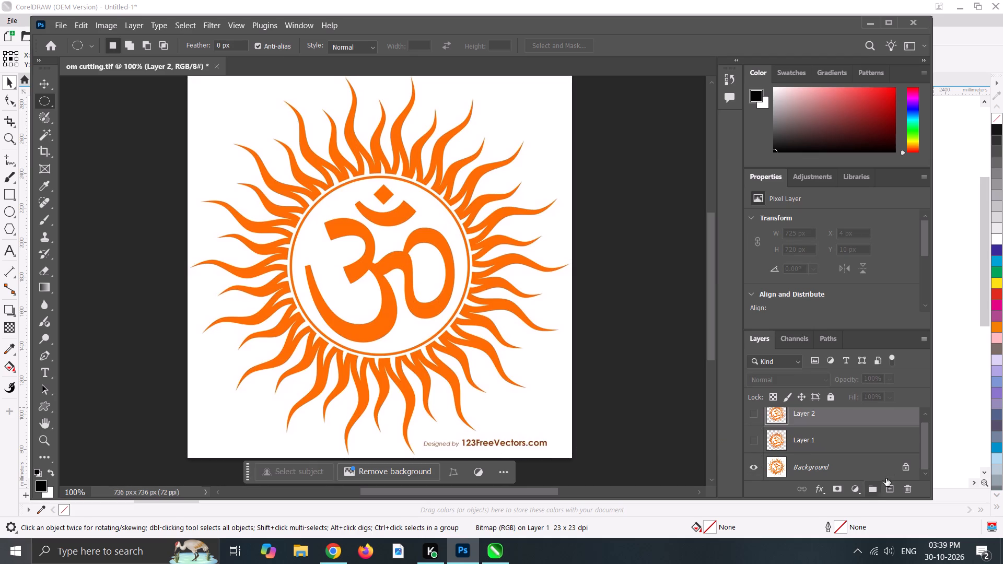
pyautogui.scroll(4, 915, 435)
pyautogui.click(752, 419)
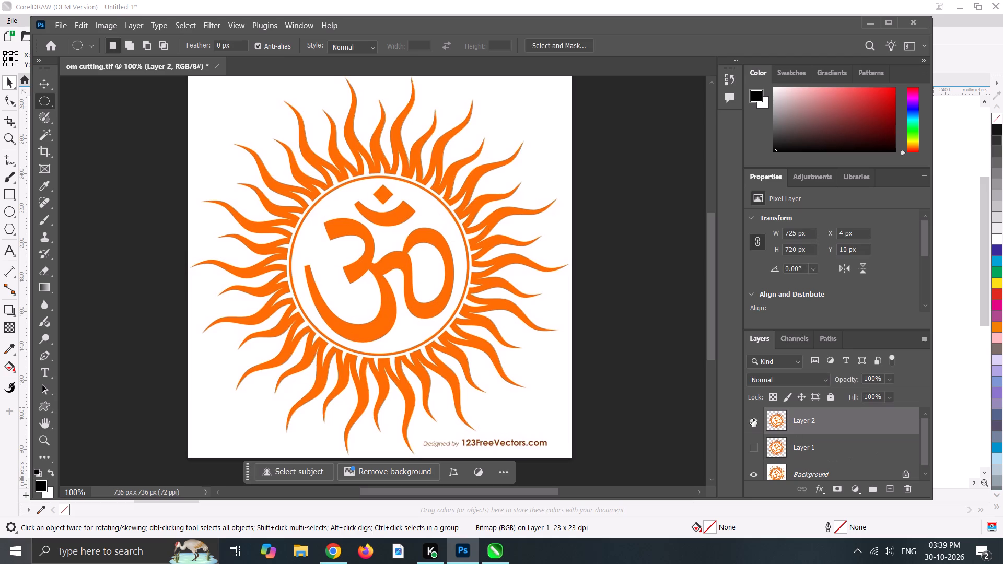
pyautogui.click(752, 419)
pyautogui.click(753, 422)
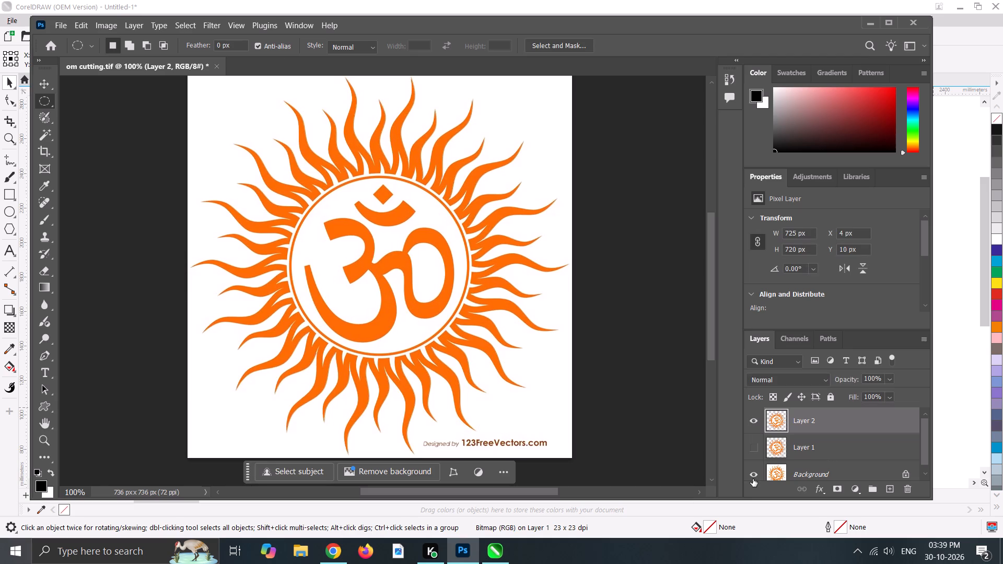
pyautogui.click(753, 479)
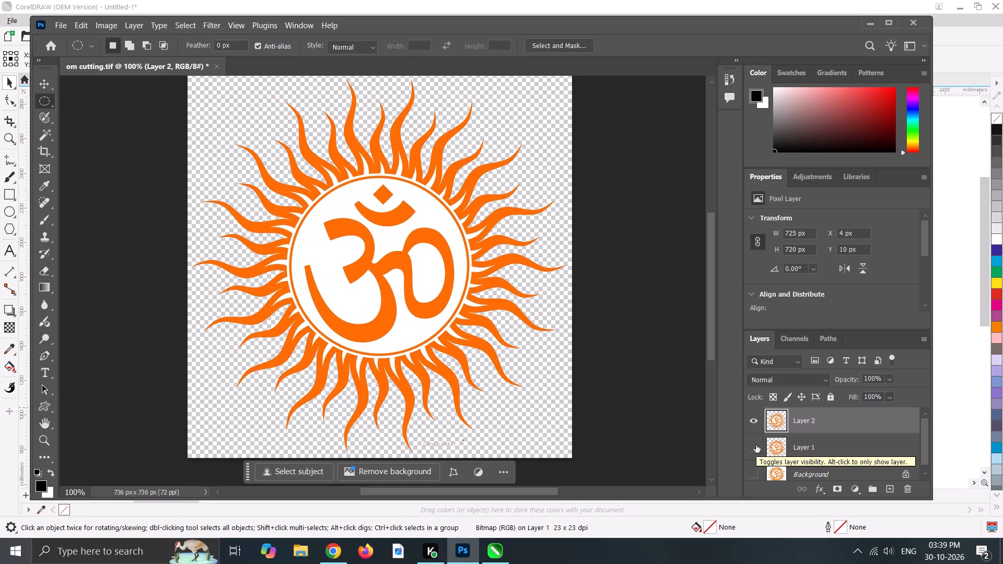
pyautogui.click(753, 423)
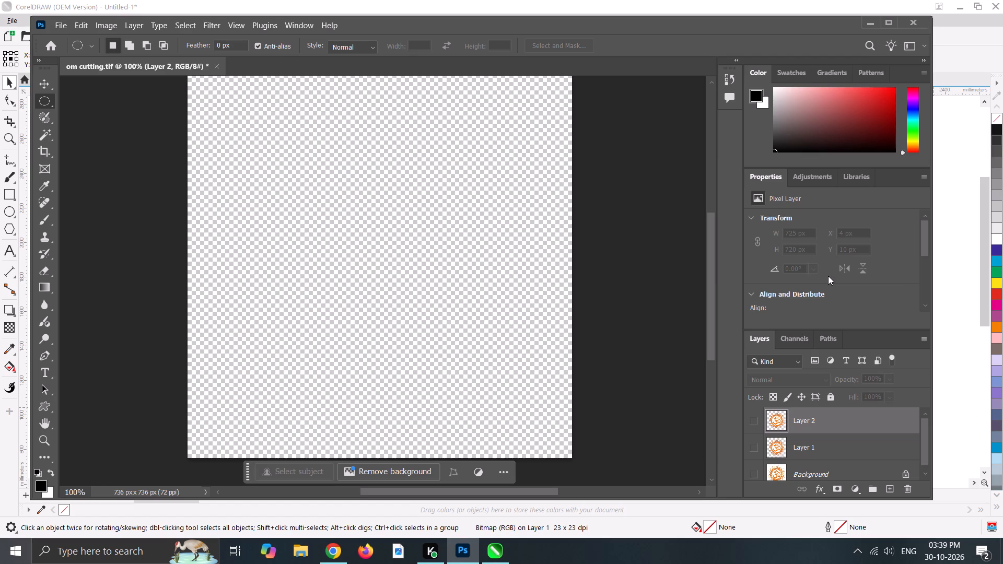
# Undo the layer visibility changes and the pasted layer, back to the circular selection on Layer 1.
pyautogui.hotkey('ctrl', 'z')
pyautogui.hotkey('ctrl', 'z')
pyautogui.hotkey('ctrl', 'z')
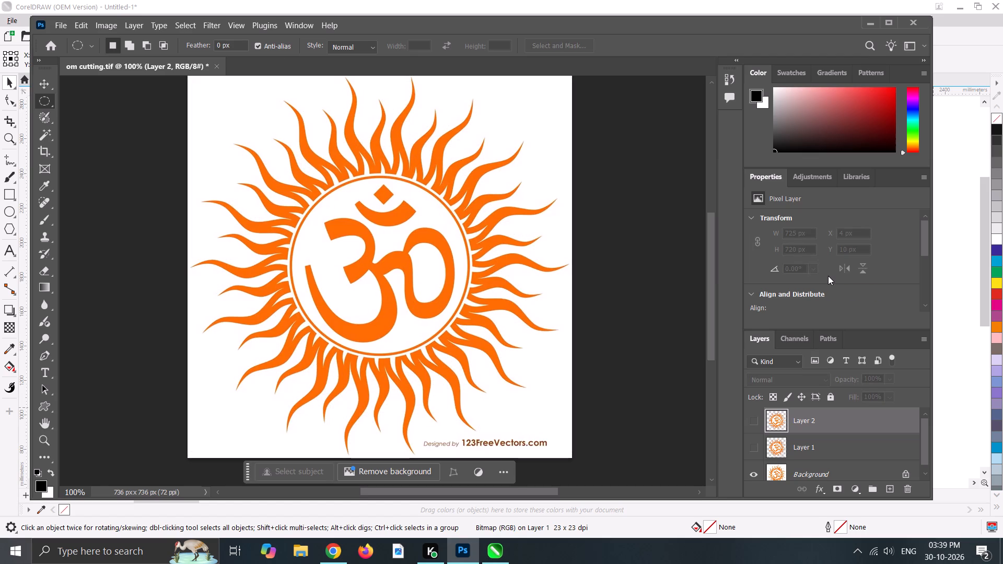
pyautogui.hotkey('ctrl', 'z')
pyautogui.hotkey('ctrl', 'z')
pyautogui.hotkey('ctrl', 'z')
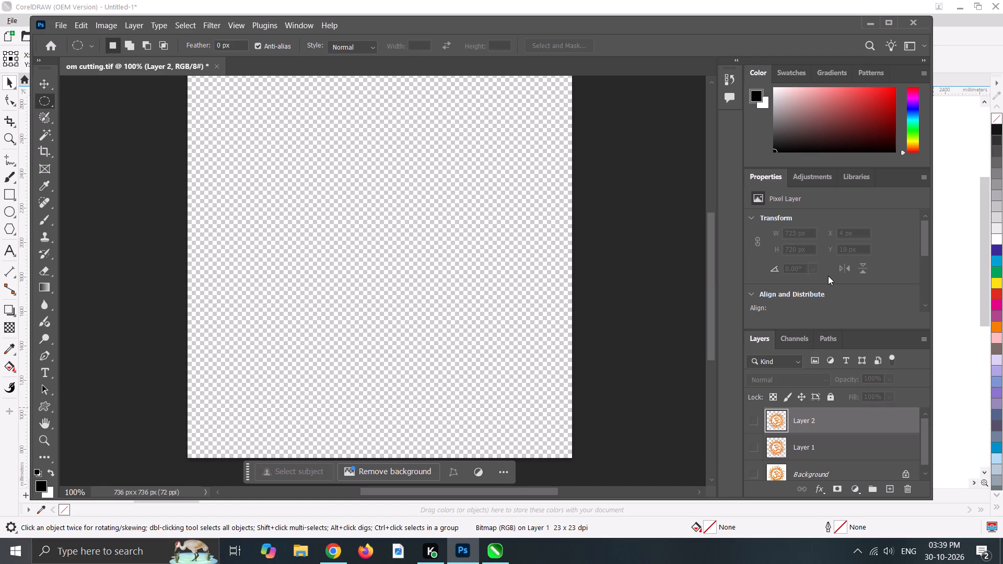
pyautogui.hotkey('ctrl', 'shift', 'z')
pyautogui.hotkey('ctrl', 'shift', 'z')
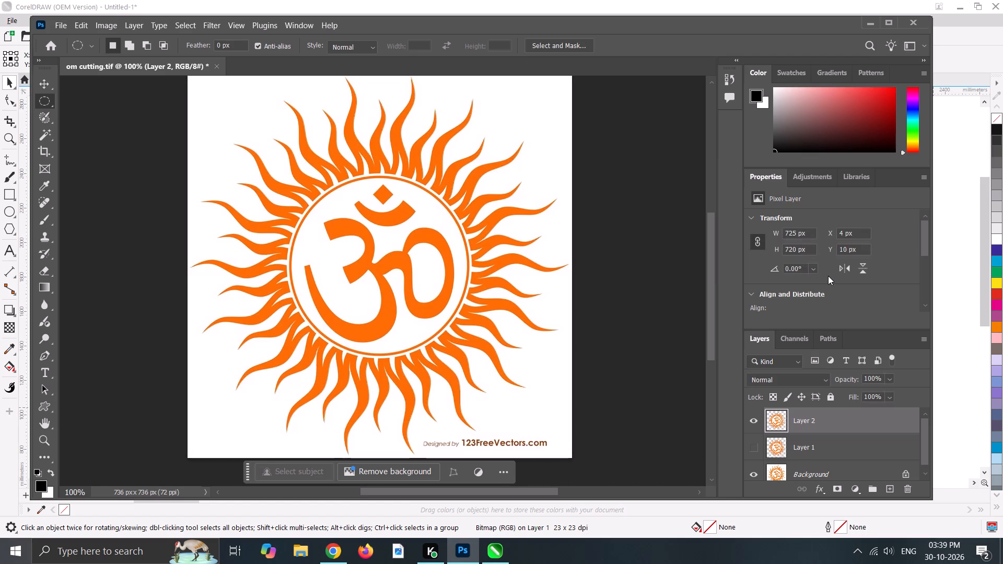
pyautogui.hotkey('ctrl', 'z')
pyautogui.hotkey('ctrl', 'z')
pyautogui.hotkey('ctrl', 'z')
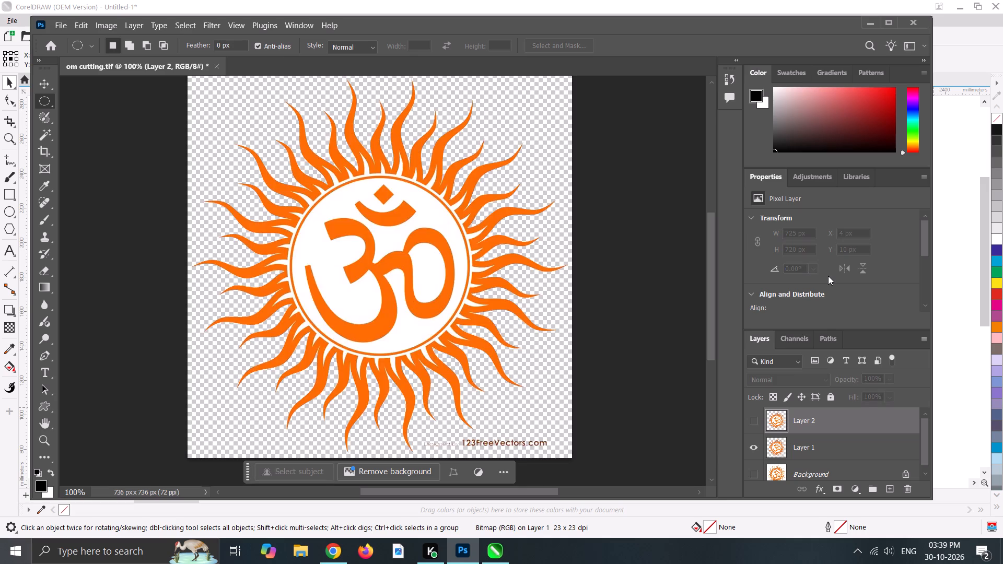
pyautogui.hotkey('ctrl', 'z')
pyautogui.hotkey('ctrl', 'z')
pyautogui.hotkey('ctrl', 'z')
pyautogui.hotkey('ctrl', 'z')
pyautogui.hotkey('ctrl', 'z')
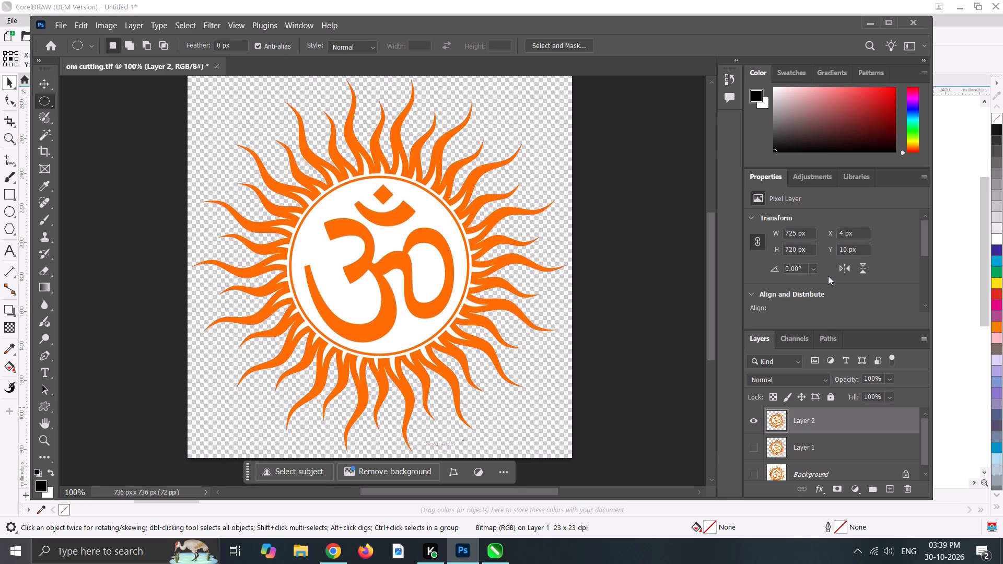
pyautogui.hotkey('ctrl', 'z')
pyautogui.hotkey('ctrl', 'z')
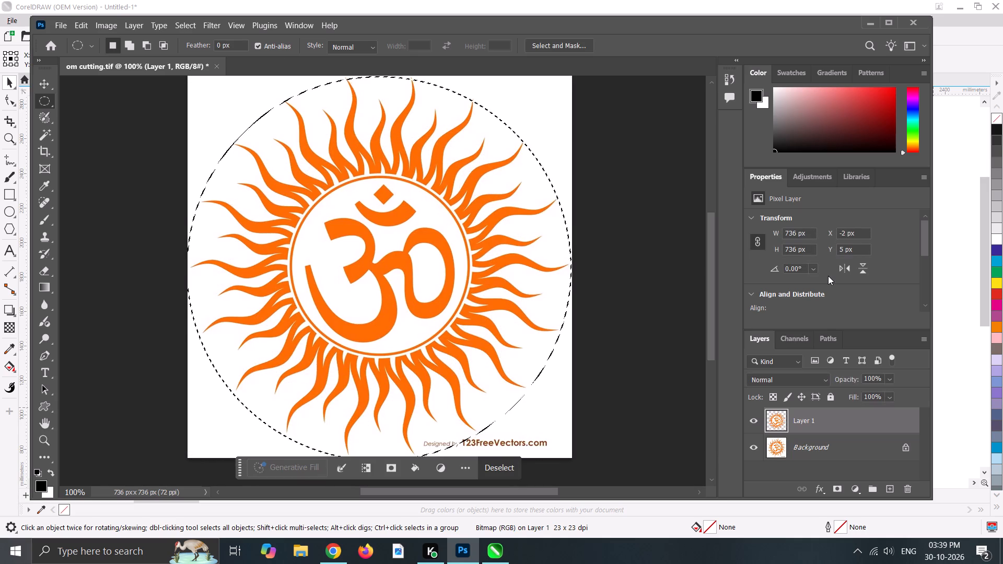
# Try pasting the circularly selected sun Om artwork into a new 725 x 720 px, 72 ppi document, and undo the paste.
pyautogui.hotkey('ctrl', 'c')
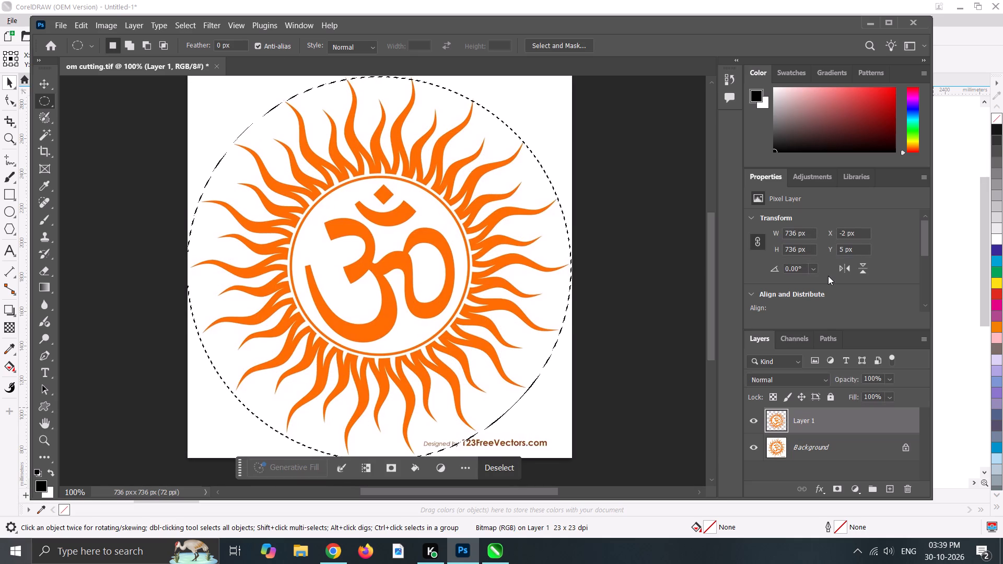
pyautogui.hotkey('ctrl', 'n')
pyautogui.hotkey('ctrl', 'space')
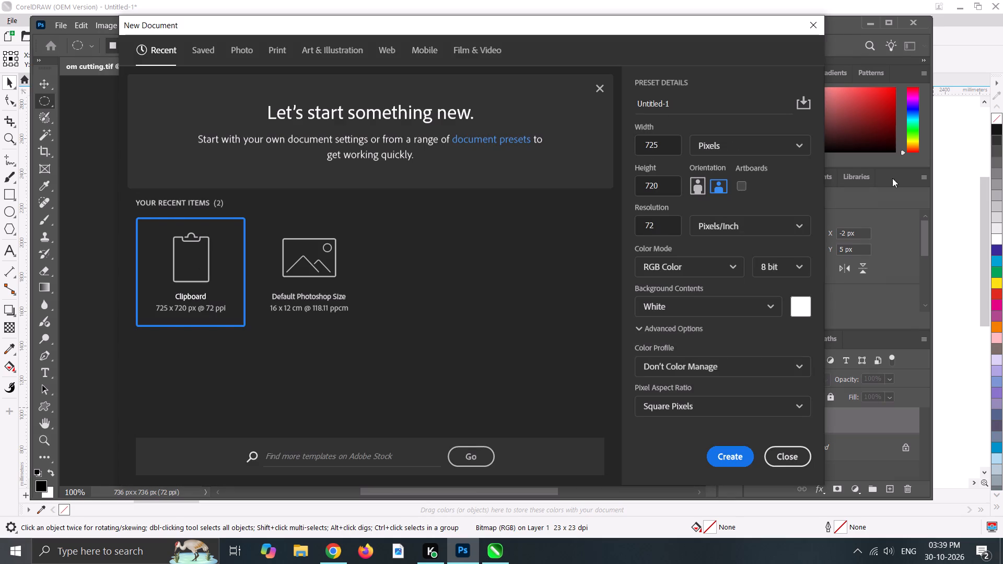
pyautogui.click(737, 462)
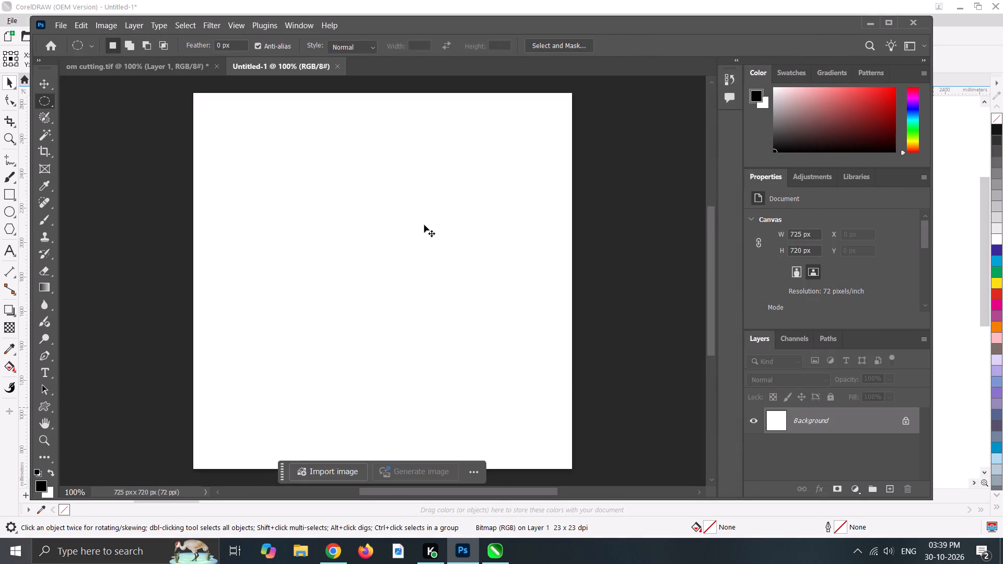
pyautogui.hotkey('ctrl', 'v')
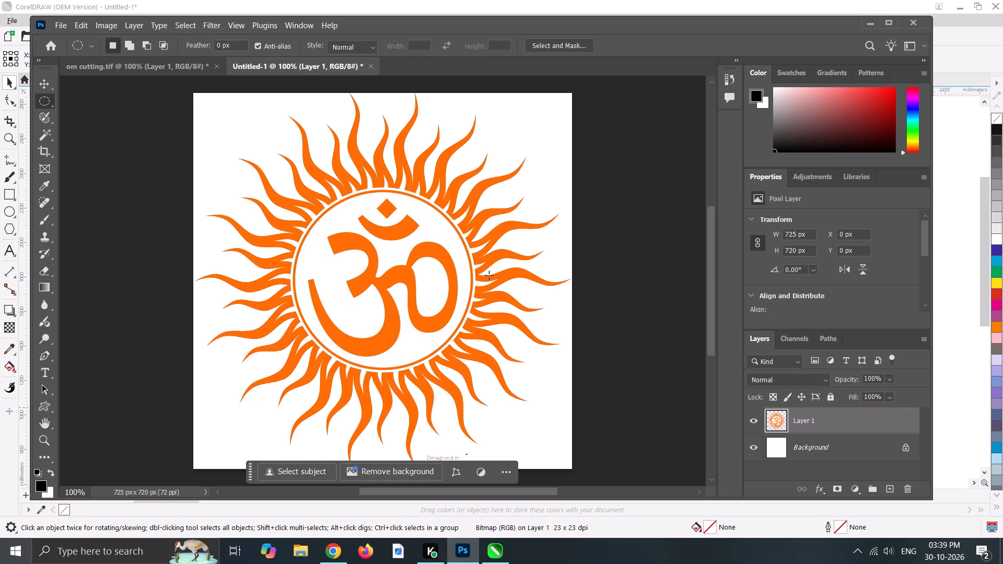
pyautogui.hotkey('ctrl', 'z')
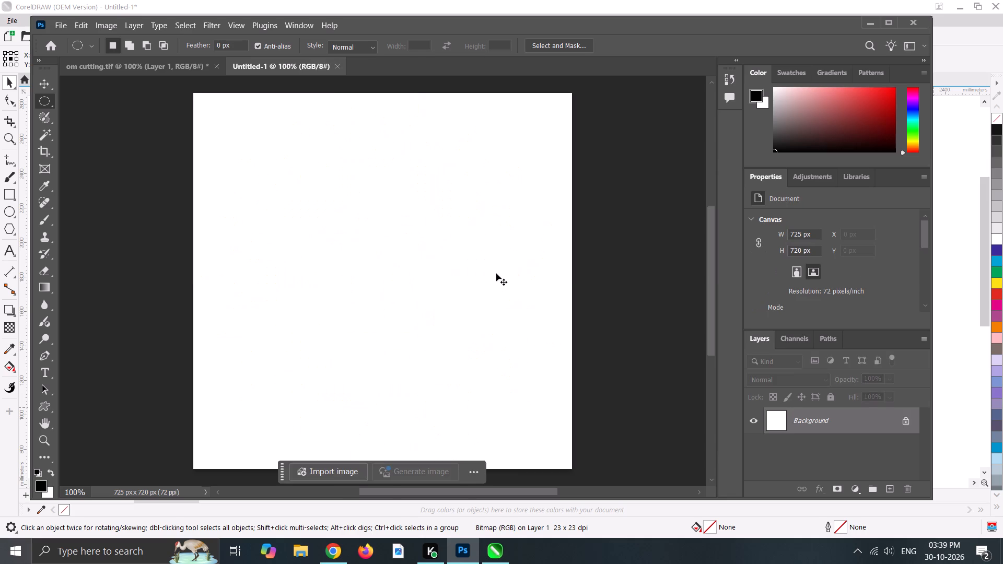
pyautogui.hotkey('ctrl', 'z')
# Switch to CorelDRAW and move the orange sun Om bitmap onto the middle of the jali panel.
pyautogui.click(494, 557)
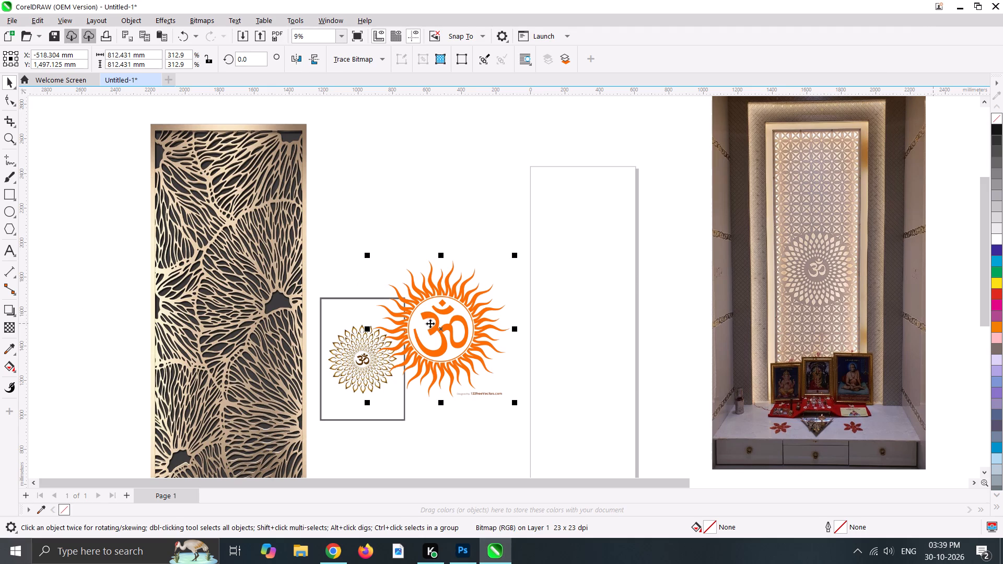
pyautogui.moveTo(443, 326); pyautogui.dragTo(227, 319)
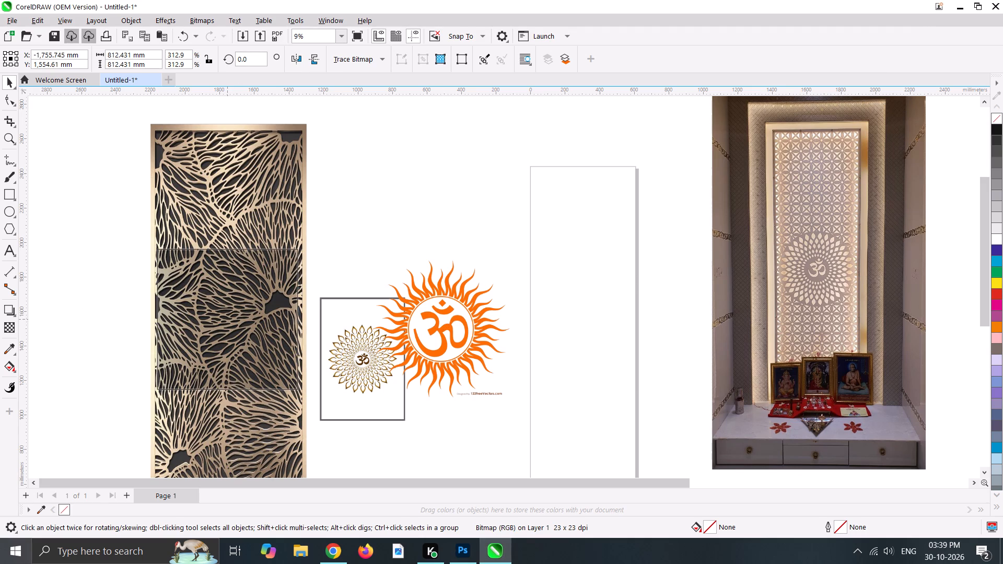
pyautogui.moveTo(227, 319); pyautogui.dragTo(231, 320)
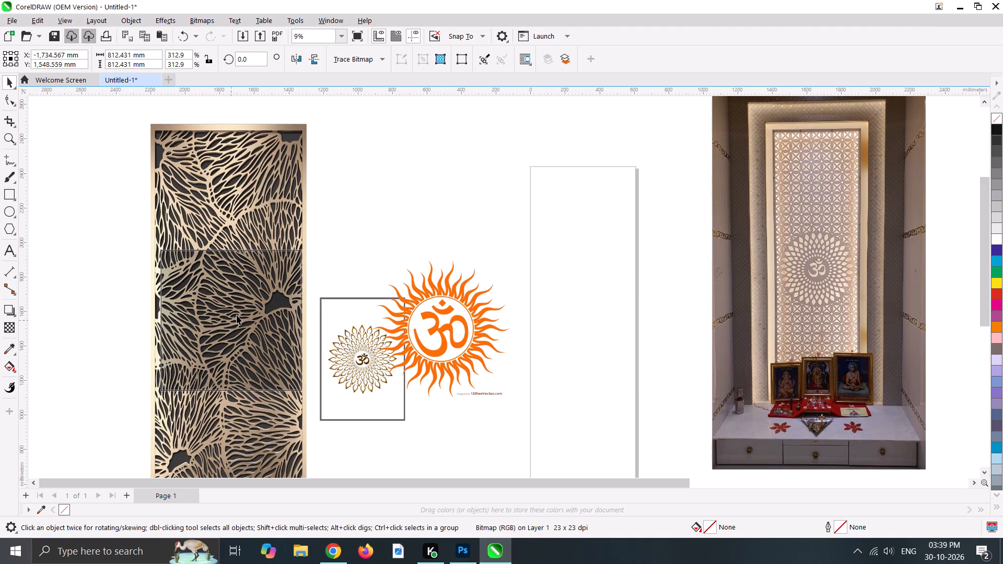
# Draw a circle about 824 x 838 mm around the sun Om artwork on the jali panel and fill it white.
pyautogui.click(4, 213)
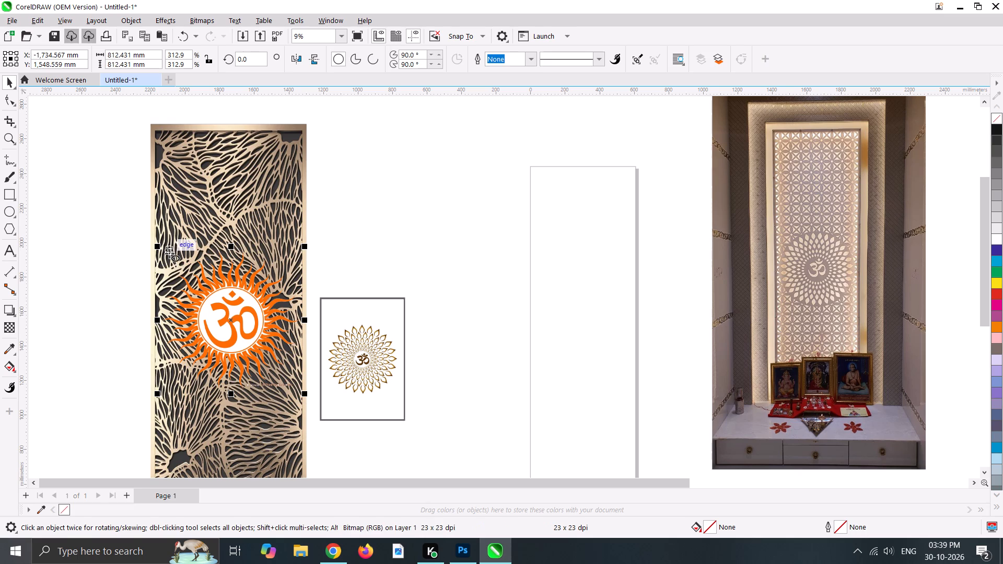
pyautogui.moveTo(169, 255); pyautogui.dragTo(293, 408)
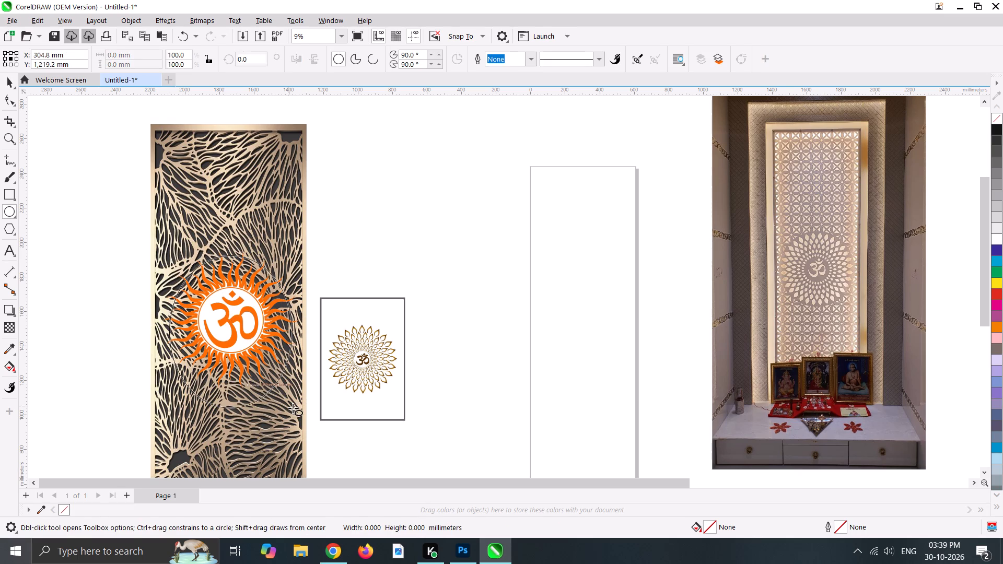
pyautogui.moveTo(293, 408); pyautogui.dragTo(294, 382)
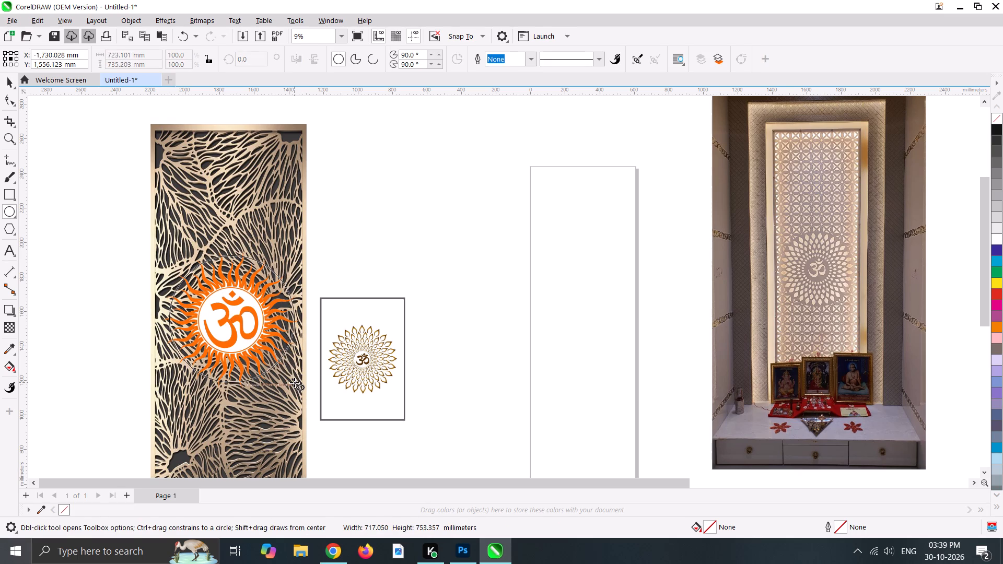
pyautogui.moveTo(294, 382); pyautogui.dragTo(294, 382)
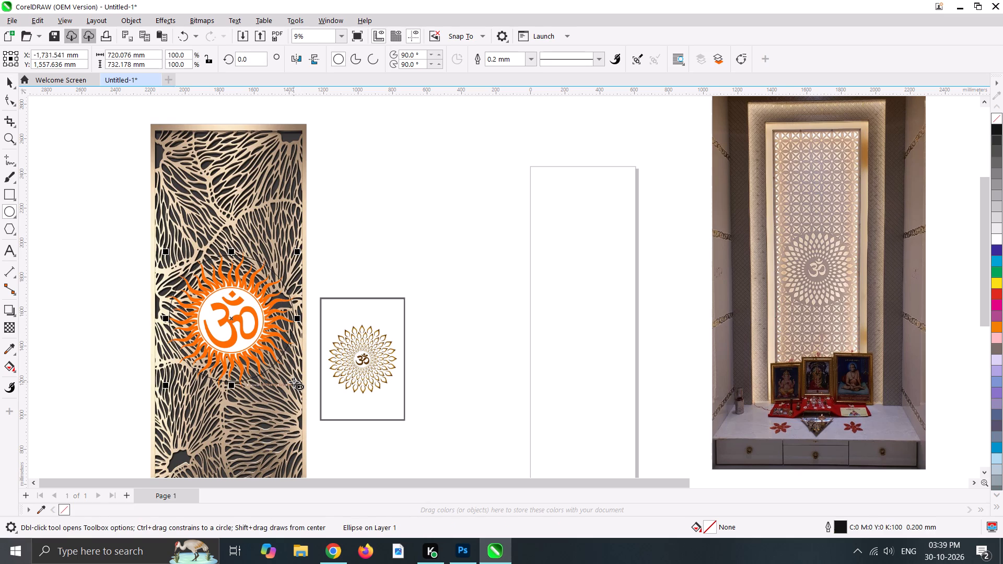
pyautogui.moveTo(165, 251); pyautogui.dragTo(148, 234)
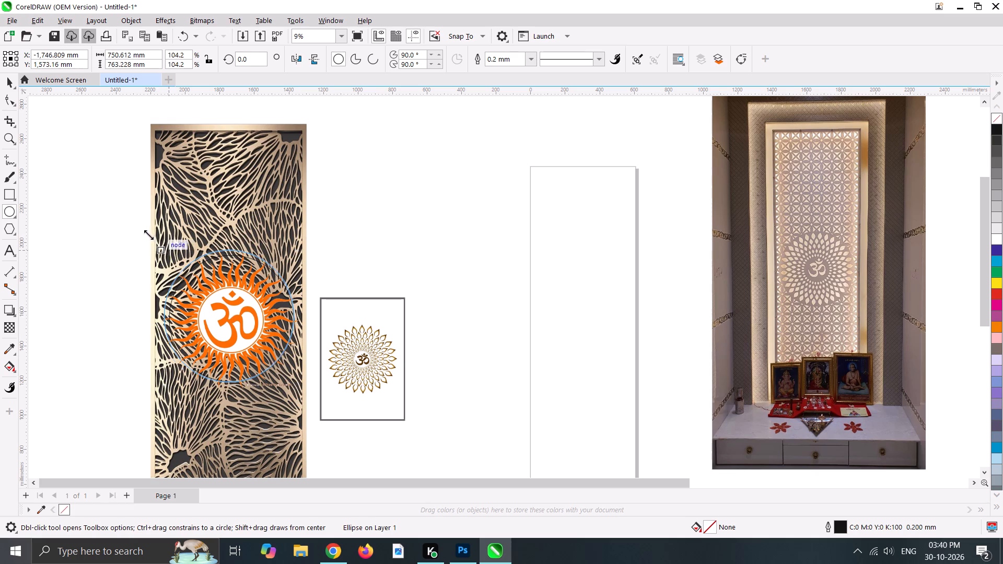
pyautogui.moveTo(148, 234); pyautogui.dragTo(142, 226)
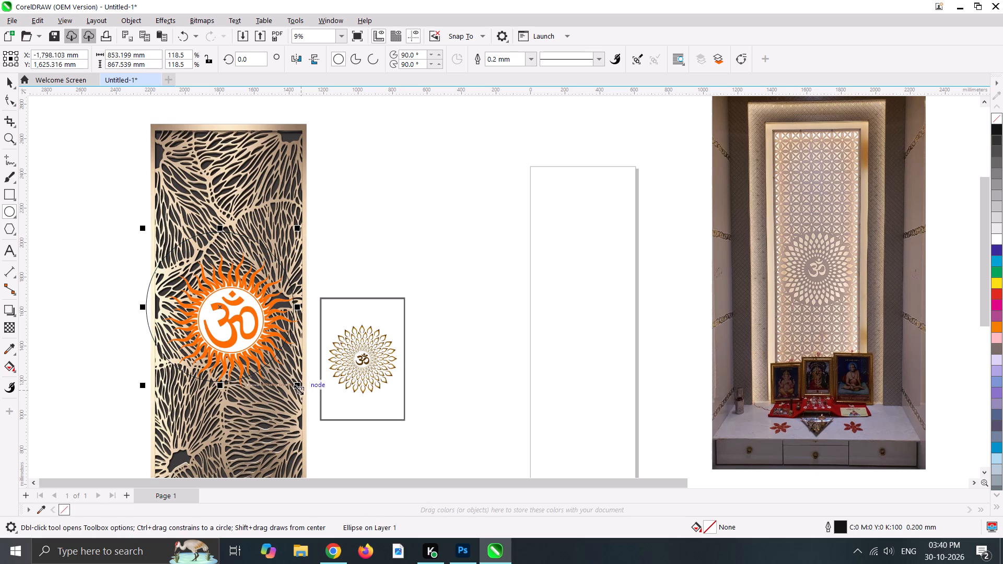
pyautogui.moveTo(298, 387); pyautogui.dragTo(313, 404)
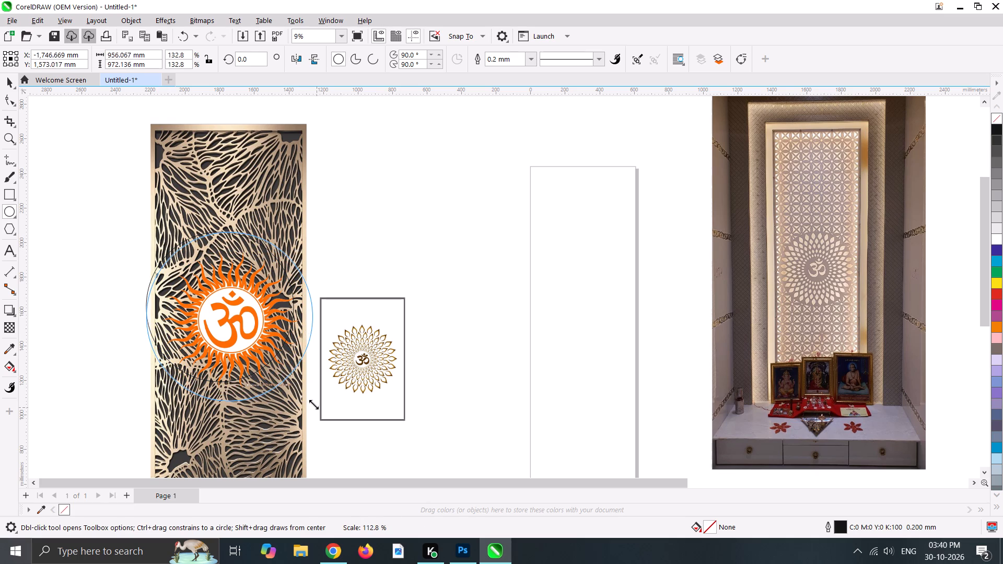
pyautogui.moveTo(313, 404); pyautogui.dragTo(314, 397)
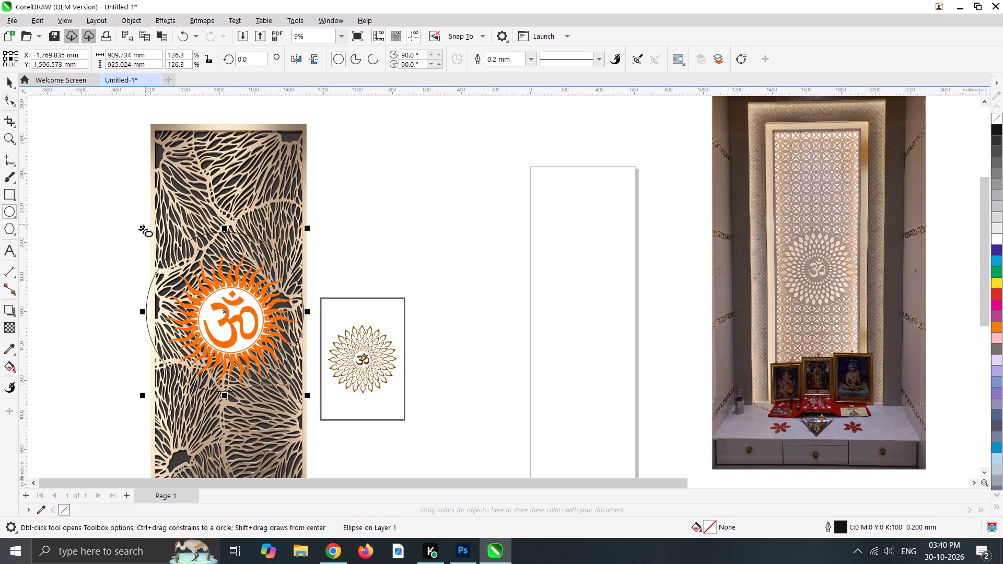
pyautogui.moveTo(143, 229); pyautogui.dragTo(150, 244)
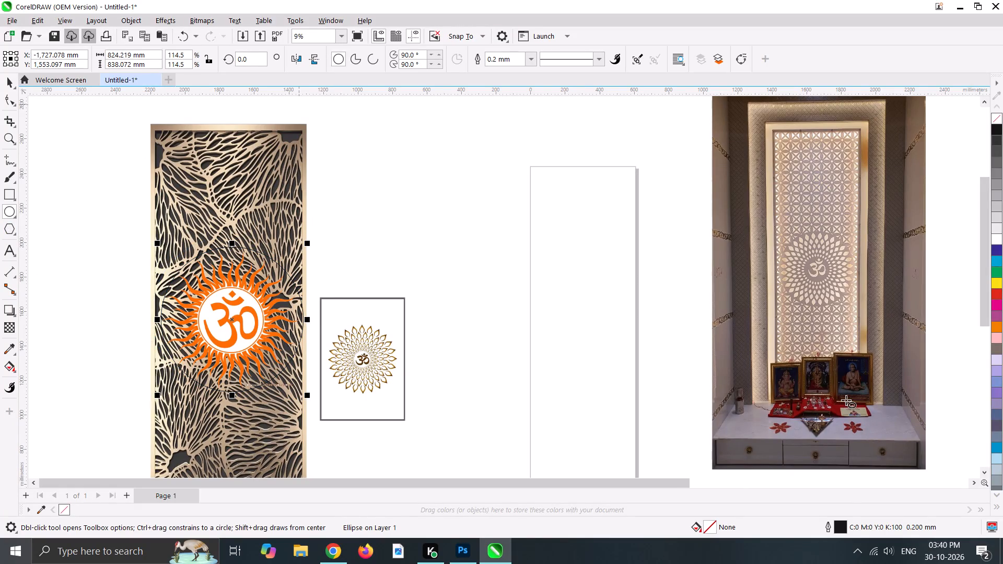
pyautogui.doubleClick(1000, 239)
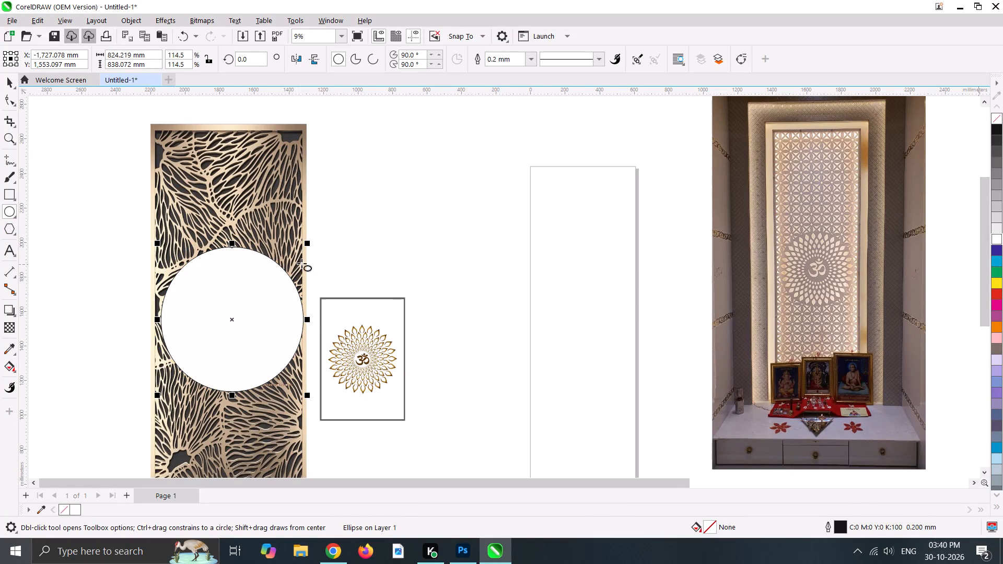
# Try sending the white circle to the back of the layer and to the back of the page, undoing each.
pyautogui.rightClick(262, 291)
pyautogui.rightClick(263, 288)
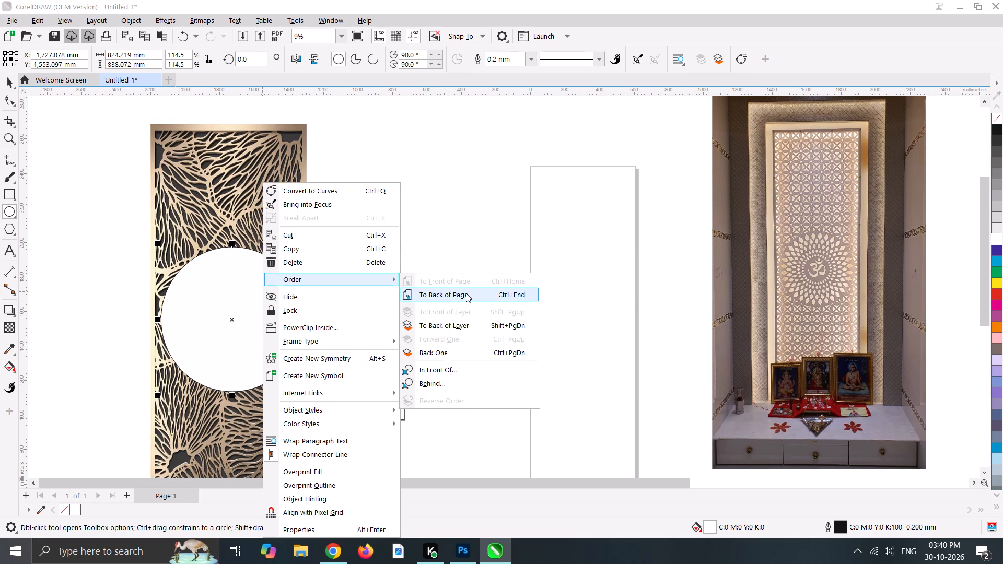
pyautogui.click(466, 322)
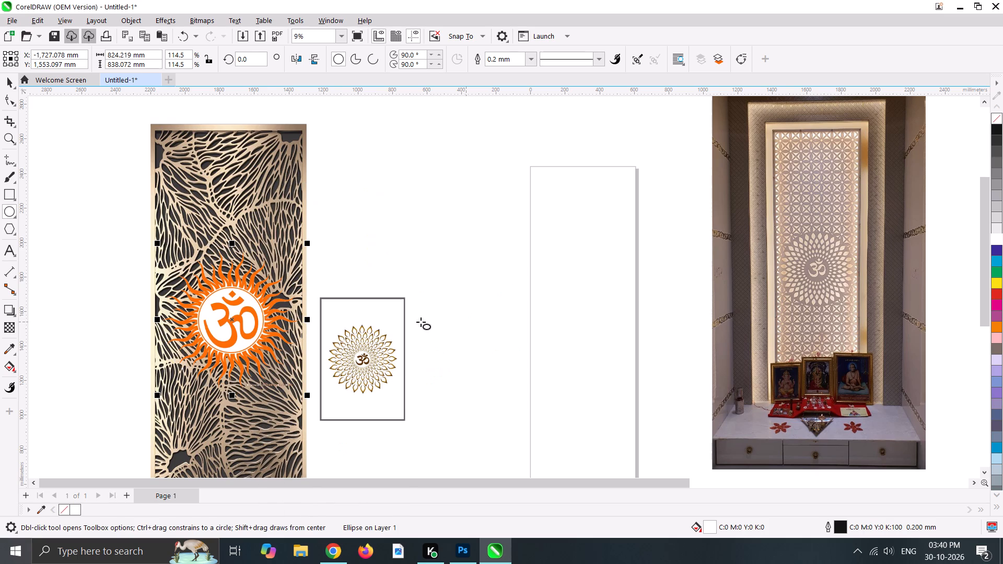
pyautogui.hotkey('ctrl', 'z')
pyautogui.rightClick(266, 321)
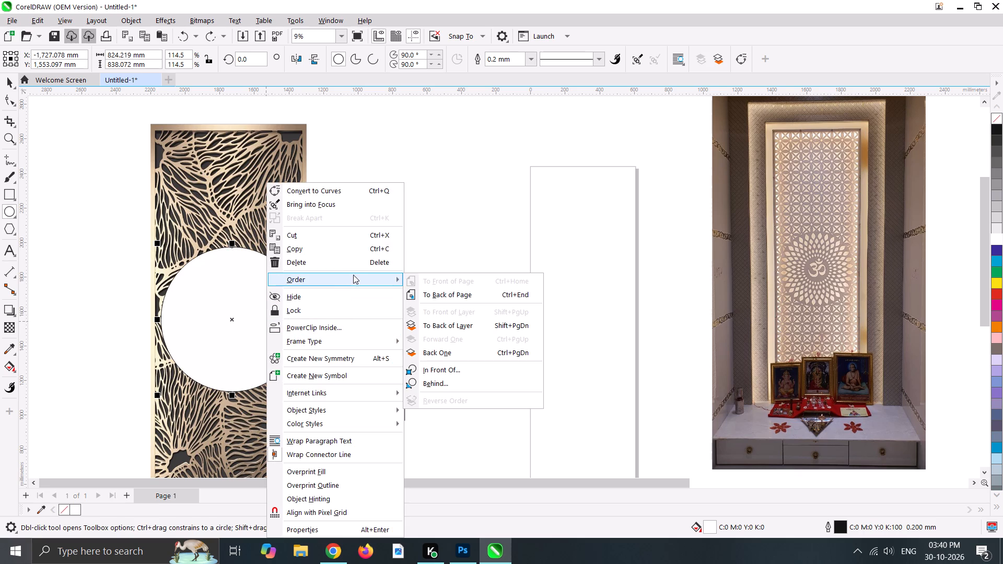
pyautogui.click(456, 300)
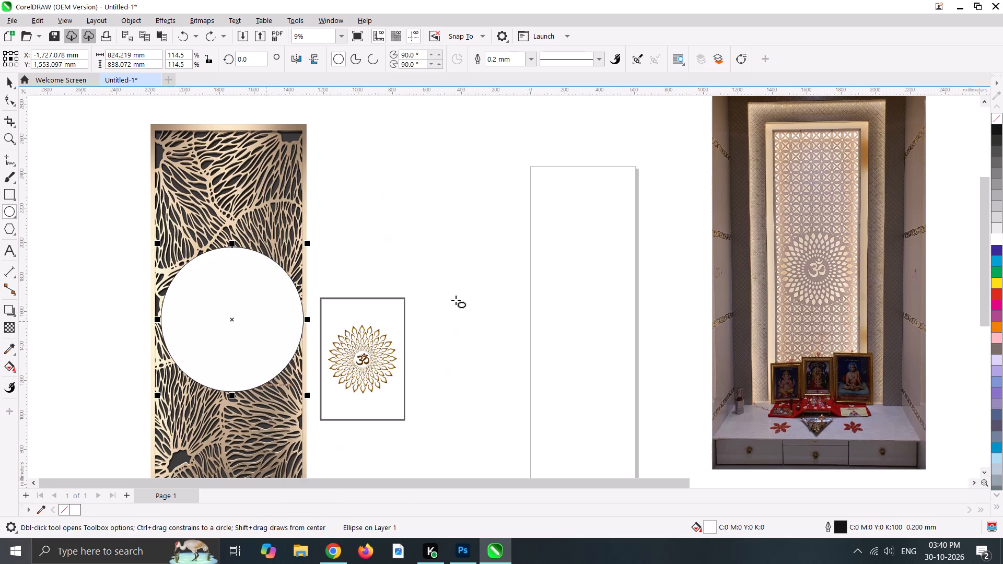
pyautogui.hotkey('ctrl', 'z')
# Place a copy of the white circle just beside the jali panel and delete the original circle covering the sun Om.
pyautogui.moveTo(257, 309); pyautogui.dragTo(453, 285)
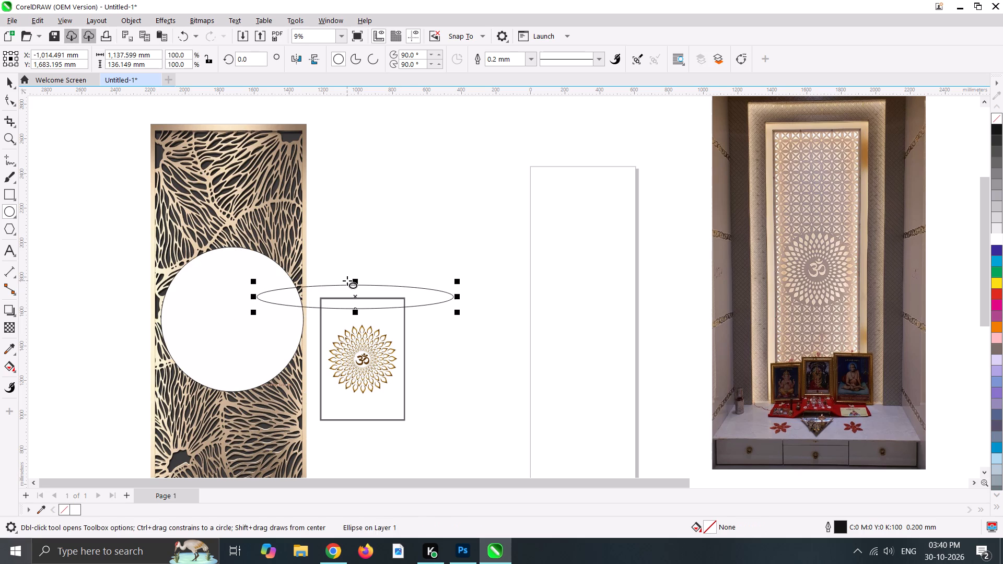
pyautogui.hotkey('ctrl', 'z')
pyautogui.click(11, 87)
pyautogui.moveTo(201, 290); pyautogui.dragTo(365, 276)
pyautogui.hotkey('ctrl', 'space')
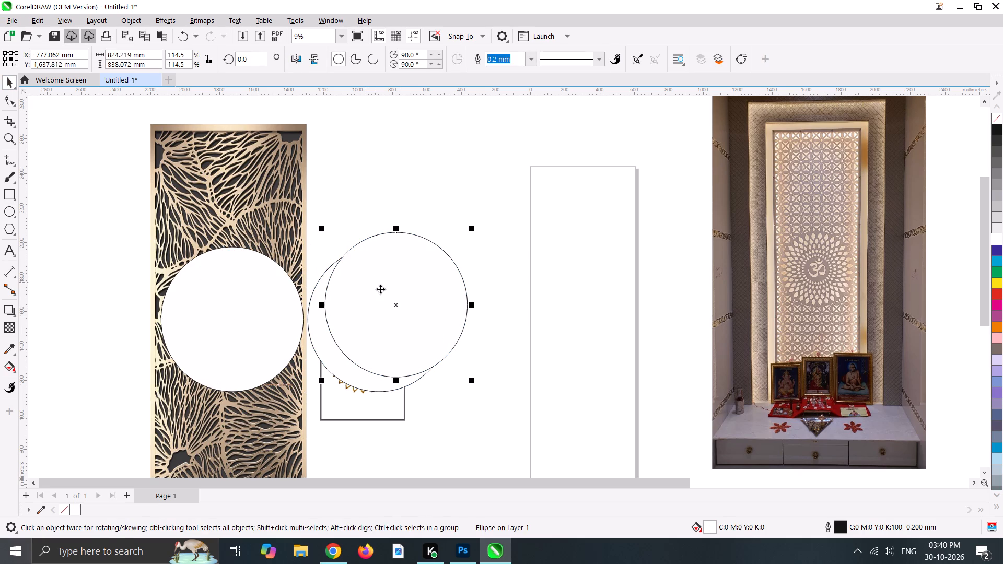
pyautogui.hotkey('ctrl', 'z')
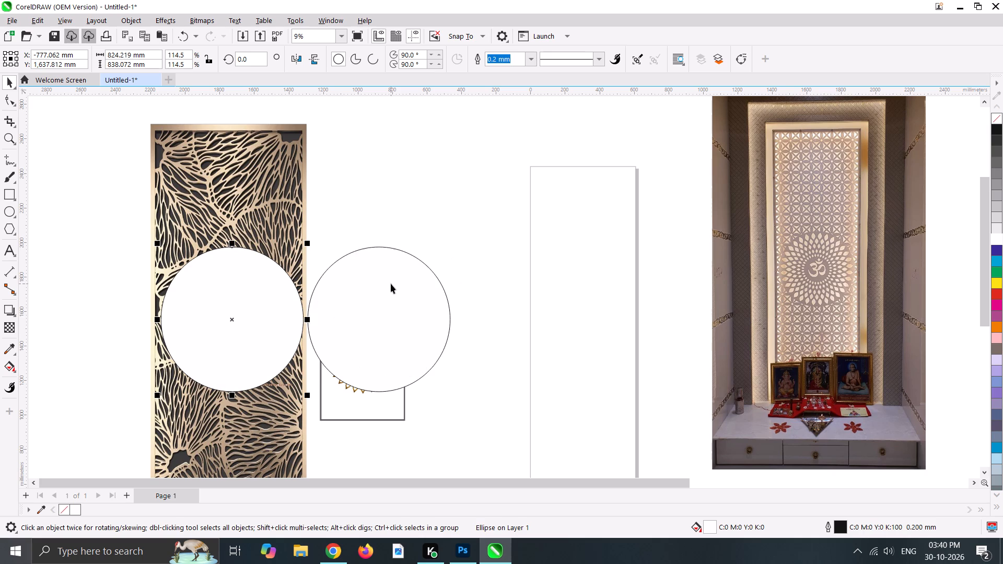
pyautogui.click(246, 296)
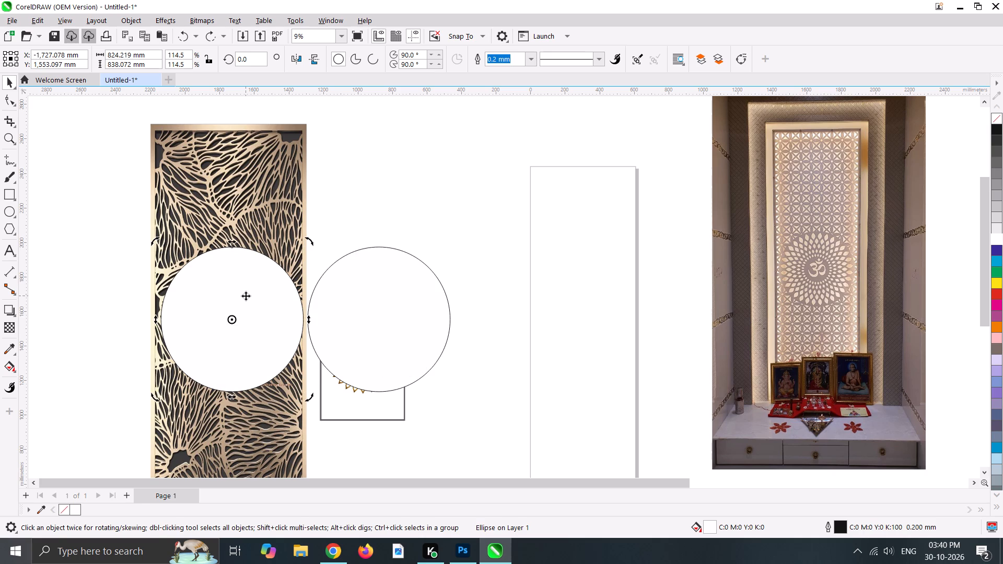
pyautogui.press('Delete')
# Bring the sun Om bitmap to the front of the layer and move it onto the centre of the white circle.
pyautogui.moveTo(236, 314); pyautogui.dragTo(301, 300)
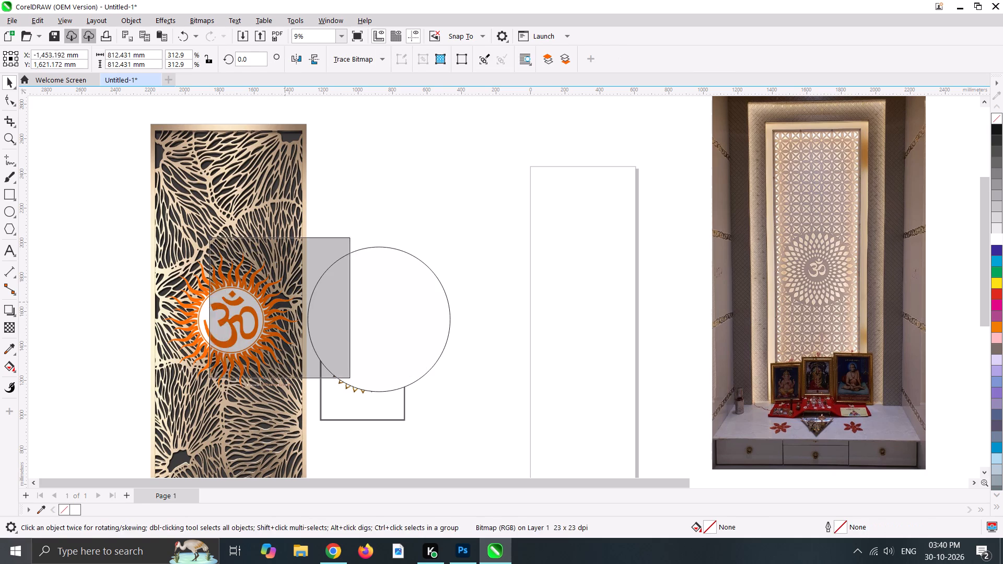
pyautogui.moveTo(301, 300); pyautogui.dragTo(316, 300)
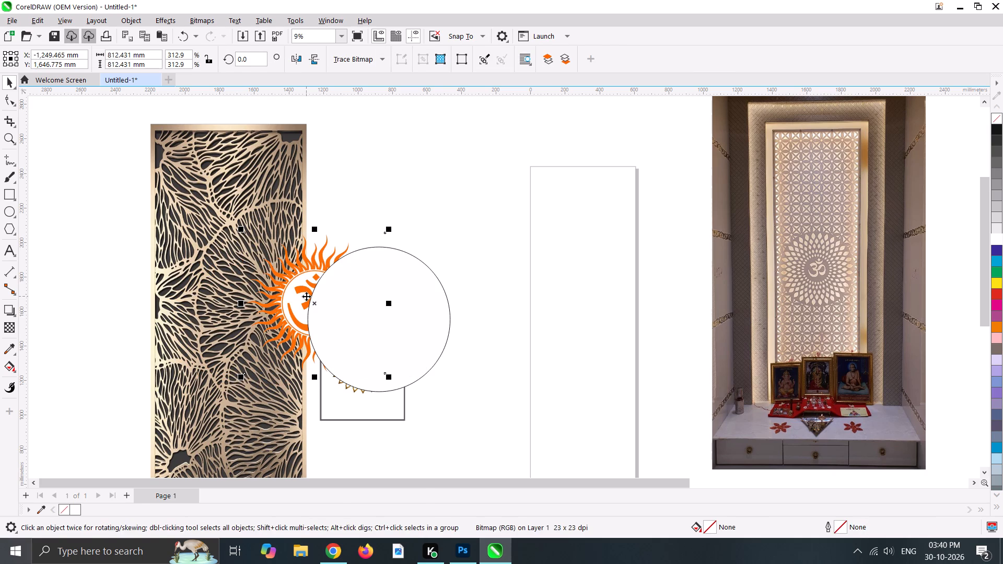
pyautogui.rightClick(306, 296)
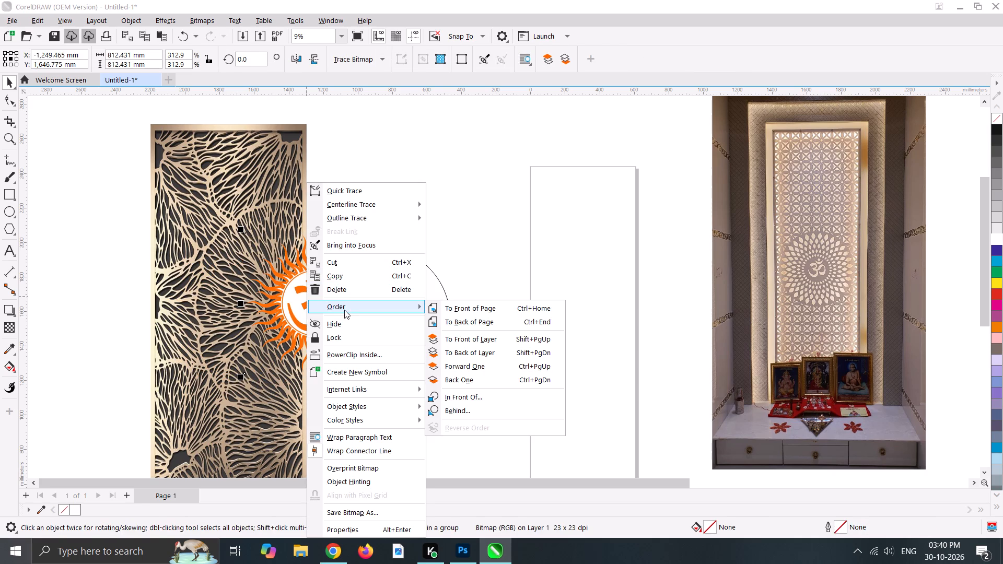
pyautogui.click(482, 334)
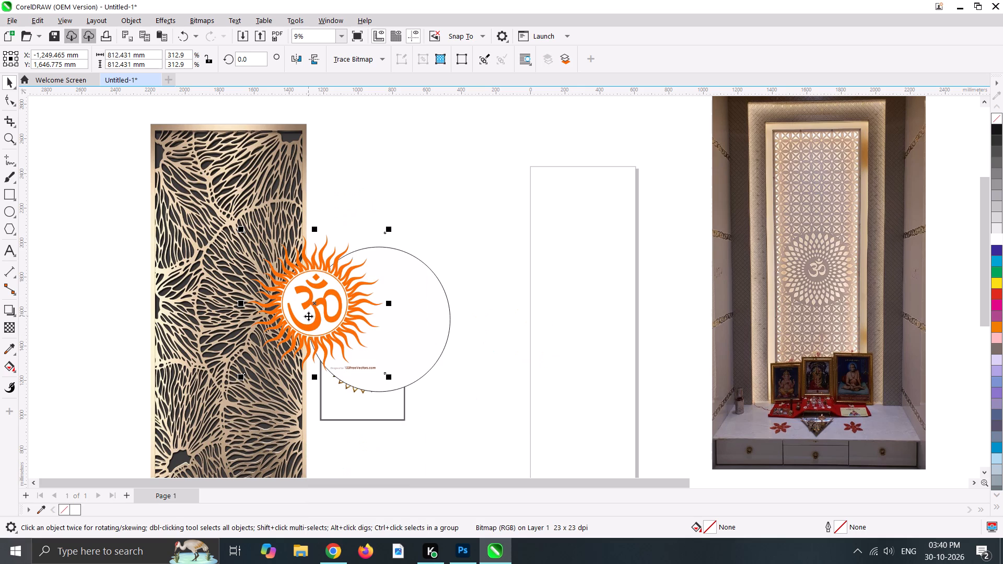
pyautogui.moveTo(313, 304); pyautogui.dragTo(369, 313)
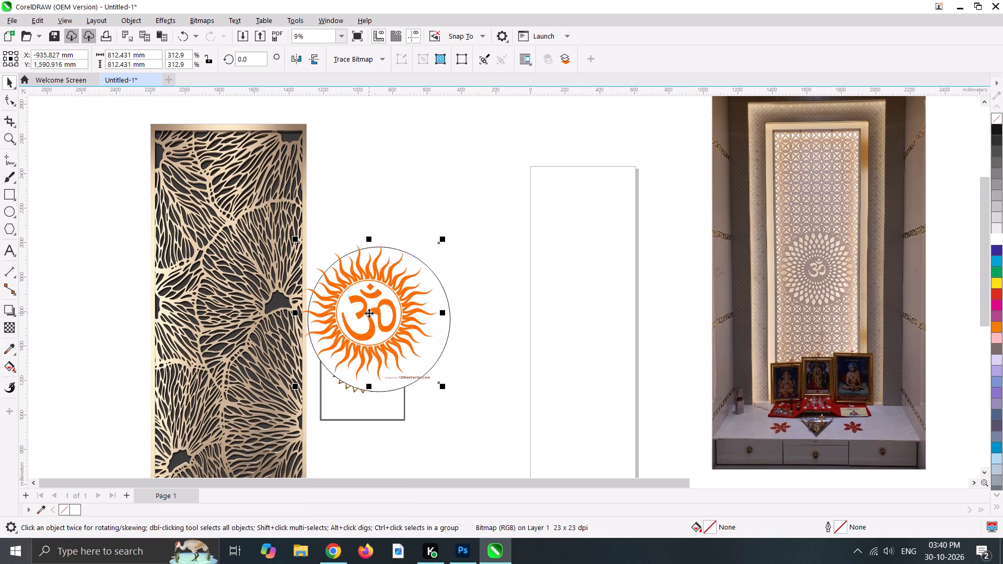
pyautogui.moveTo(369, 313); pyautogui.dragTo(381, 319)
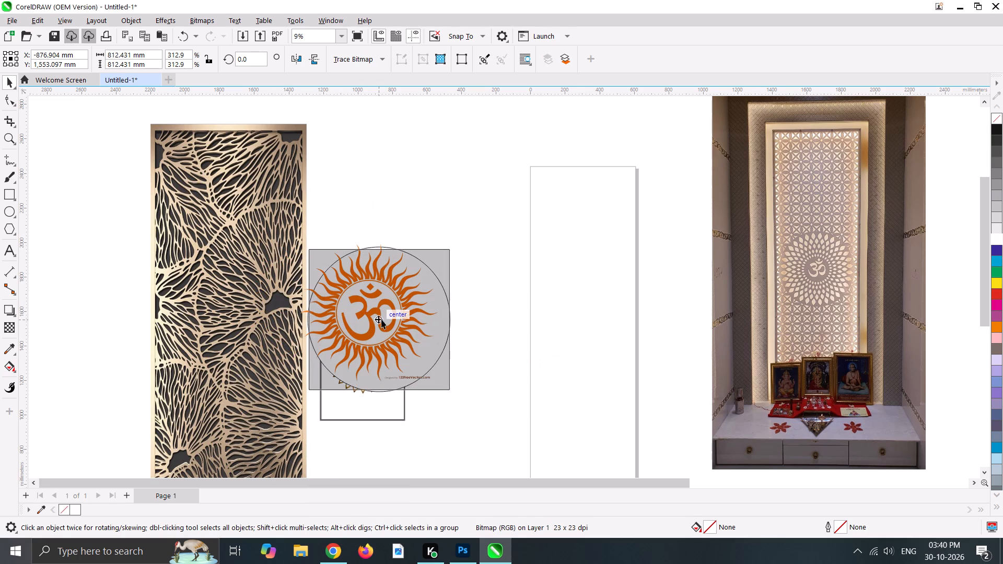
# Centre the sun Om bitmap on the page.
pyautogui.press('p')
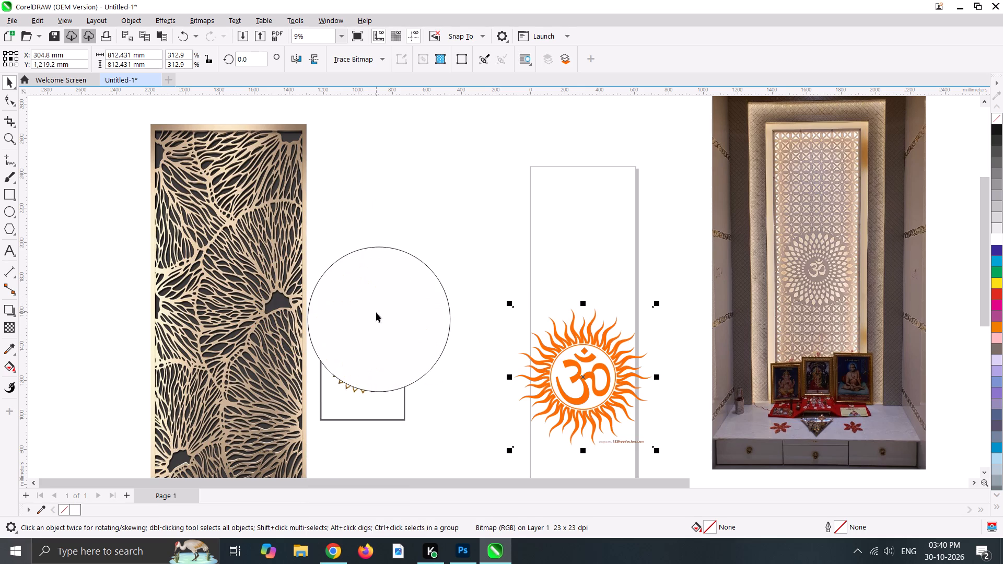
pyautogui.click(584, 380)
pyautogui.click(393, 337)
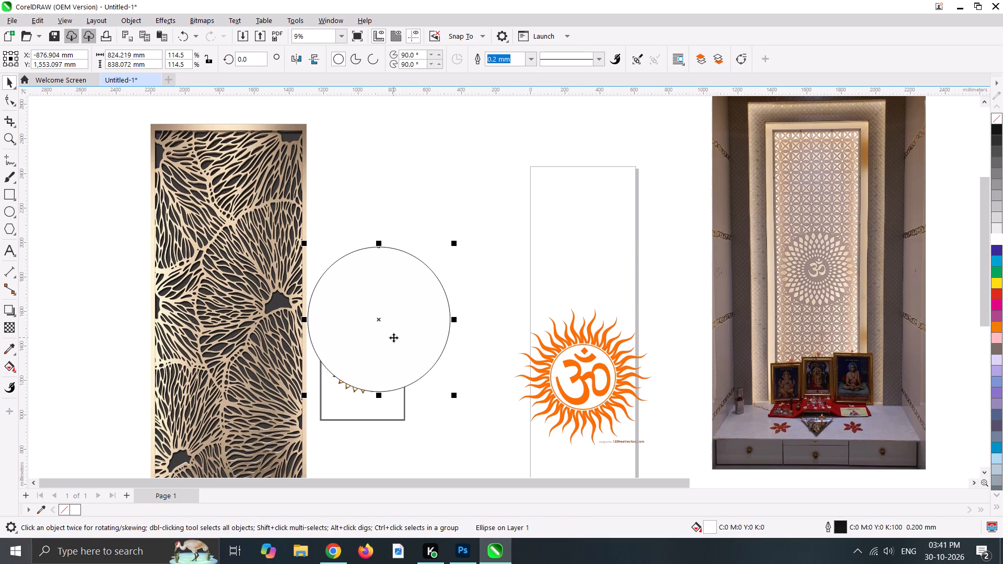
pyautogui.click(579, 382)
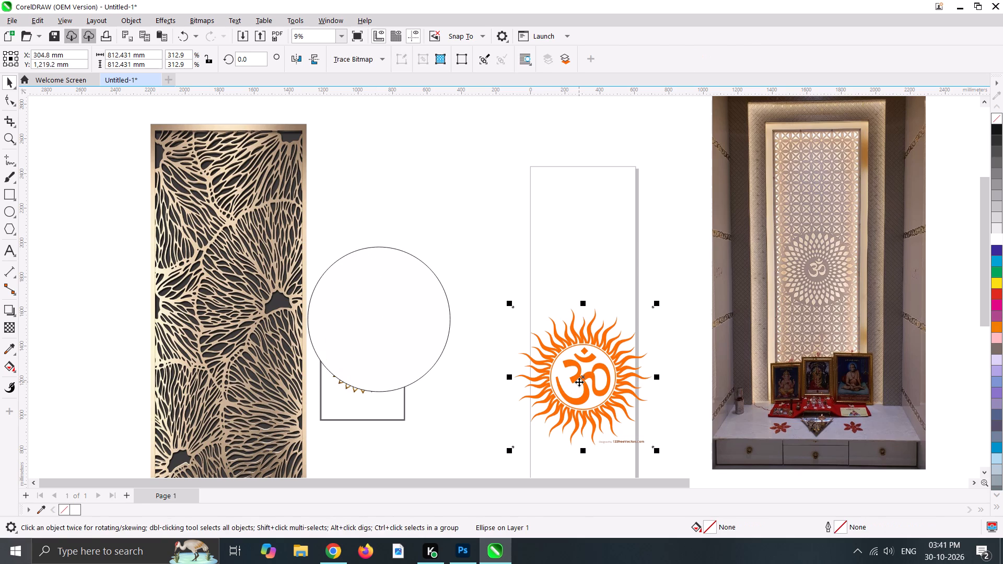
pyautogui.click(579, 382)
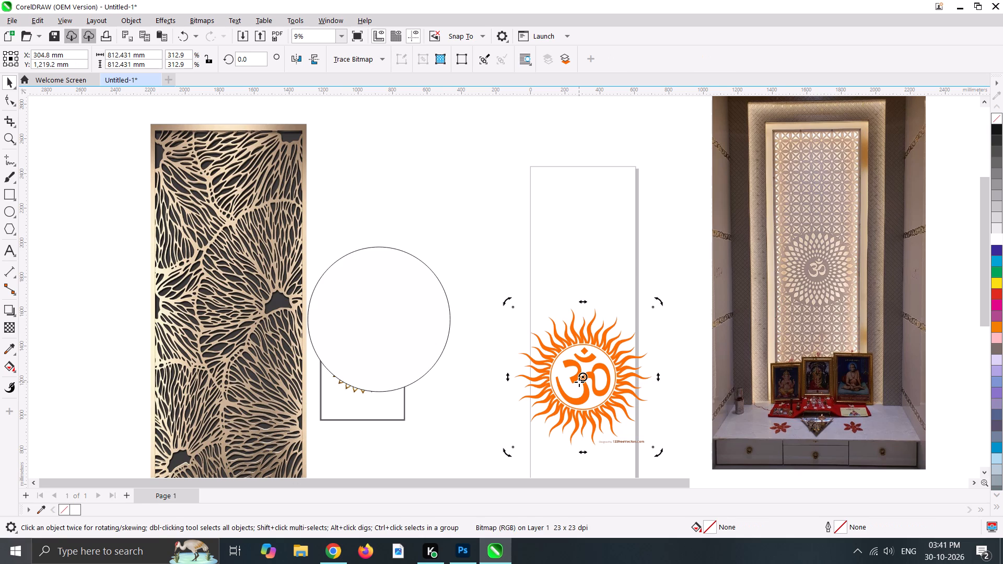
# Move the white circle into the empty space above the framed Om mandala, between the jali panel and the page.
pyautogui.click(403, 335)
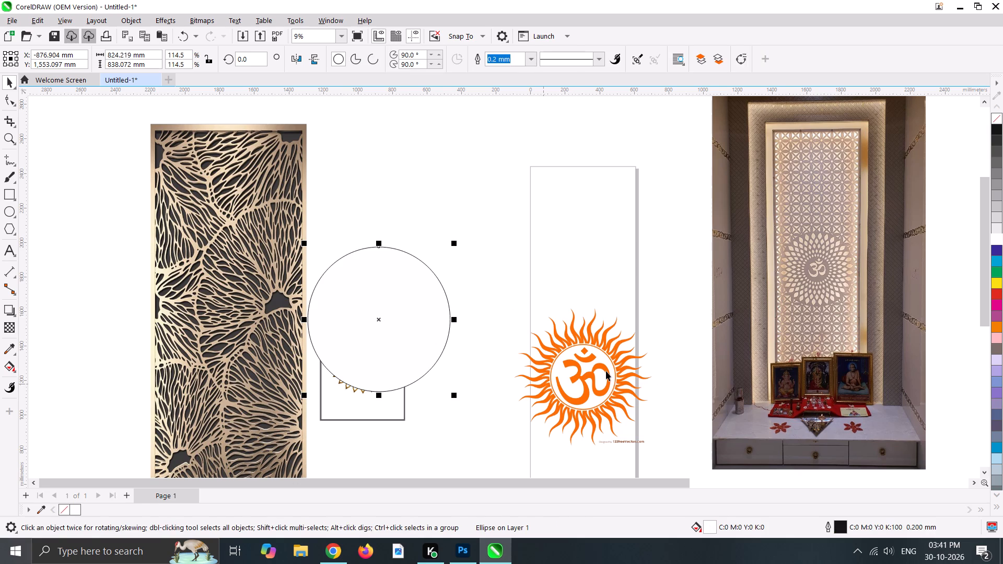
pyautogui.moveTo(611, 371); pyautogui.dragTo(335, 408, button='right')
pyautogui.click(386, 281)
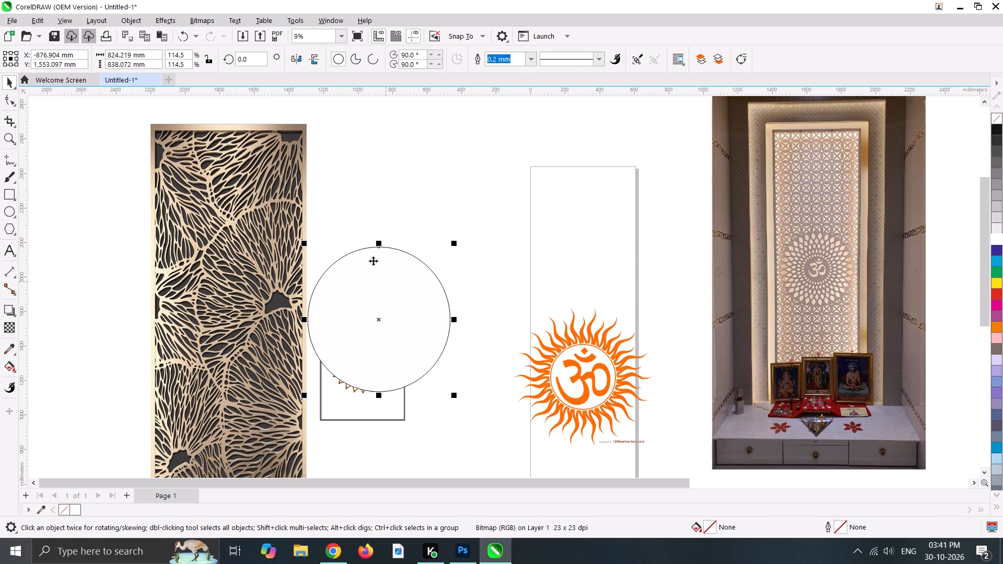
pyautogui.moveTo(377, 260); pyautogui.dragTo(434, 157)
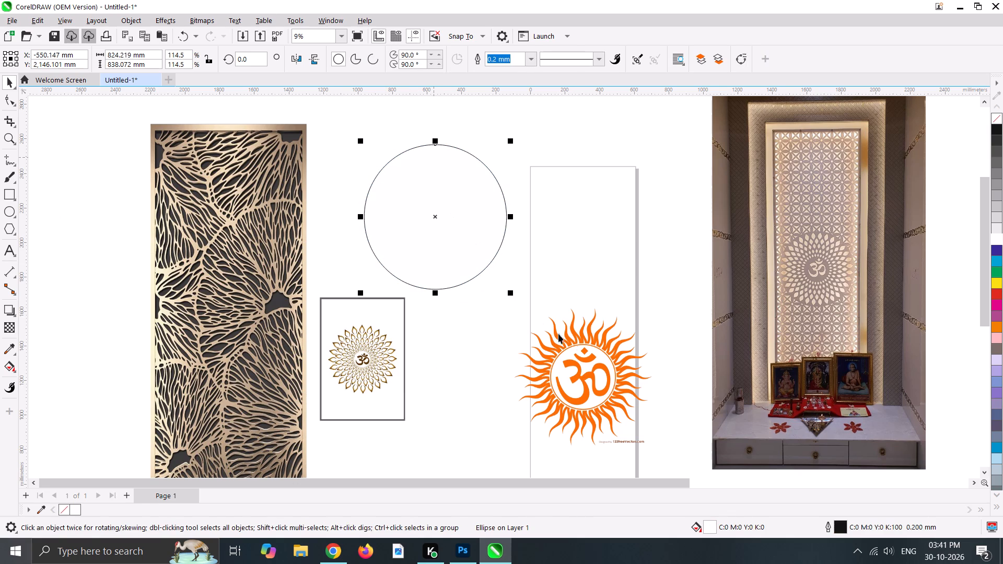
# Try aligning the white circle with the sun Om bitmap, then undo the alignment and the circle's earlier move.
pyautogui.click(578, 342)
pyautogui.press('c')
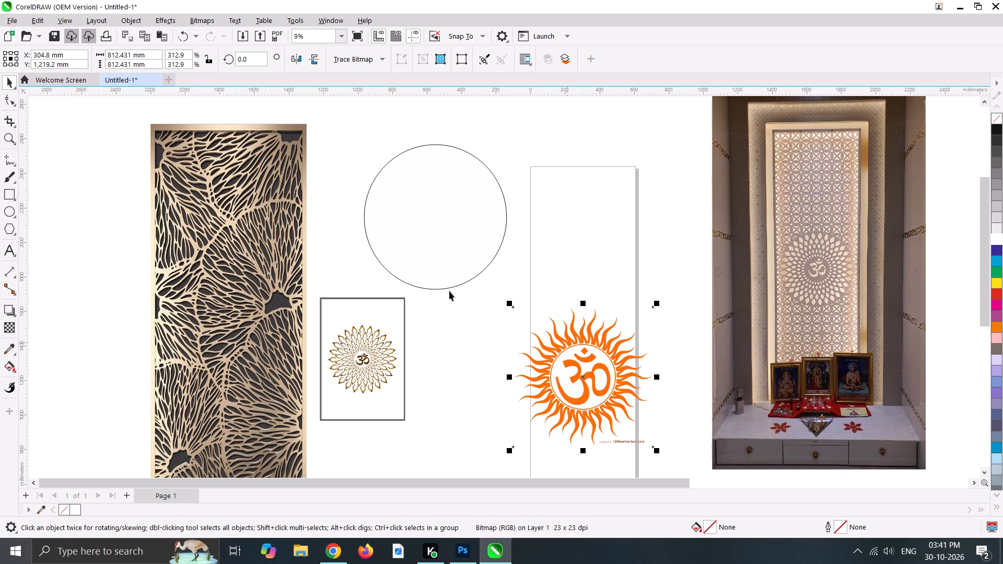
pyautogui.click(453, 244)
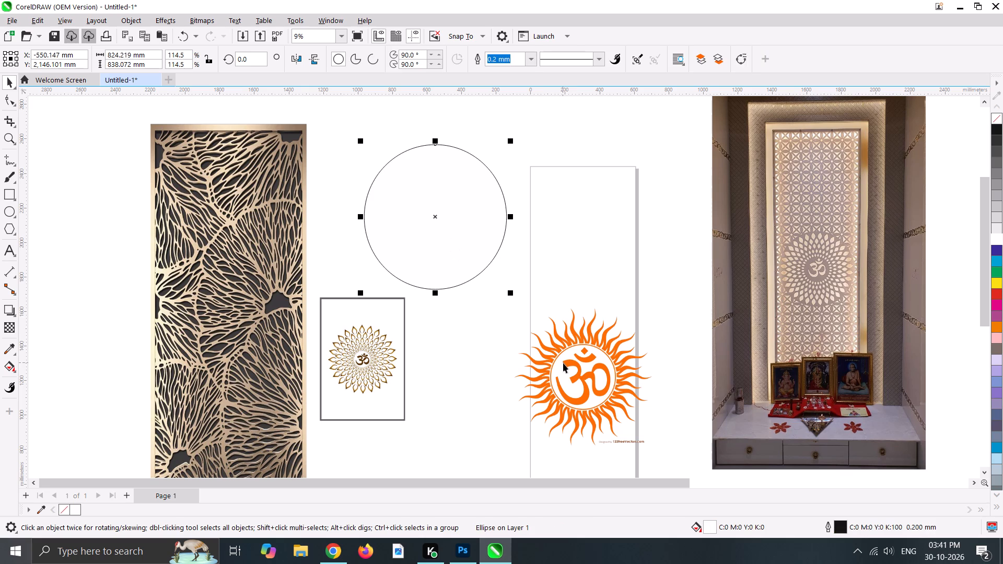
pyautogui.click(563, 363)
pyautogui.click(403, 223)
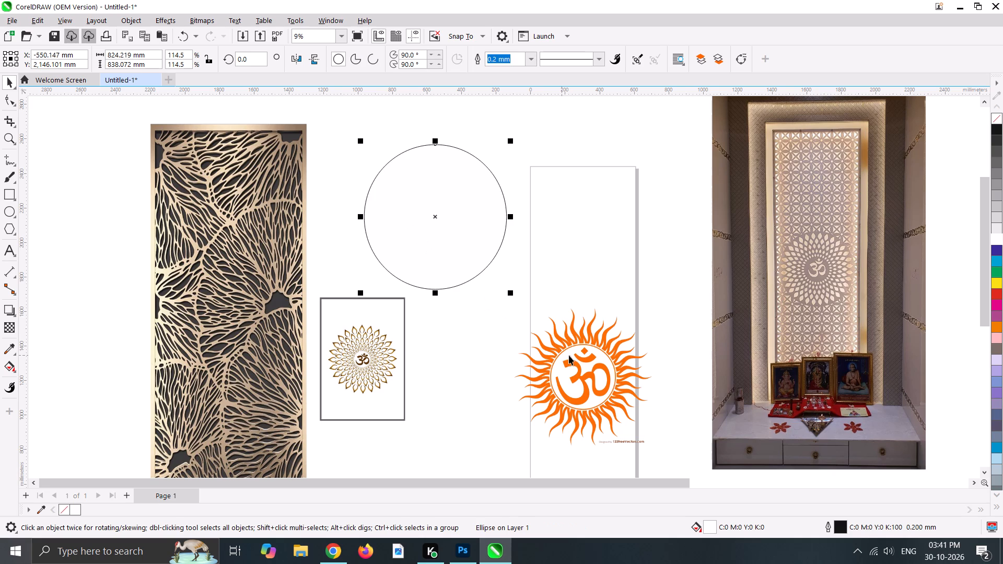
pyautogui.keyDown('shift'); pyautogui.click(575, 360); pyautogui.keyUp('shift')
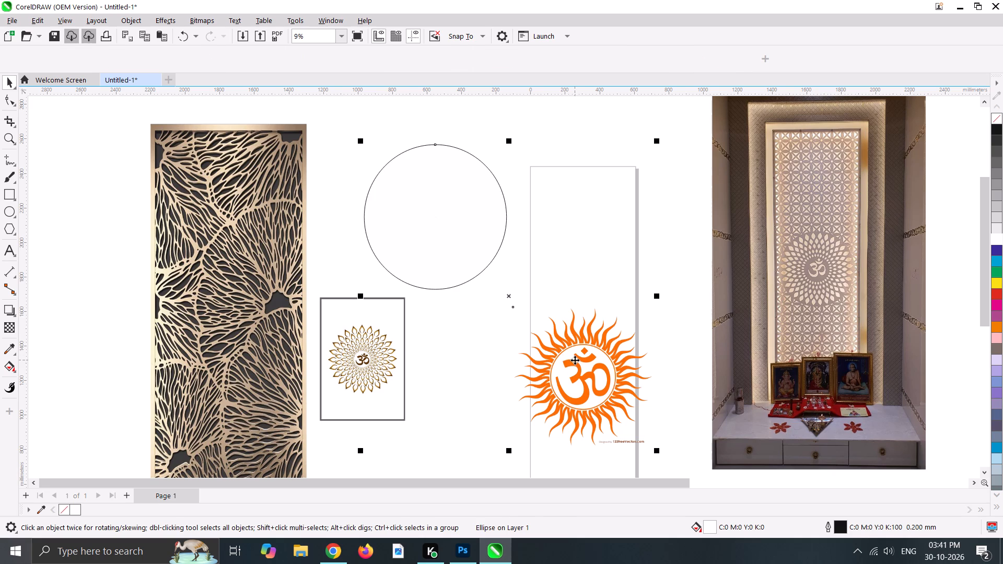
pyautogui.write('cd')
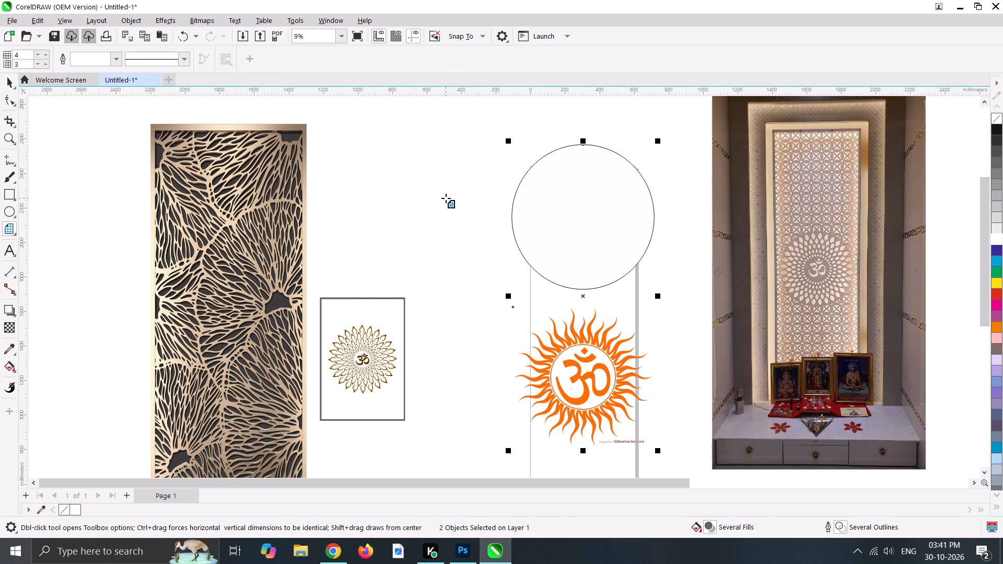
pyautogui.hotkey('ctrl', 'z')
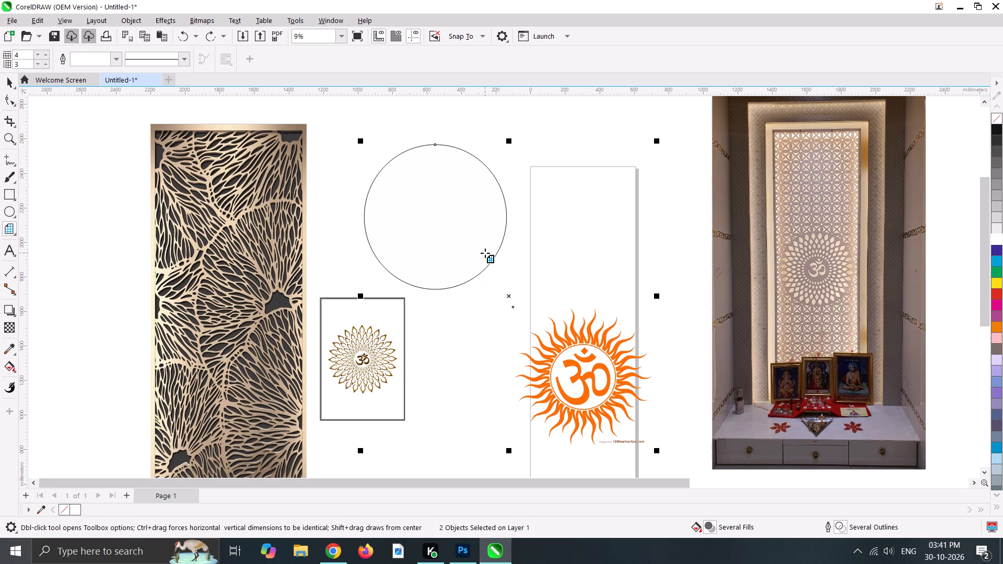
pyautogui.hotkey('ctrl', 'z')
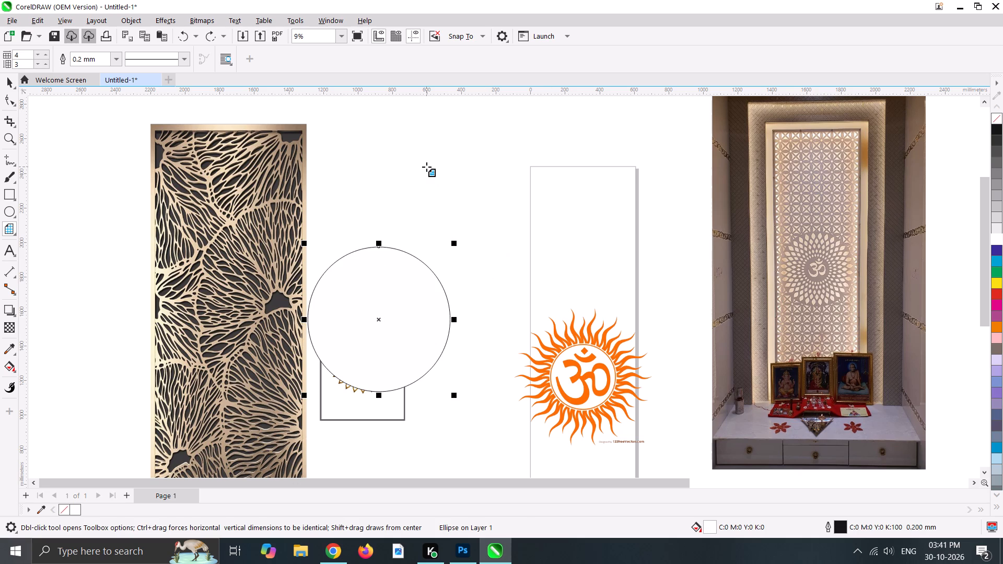
# Centre the white circle on the page so it sits around the sun Om bitmap.
pyautogui.hotkey('ctrl', 'space')
pyautogui.click(393, 272)
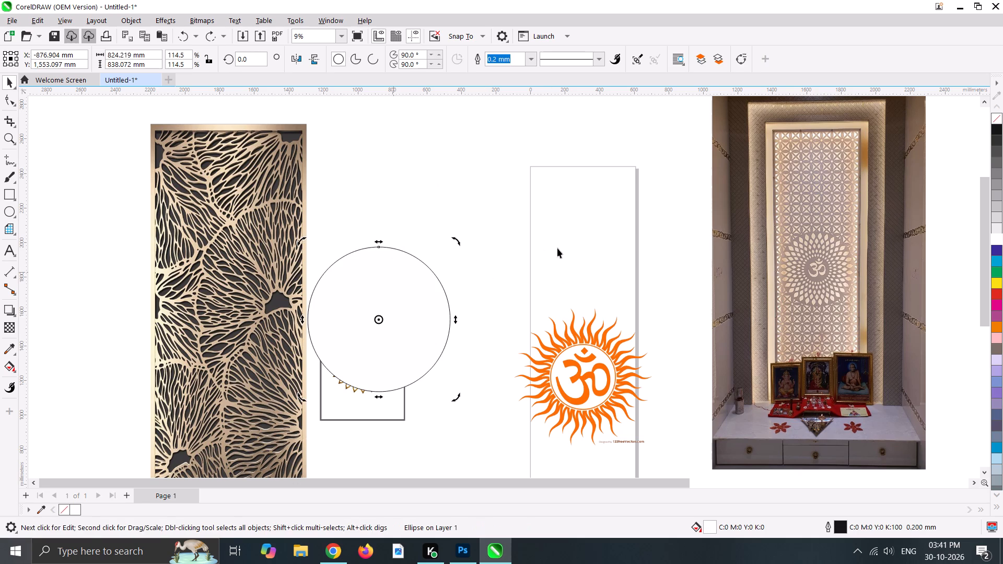
pyautogui.press('p')
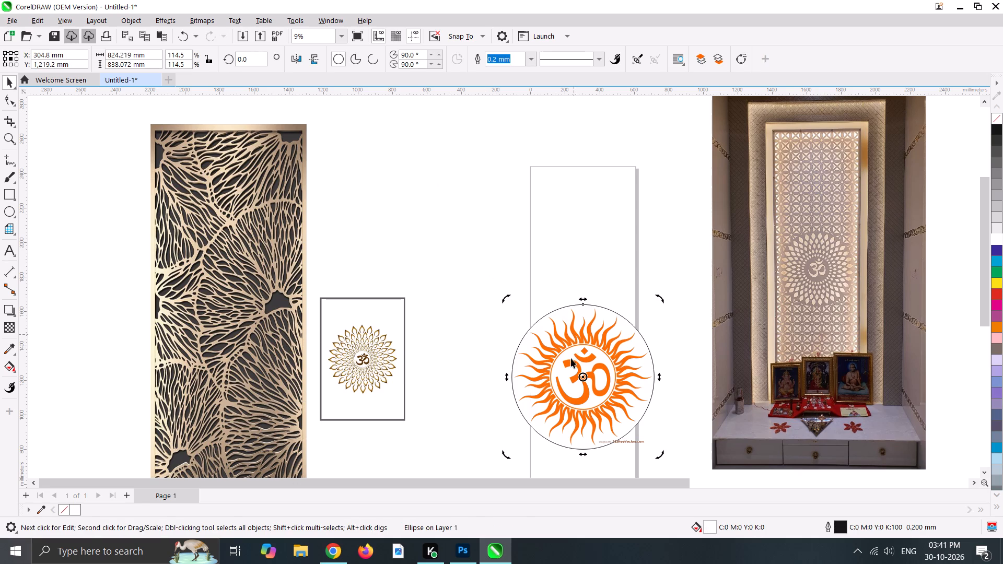
pyautogui.scroll(-3, 668, 348)
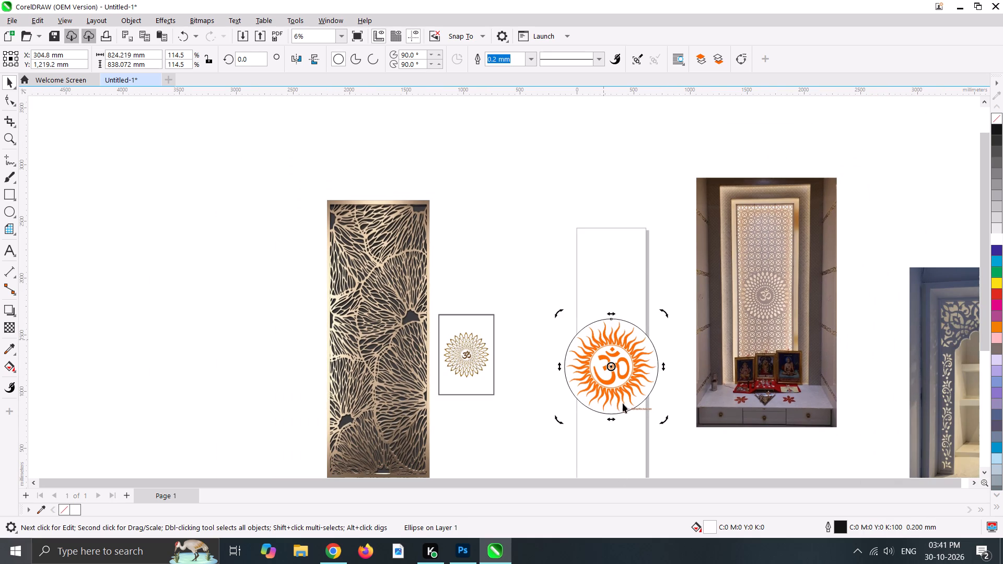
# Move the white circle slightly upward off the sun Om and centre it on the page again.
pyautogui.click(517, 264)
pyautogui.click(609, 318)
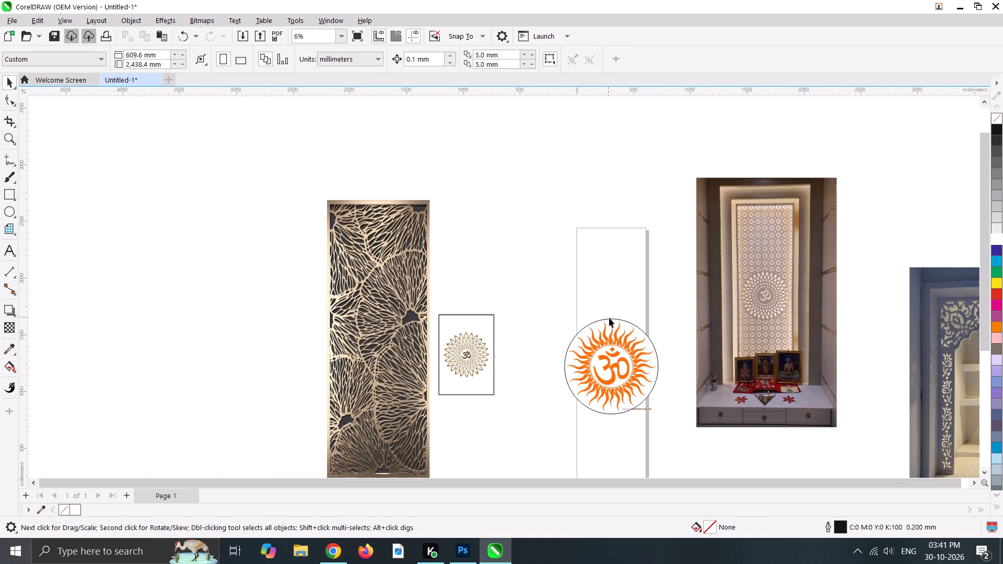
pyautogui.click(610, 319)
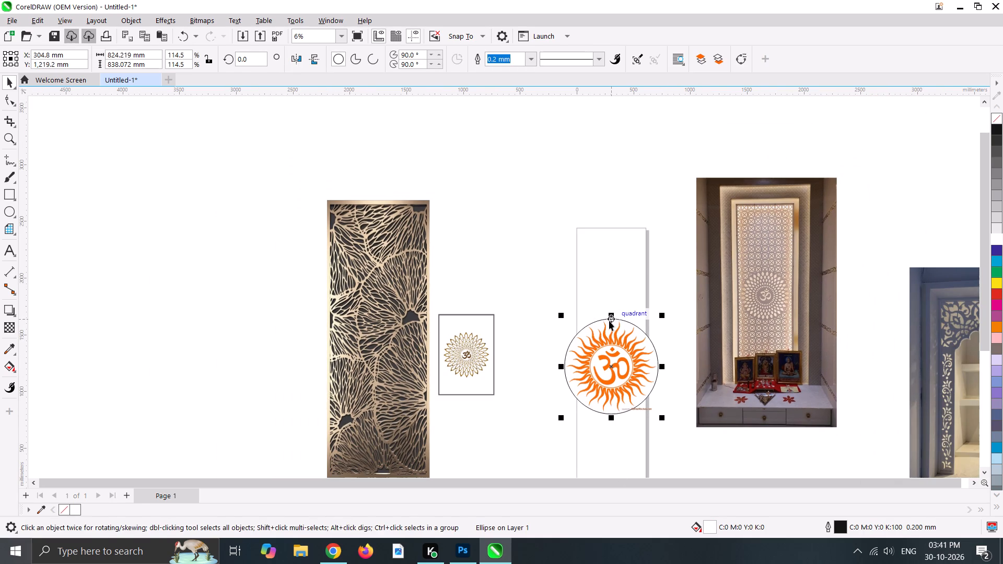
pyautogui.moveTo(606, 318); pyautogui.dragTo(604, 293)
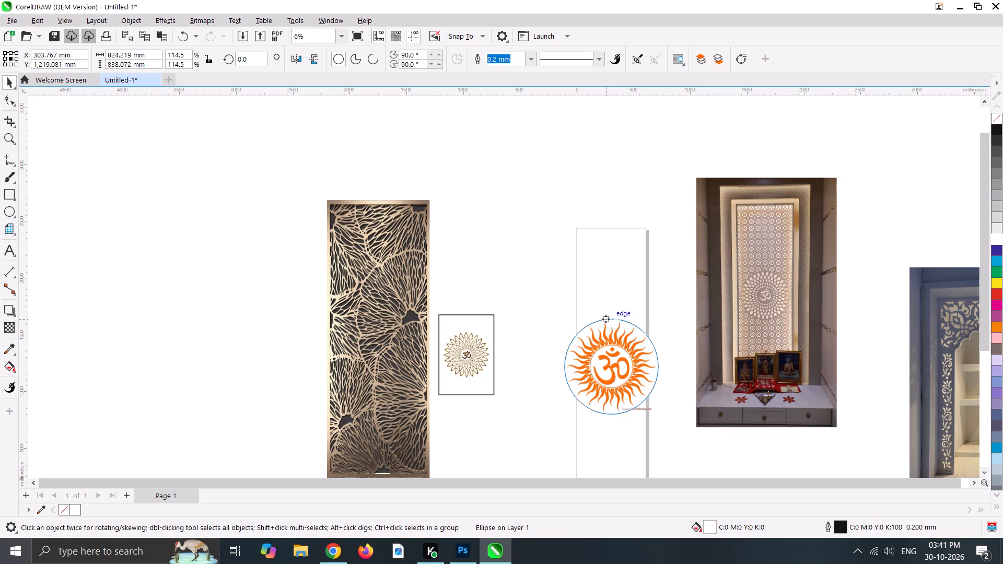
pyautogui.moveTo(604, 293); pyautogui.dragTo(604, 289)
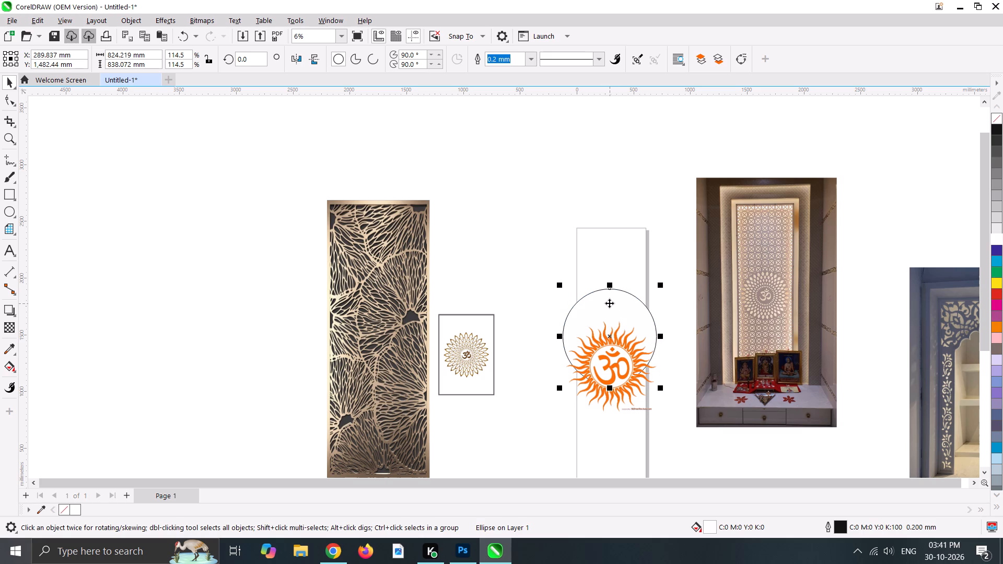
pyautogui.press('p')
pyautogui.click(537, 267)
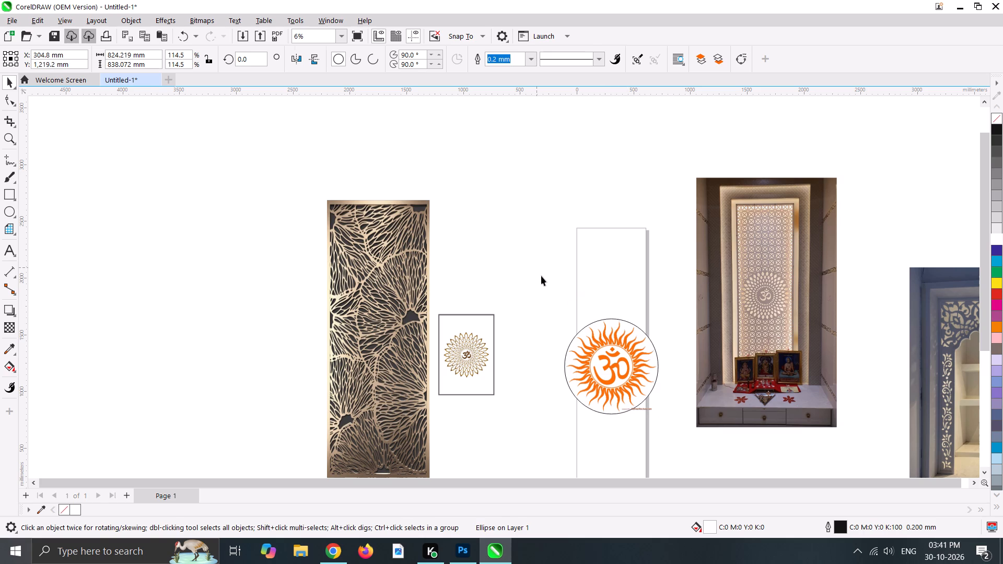
# Group the white circle and the sun Om bitmap together.
pyautogui.moveTo(539, 265); pyautogui.dragTo(683, 433)
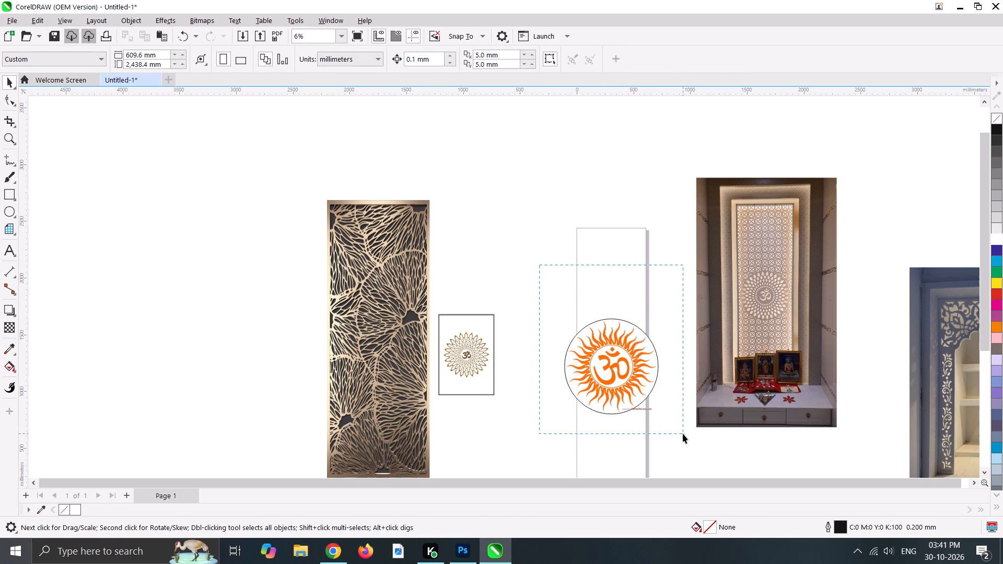
pyautogui.moveTo(683, 433); pyautogui.dragTo(682, 433)
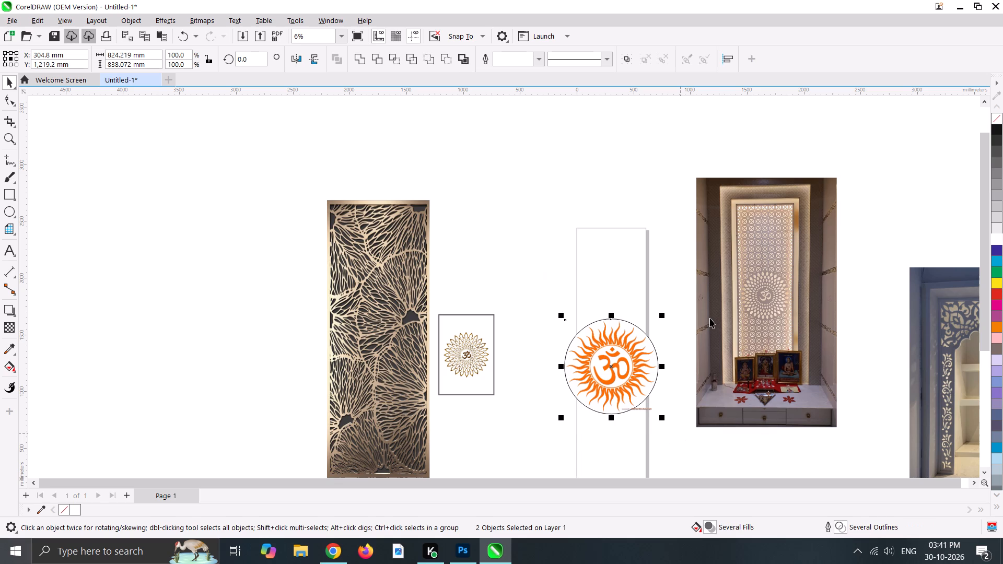
pyautogui.hotkey('ctrl', 'g')
# Move the sun Om group onto the middle of the jali panel, spanning its width.
pyautogui.click(640, 361)
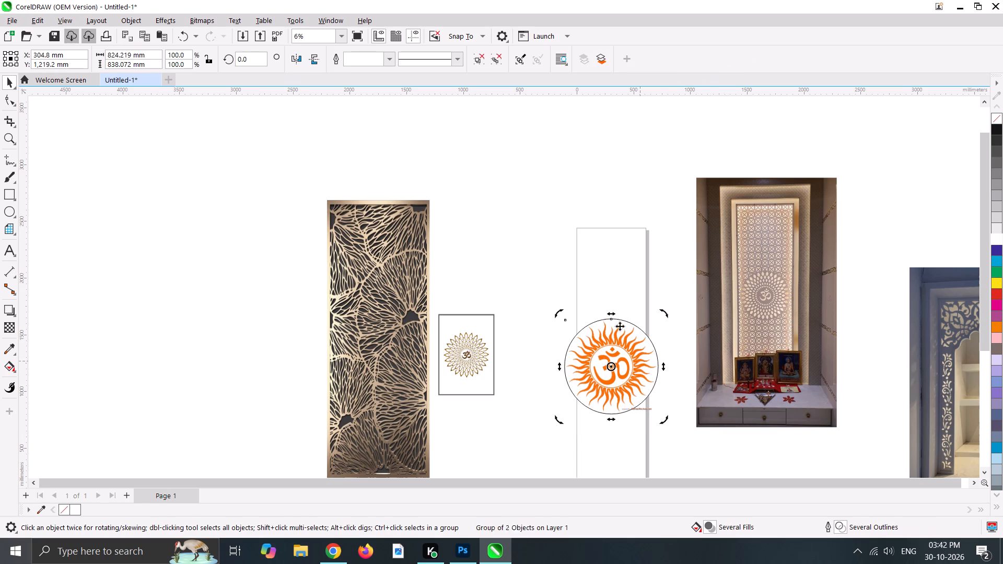
pyautogui.moveTo(616, 352); pyautogui.dragTo(573, 289)
pyautogui.moveTo(577, 311); pyautogui.dragTo(382, 353)
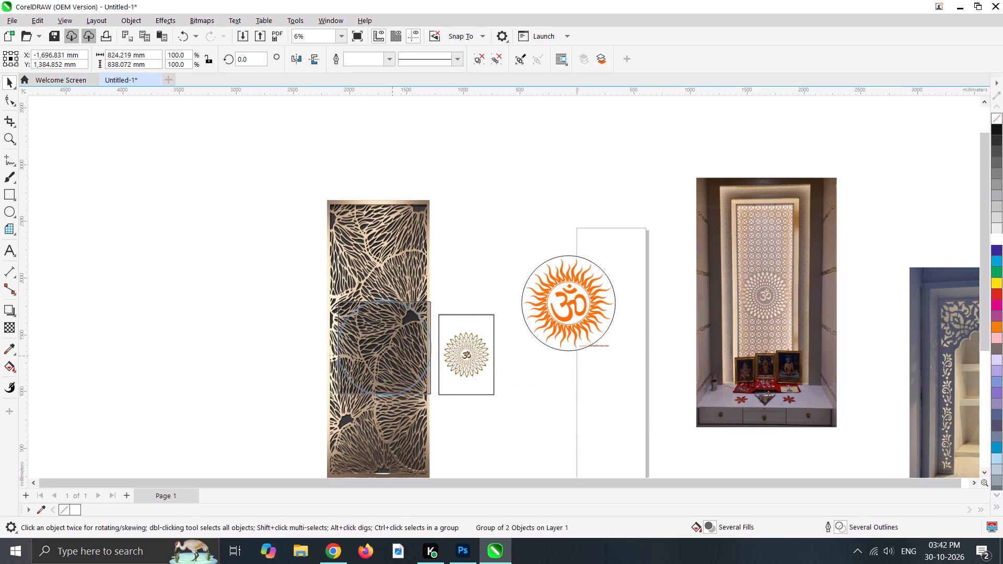
pyautogui.moveTo(382, 353); pyautogui.dragTo(388, 352)
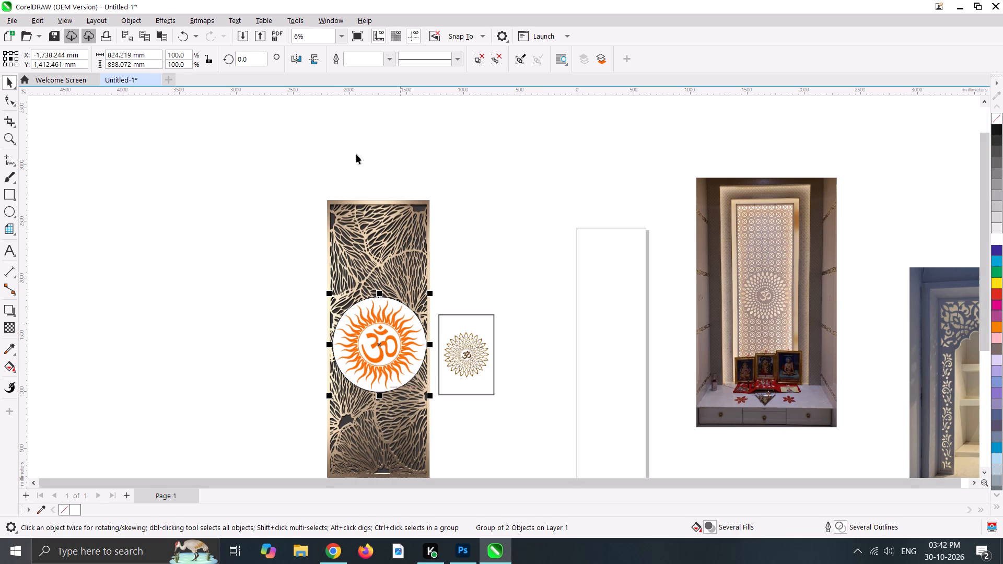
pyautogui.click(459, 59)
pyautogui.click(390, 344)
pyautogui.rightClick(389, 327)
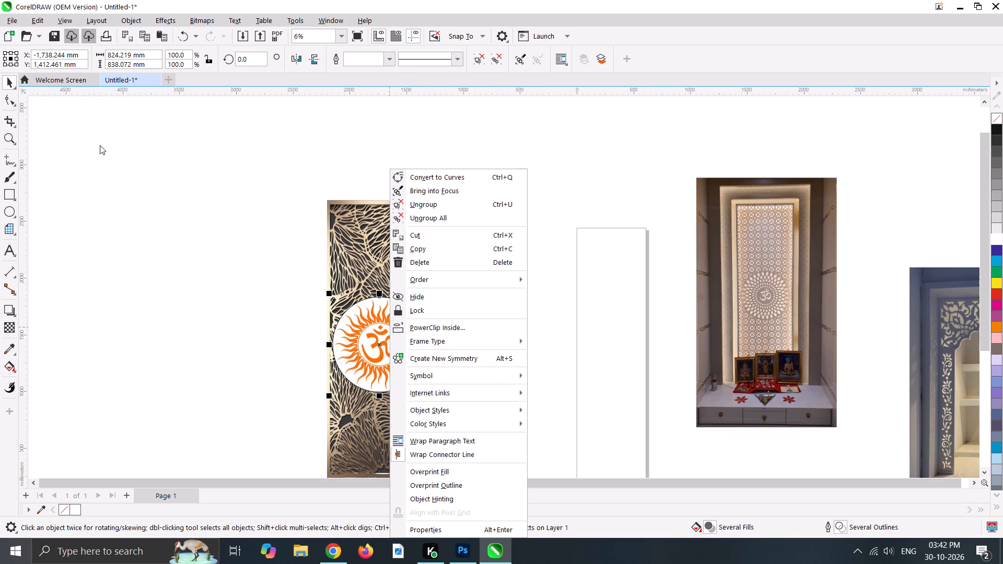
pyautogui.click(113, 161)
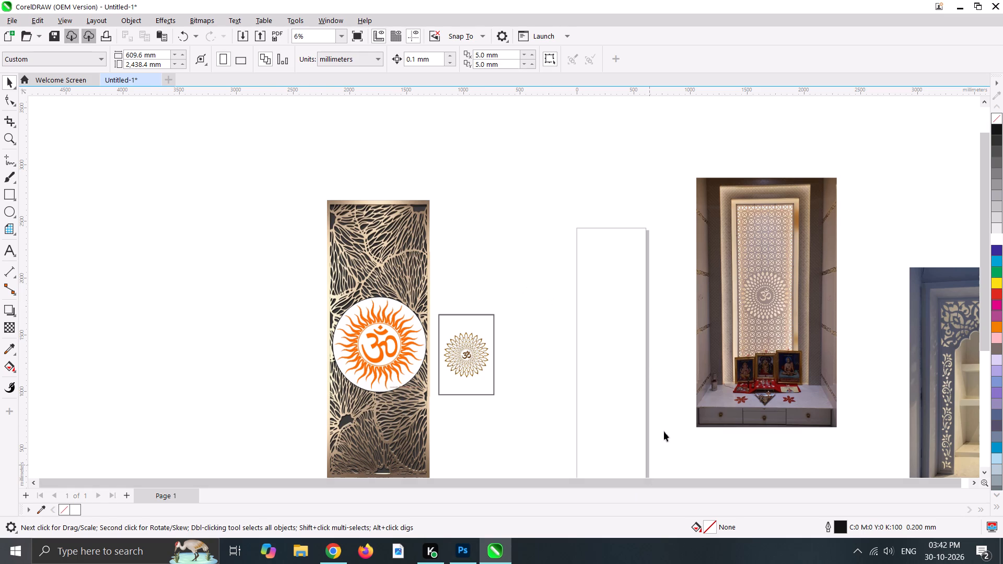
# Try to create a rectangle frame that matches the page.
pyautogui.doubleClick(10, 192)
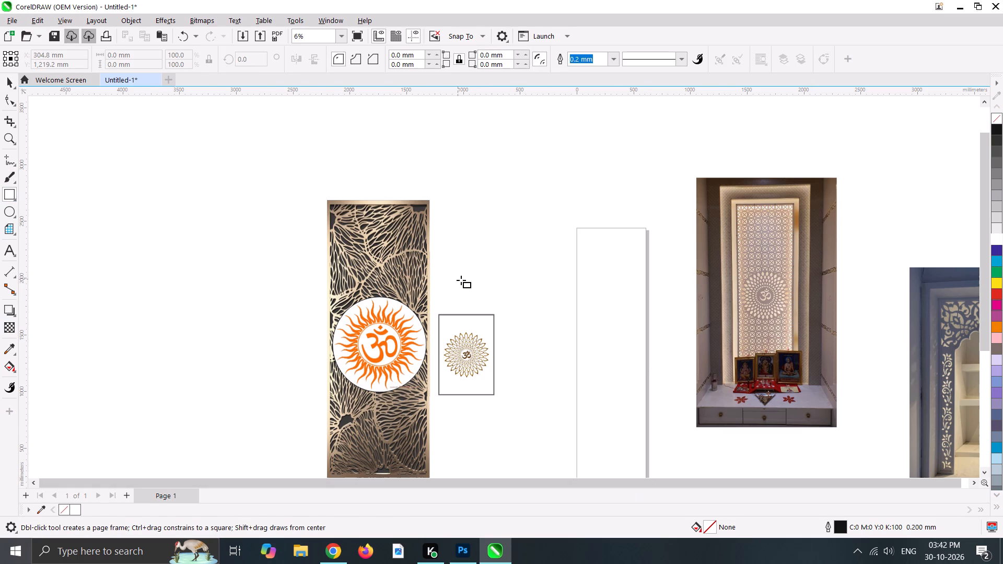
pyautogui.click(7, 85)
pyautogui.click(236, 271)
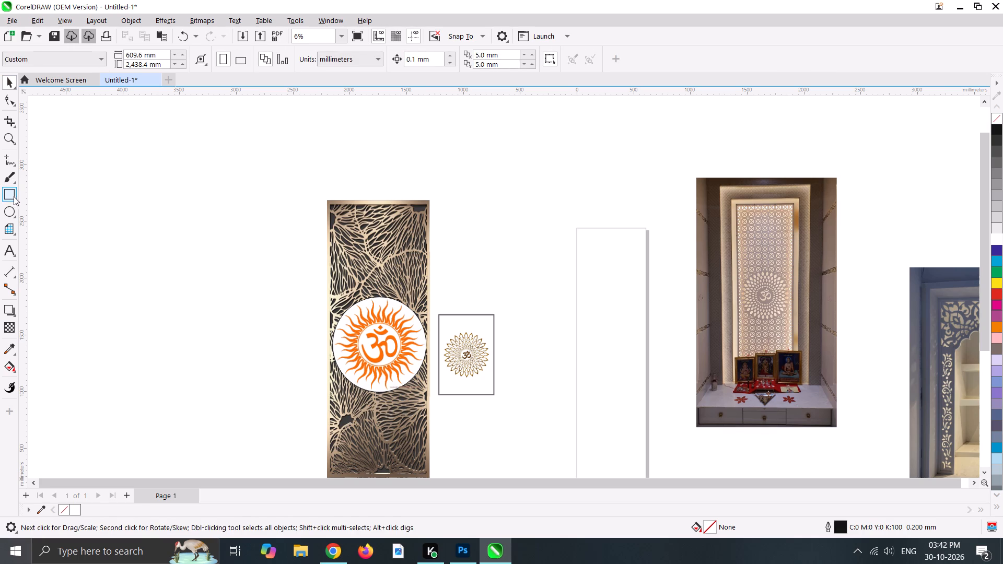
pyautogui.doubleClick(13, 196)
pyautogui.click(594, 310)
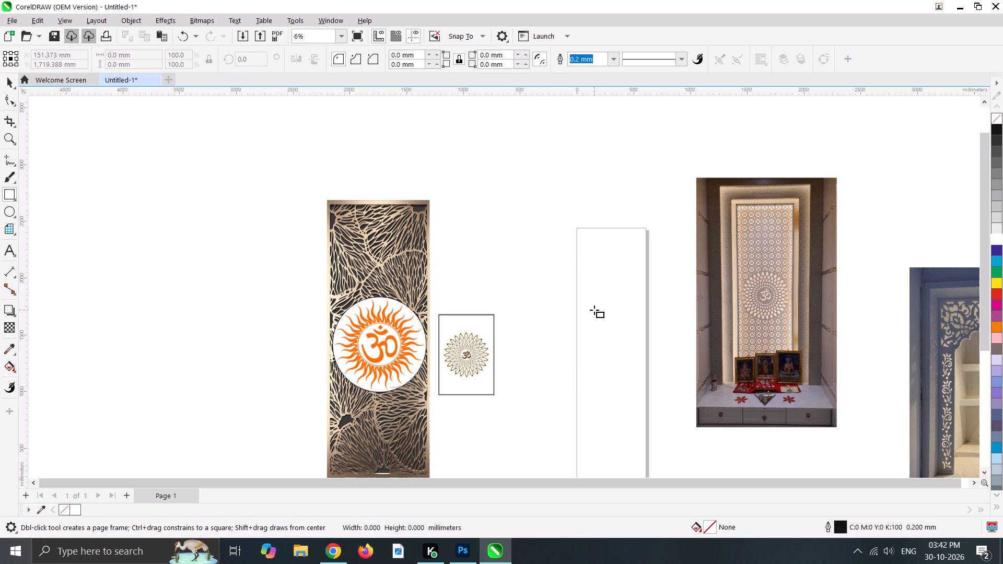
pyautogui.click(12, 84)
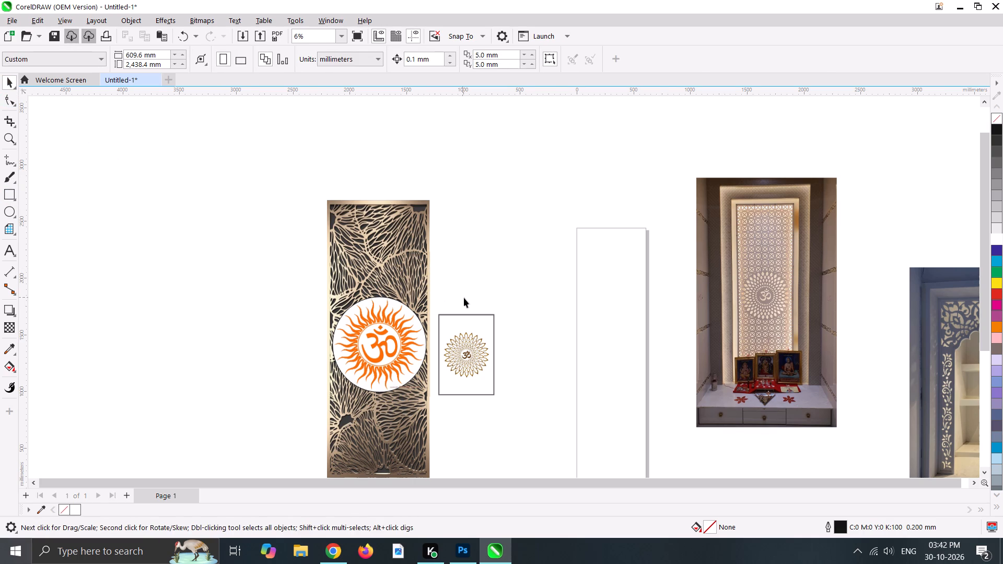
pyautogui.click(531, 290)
# Create a rectangle page frame of 609.6 x 2,438.4 mm on the empty page.
pyautogui.scroll(-7, 602, 275)
pyautogui.scroll(2, 862, 277)
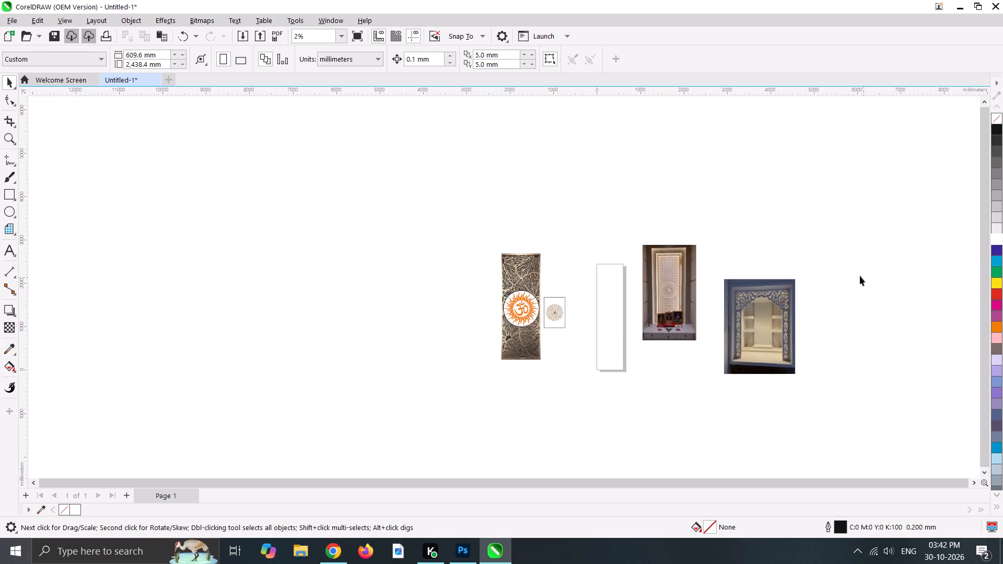
pyautogui.scroll(5, 860, 276)
pyautogui.scroll(-5, 235, 429)
pyautogui.scroll(-4, 406, 360)
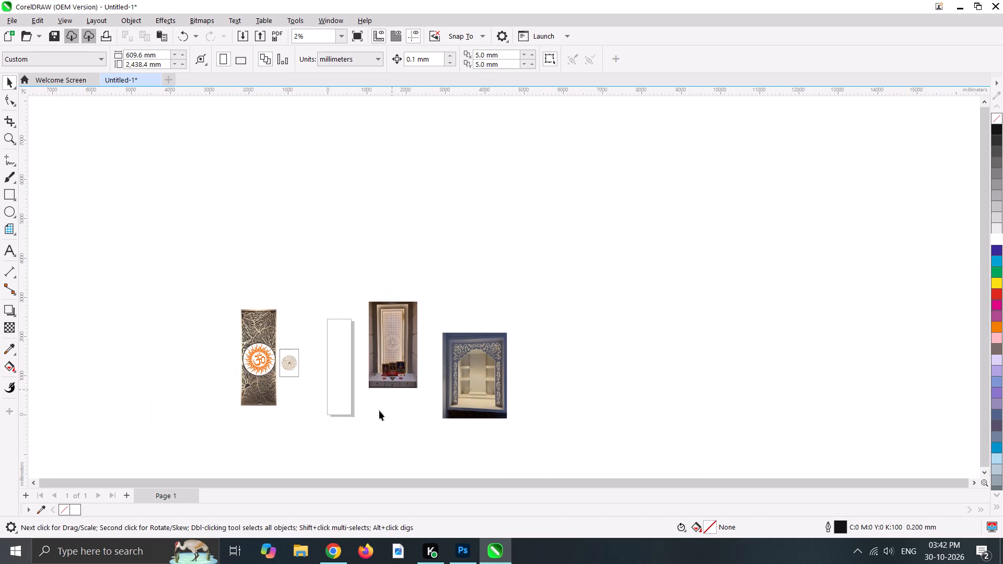
pyautogui.scroll(7, 262, 422)
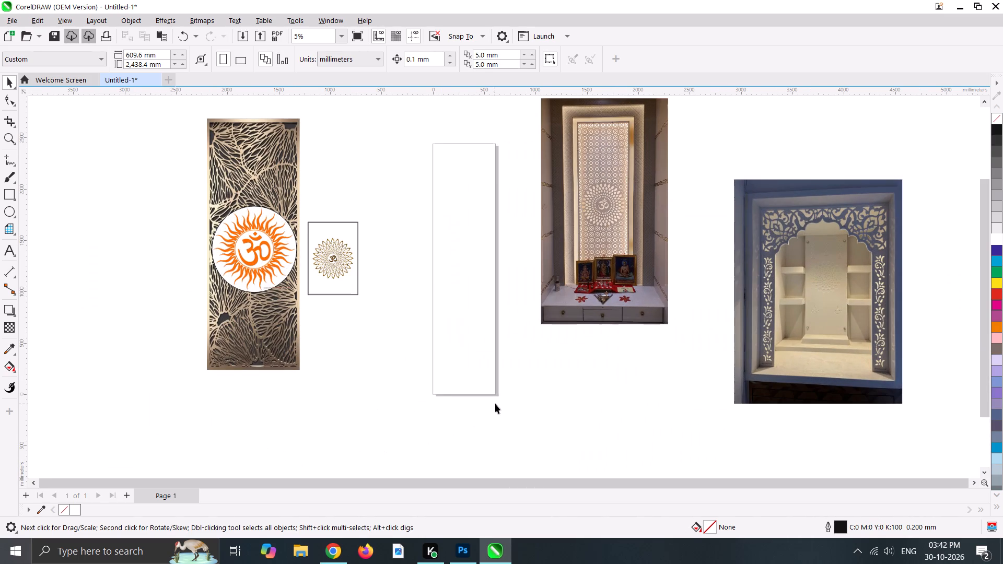
pyautogui.scroll(-1, 495, 404)
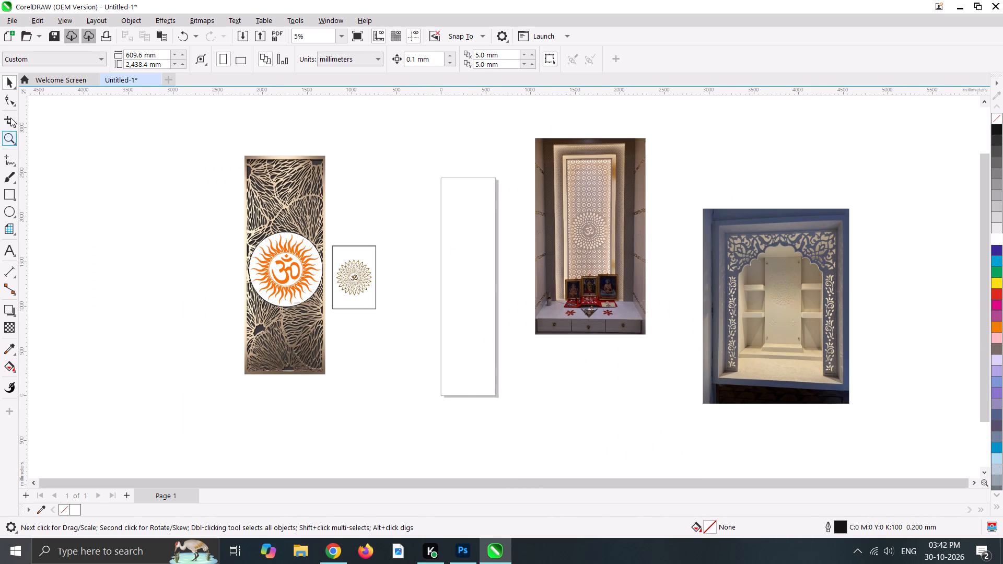
pyautogui.doubleClick(8, 194)
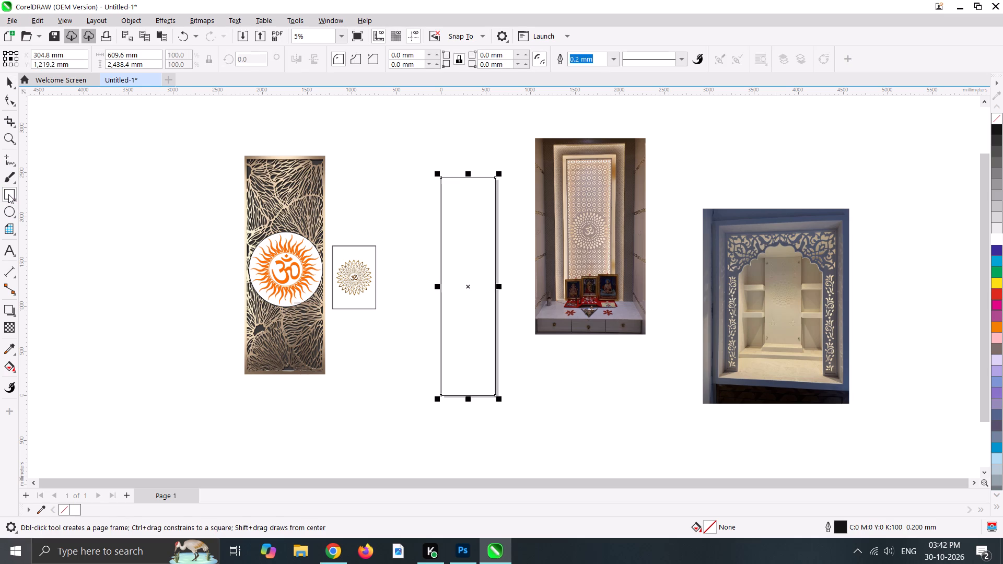
pyautogui.click(387, 337)
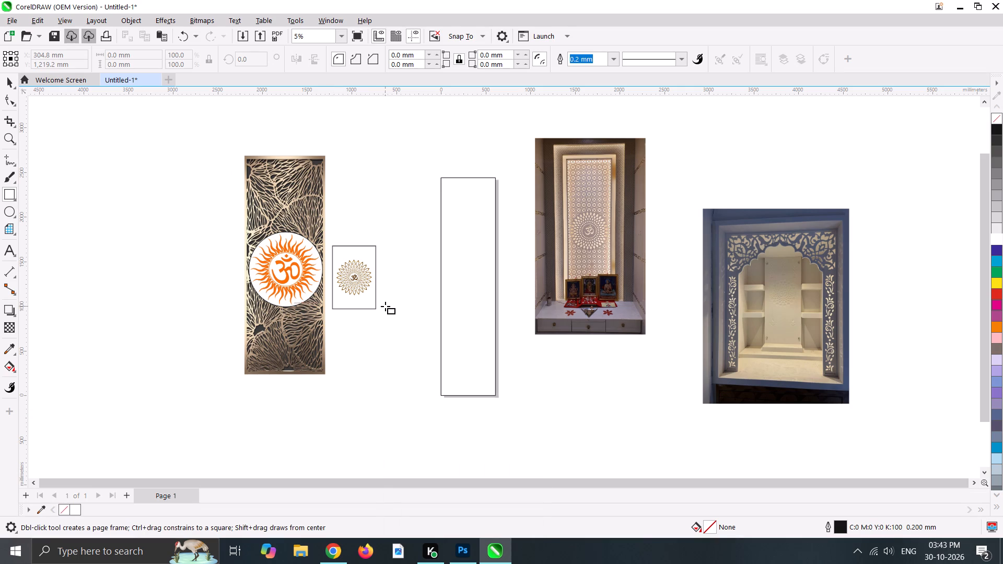
# Switch to Chrome, dismiss Pinterest's multiple-download permission request, and return from the open jali pins to the CNC cutting design results.
pyautogui.hotkey('ctrl', 'i')
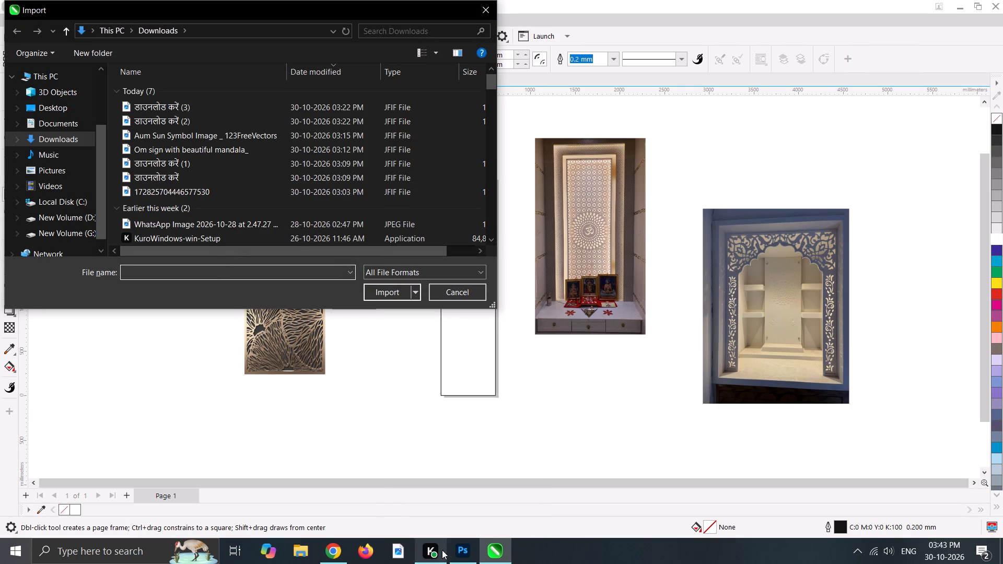
pyautogui.click(340, 551)
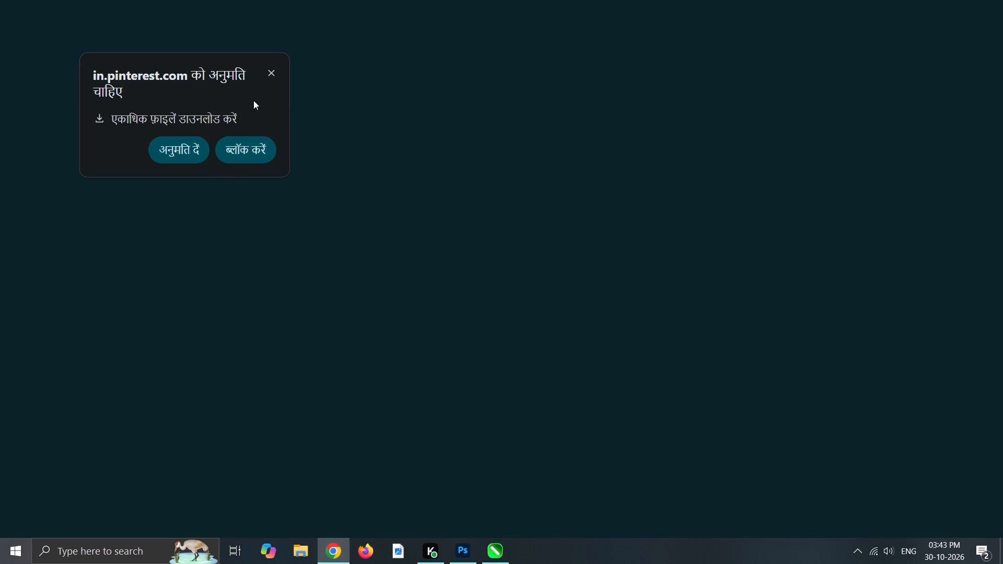
pyautogui.click(270, 74)
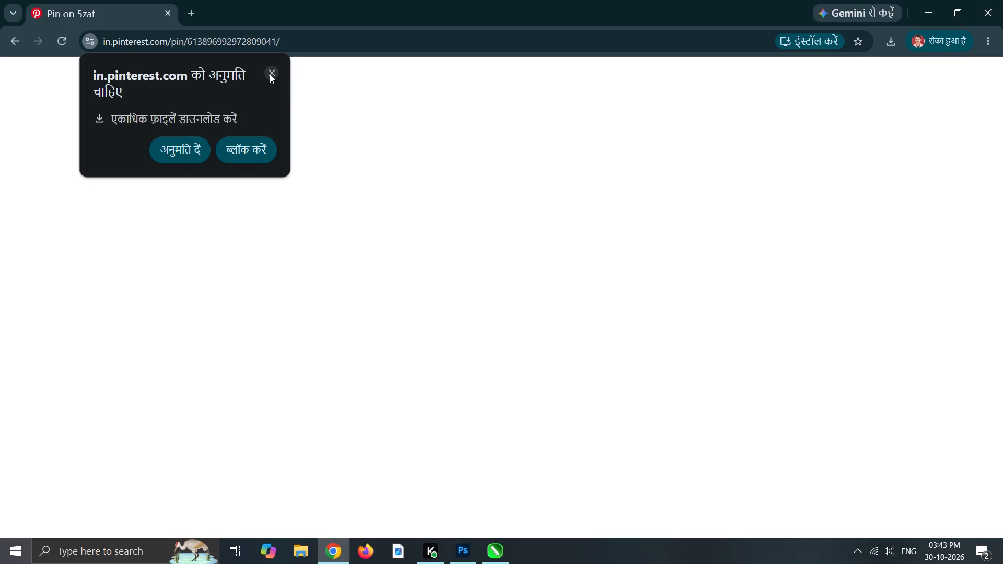
pyautogui.click(270, 74)
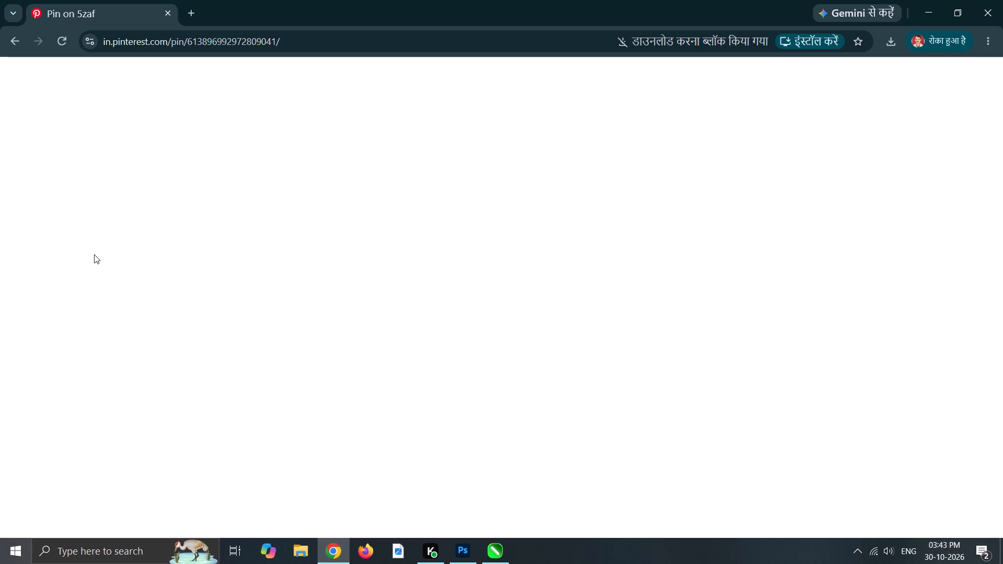
pyautogui.click(58, 11)
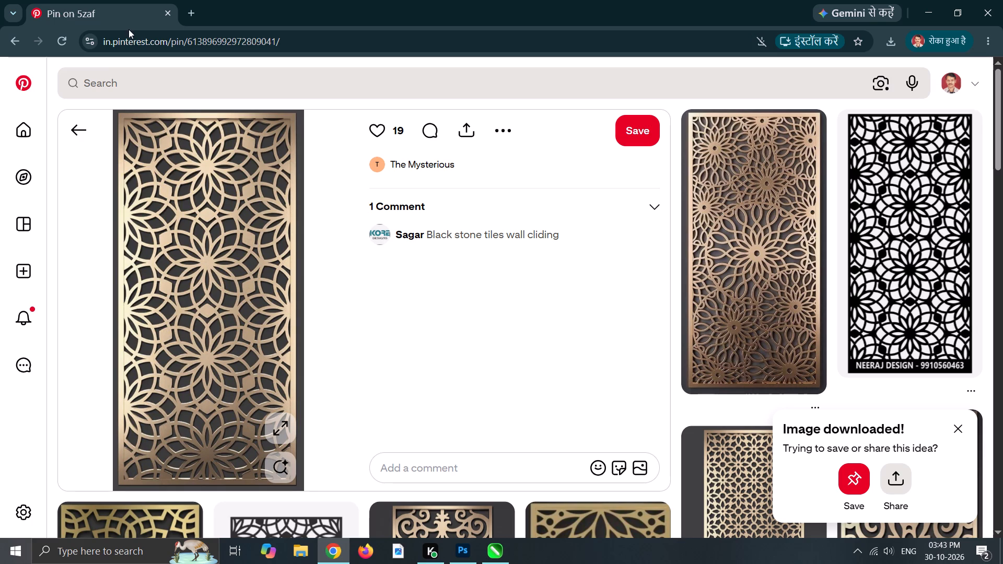
pyautogui.scroll(-8, 223, 290)
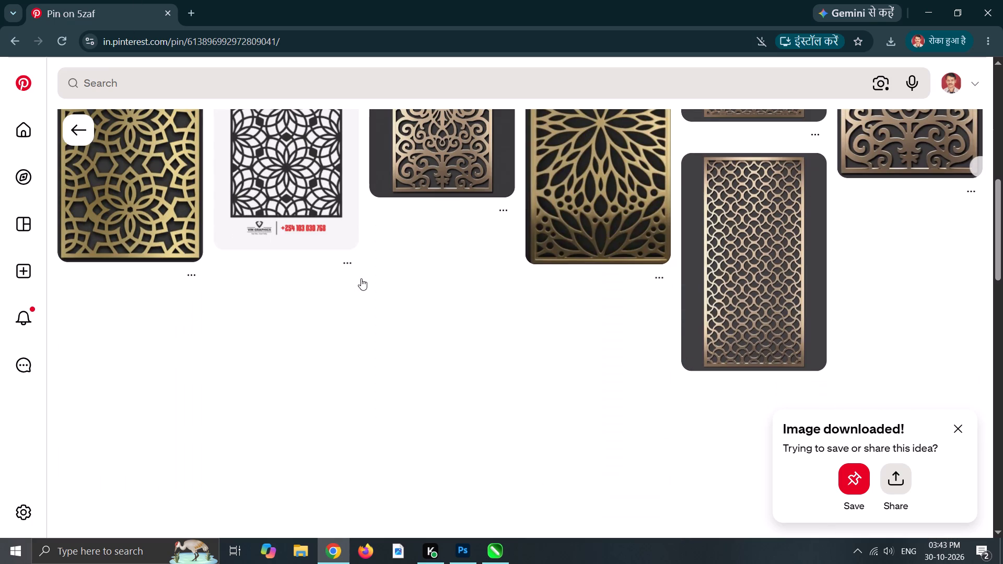
pyautogui.scroll(-2, 370, 233)
pyautogui.scroll(7, 371, 237)
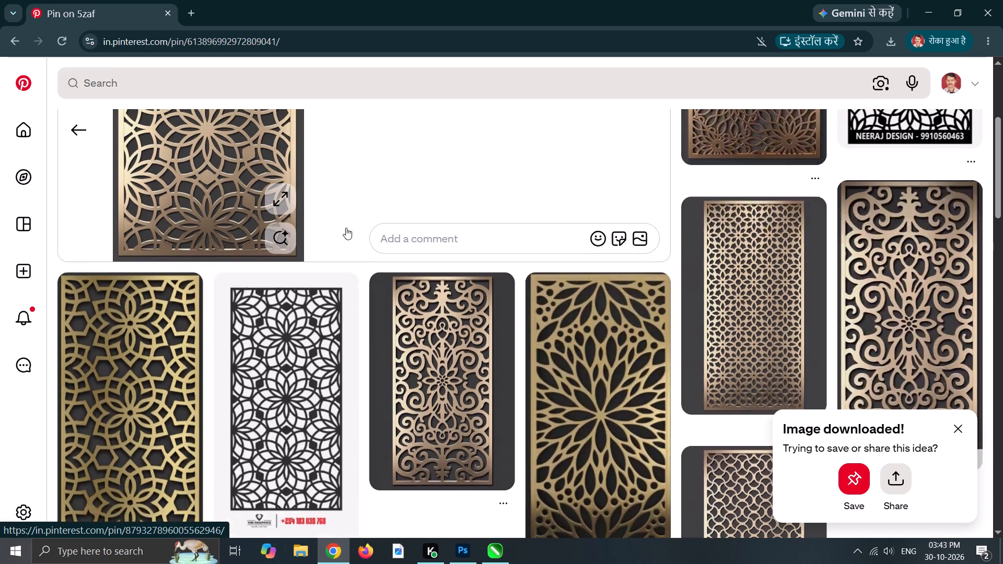
pyautogui.click(78, 133)
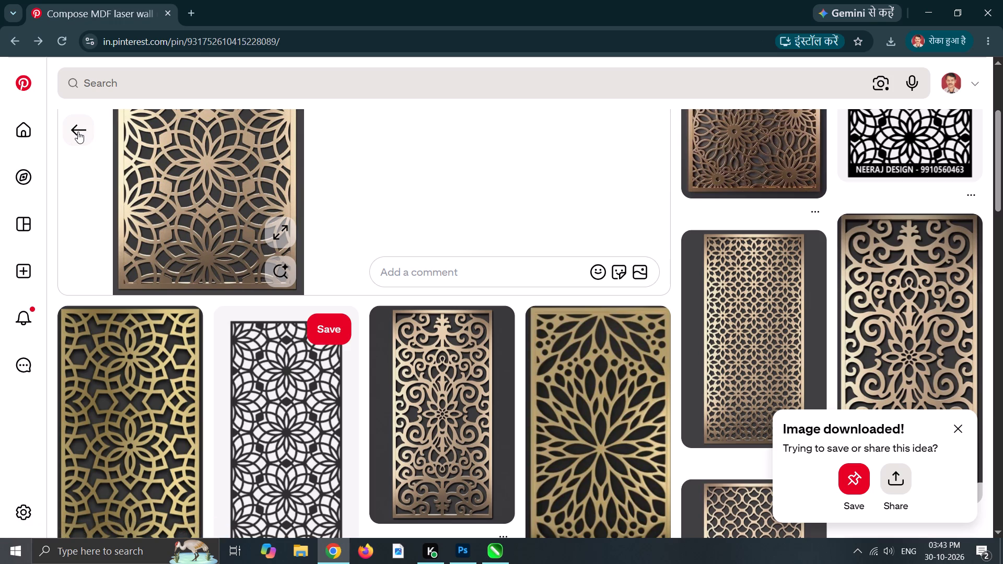
pyautogui.click(78, 132)
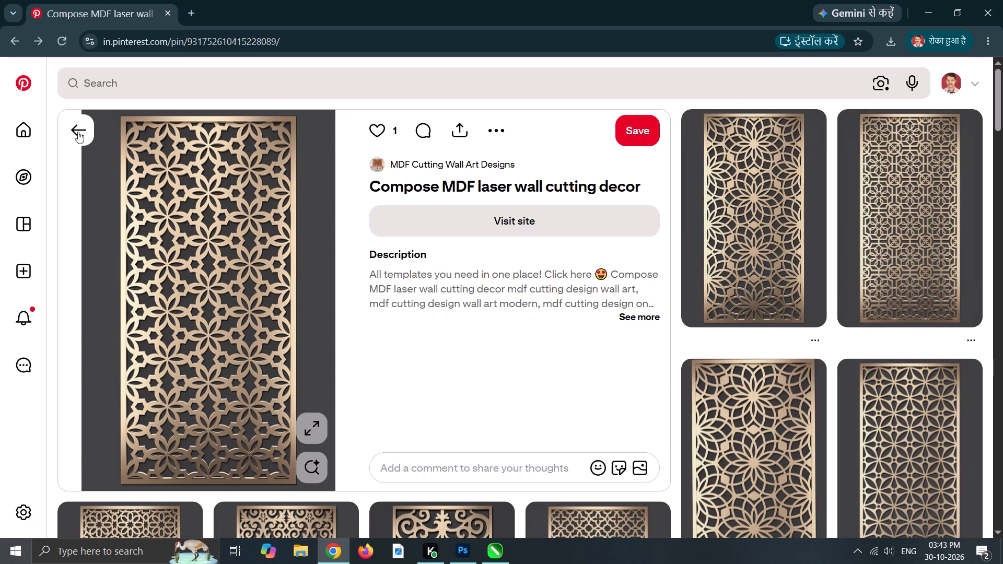
pyautogui.click(78, 132)
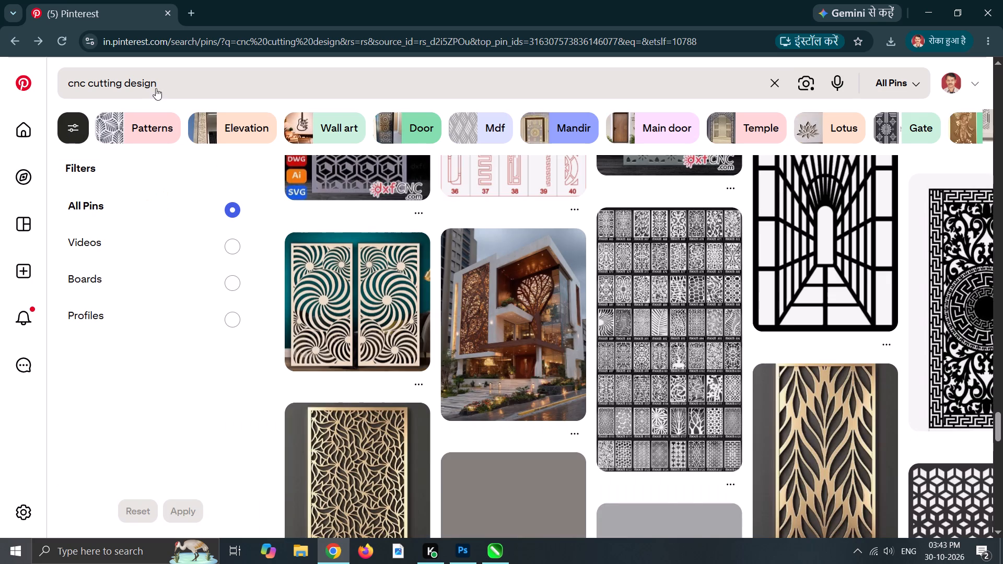
# Search Pinterest for "cnc cutting design with om".
pyautogui.click(170, 86)
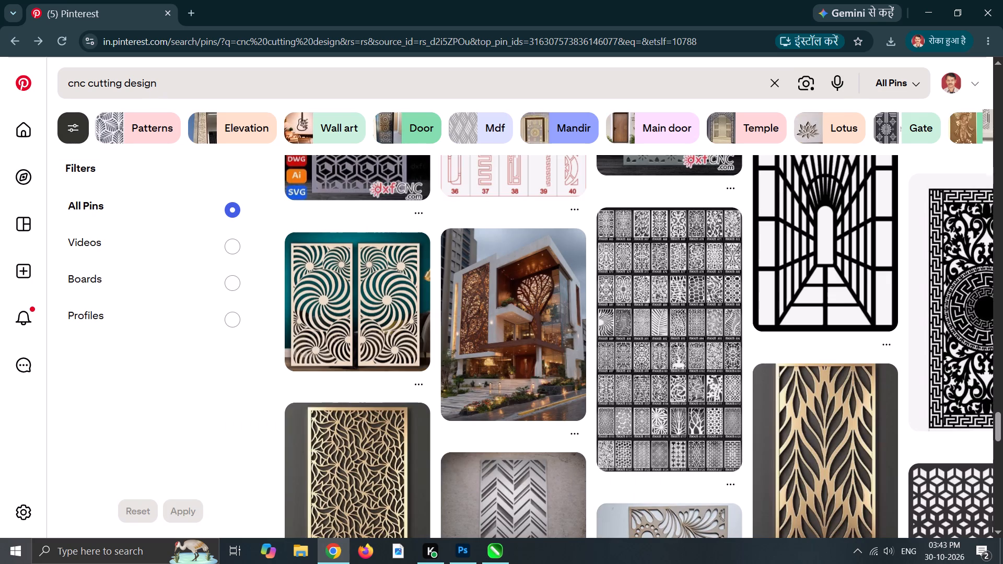
pyautogui.press('space')
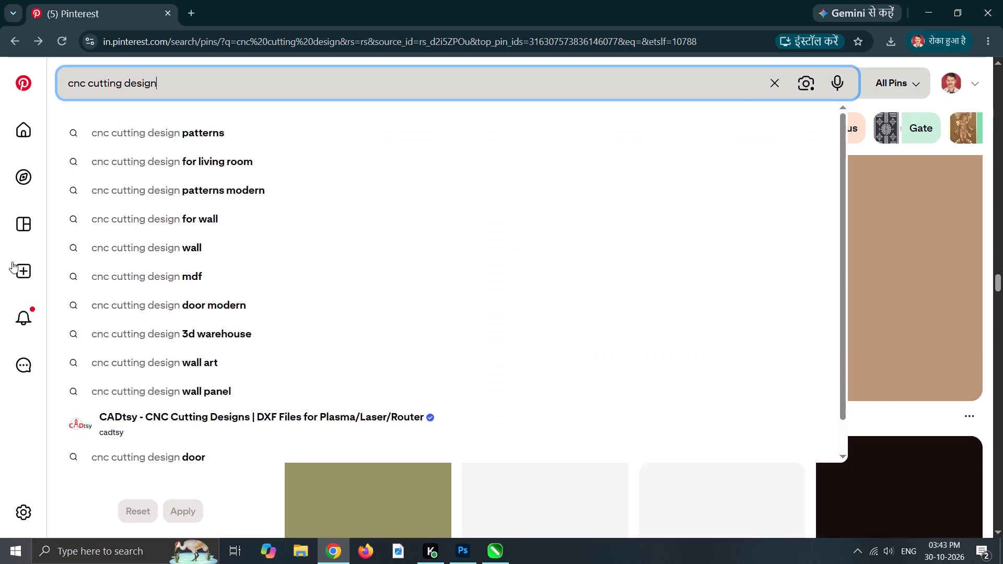
pyautogui.write('with om')
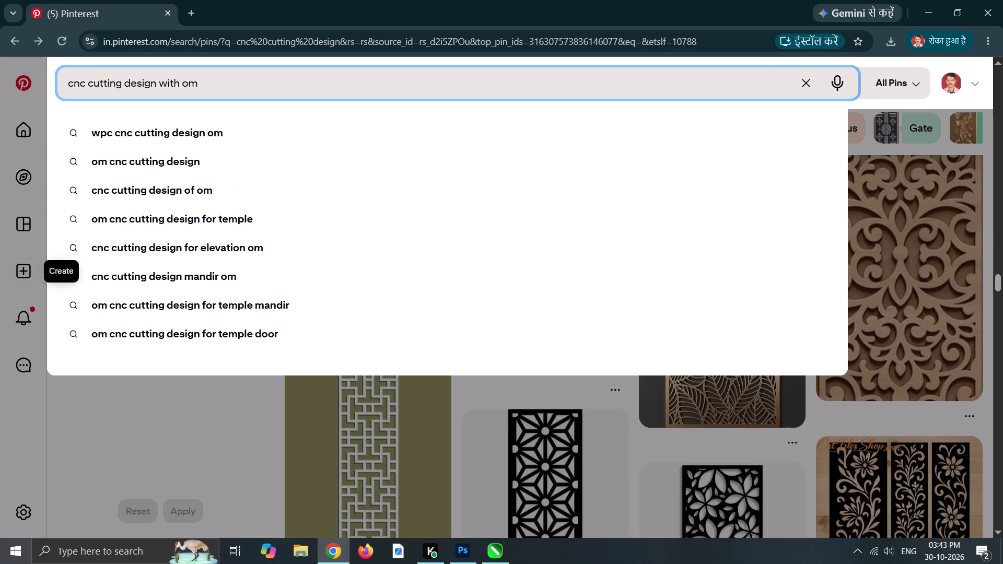
pyautogui.press('Return')
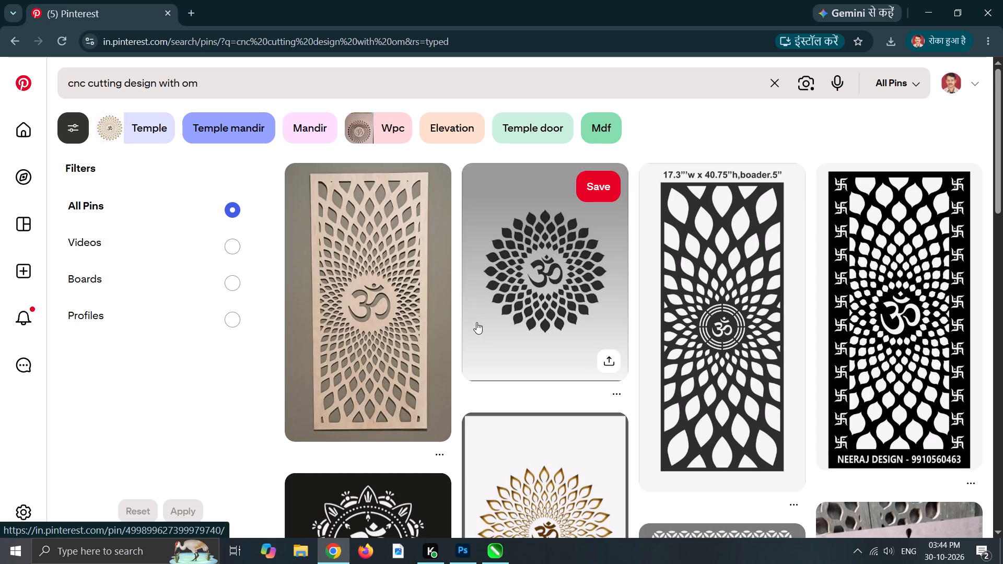
# Browse the Pinterest results for Om CNC cutting designs, comparing mandala, jali and mandir panels suitable for the layout.
pyautogui.scroll(-3, 477, 324)
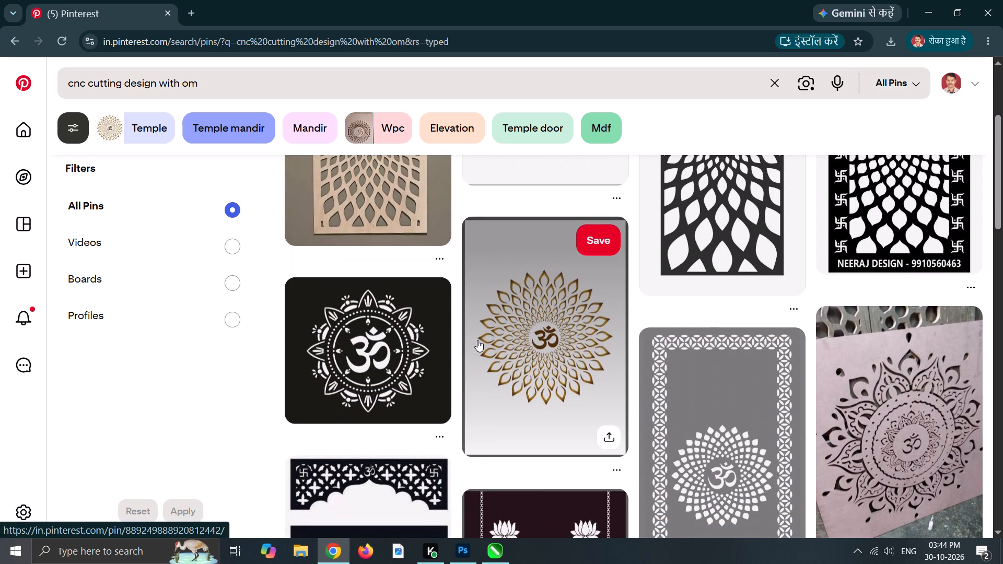
pyautogui.scroll(-3, 477, 339)
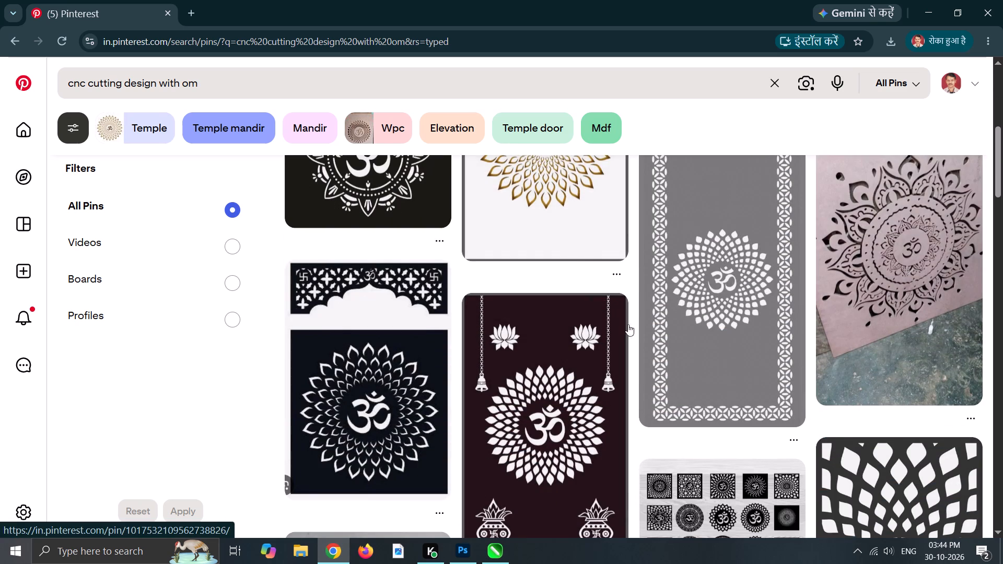
pyautogui.scroll(-3, 574, 395)
pyautogui.scroll(2, 517, 370)
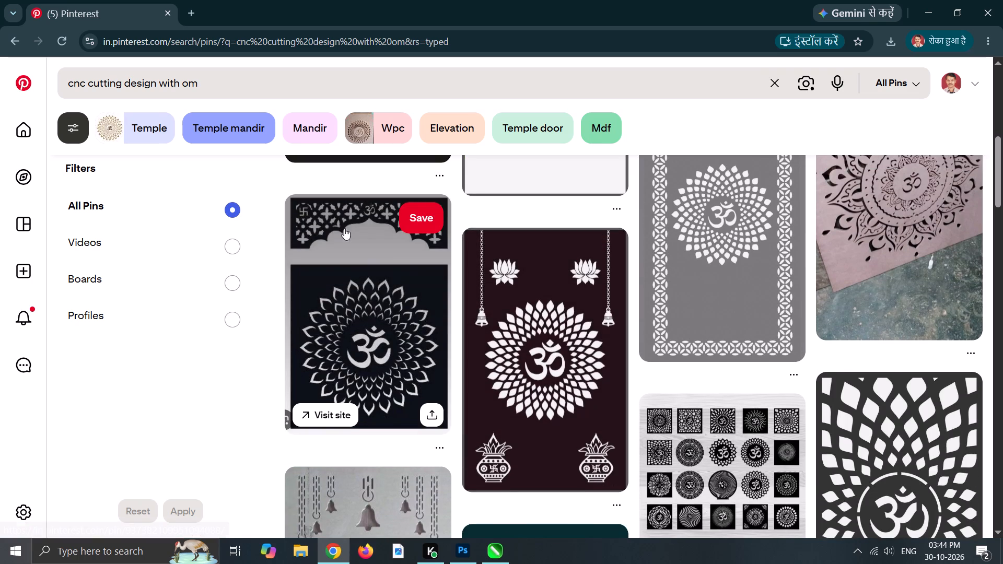
pyautogui.scroll(-2, 734, 430)
pyautogui.scroll(2, 735, 428)
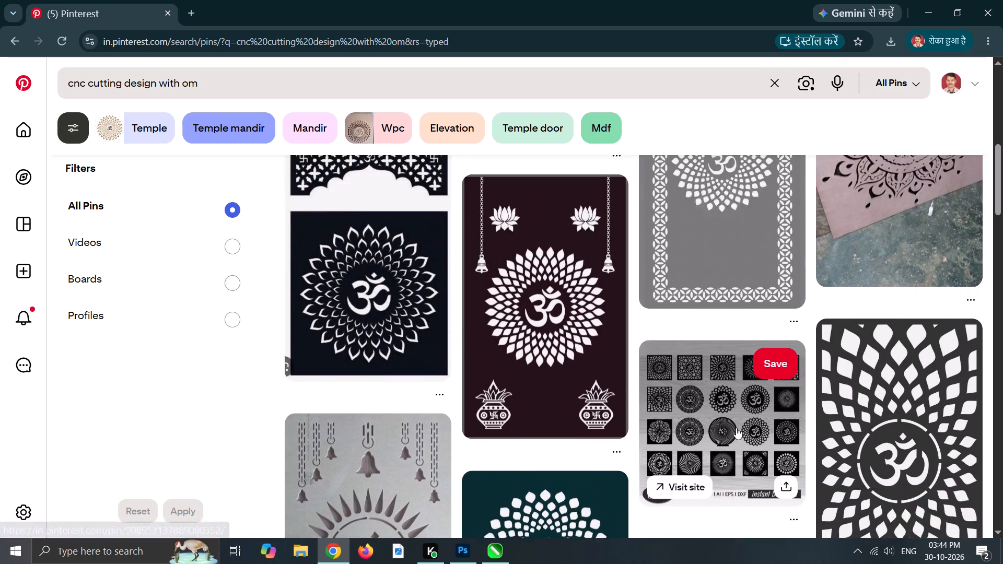
pyautogui.scroll(7, 742, 424)
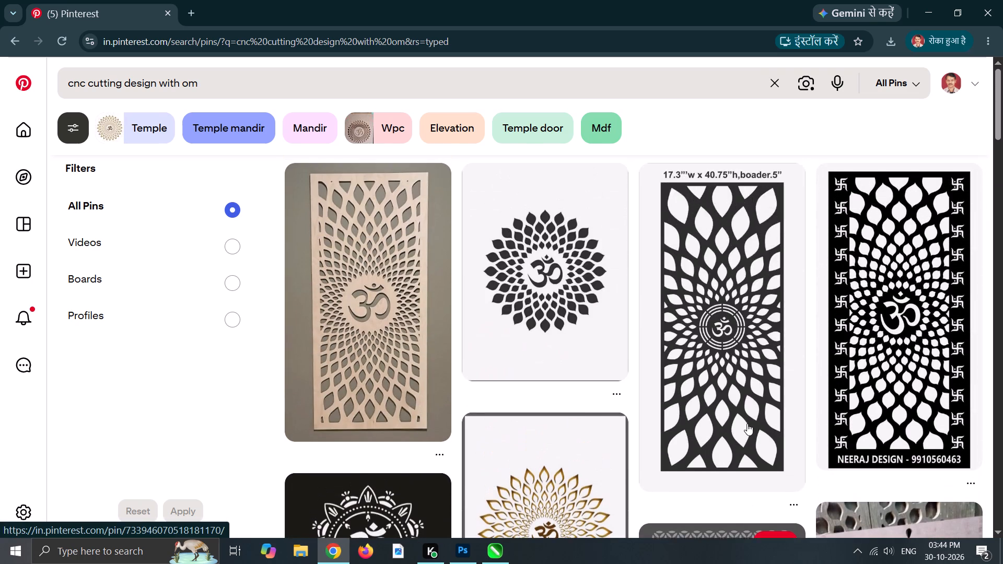
pyautogui.scroll(2, 747, 424)
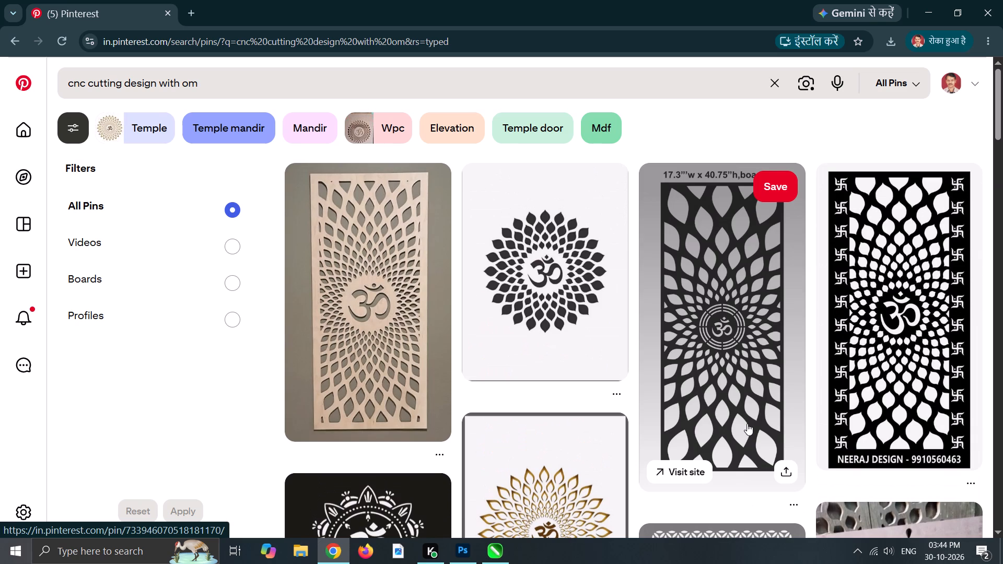
pyautogui.scroll(-9, 747, 424)
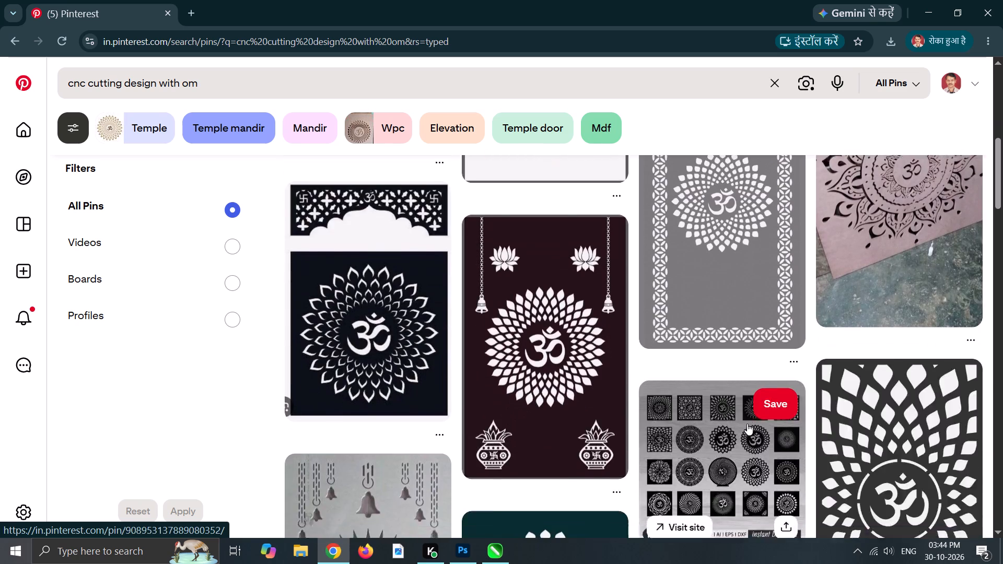
pyautogui.scroll(-5, 747, 424)
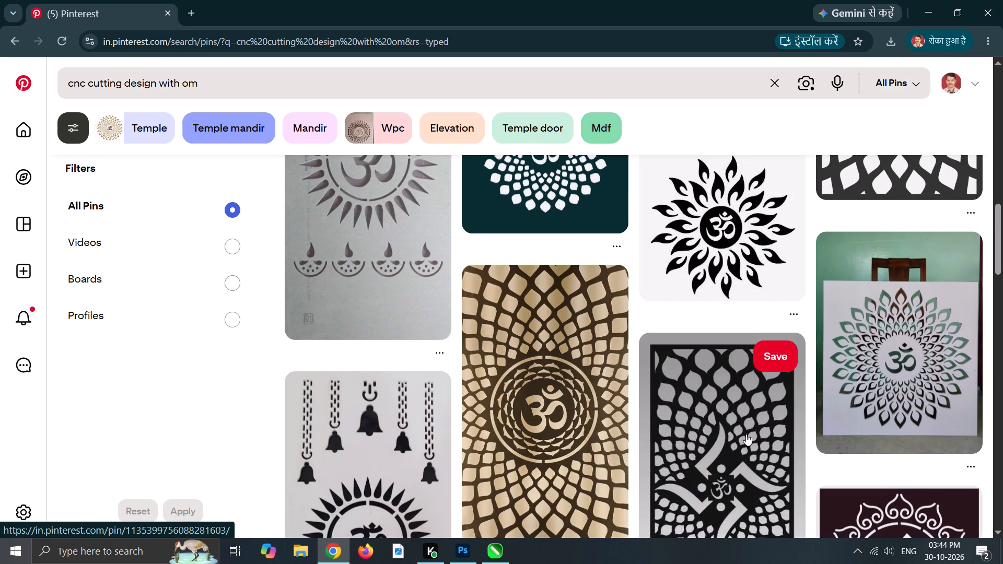
pyautogui.scroll(-8, 746, 434)
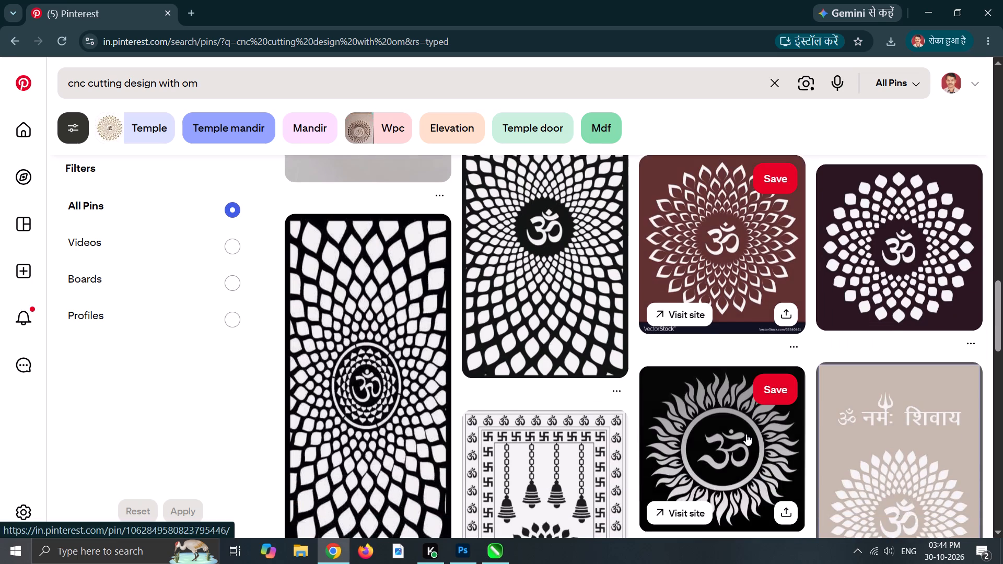
pyautogui.scroll(-5, 746, 434)
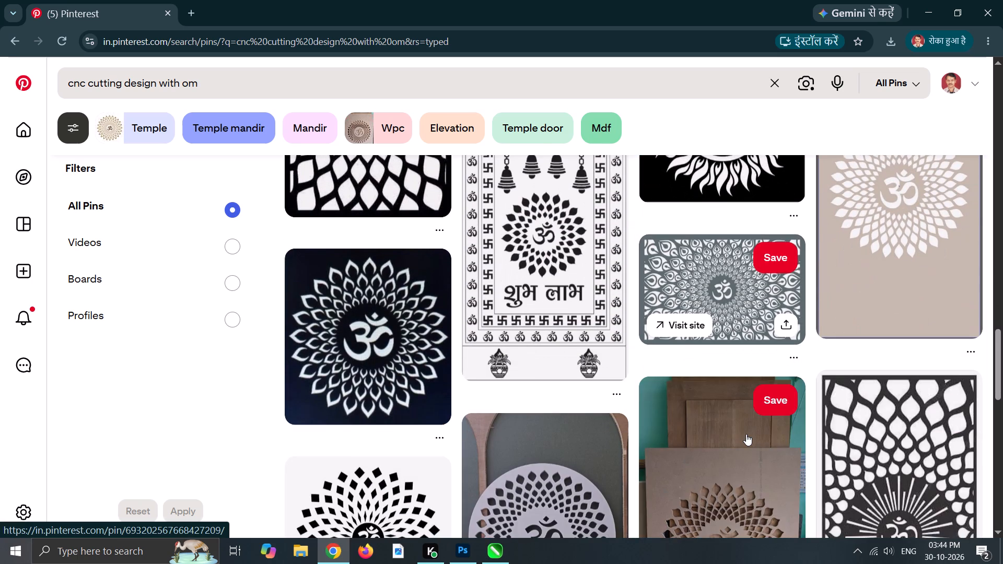
pyautogui.scroll(3, 746, 434)
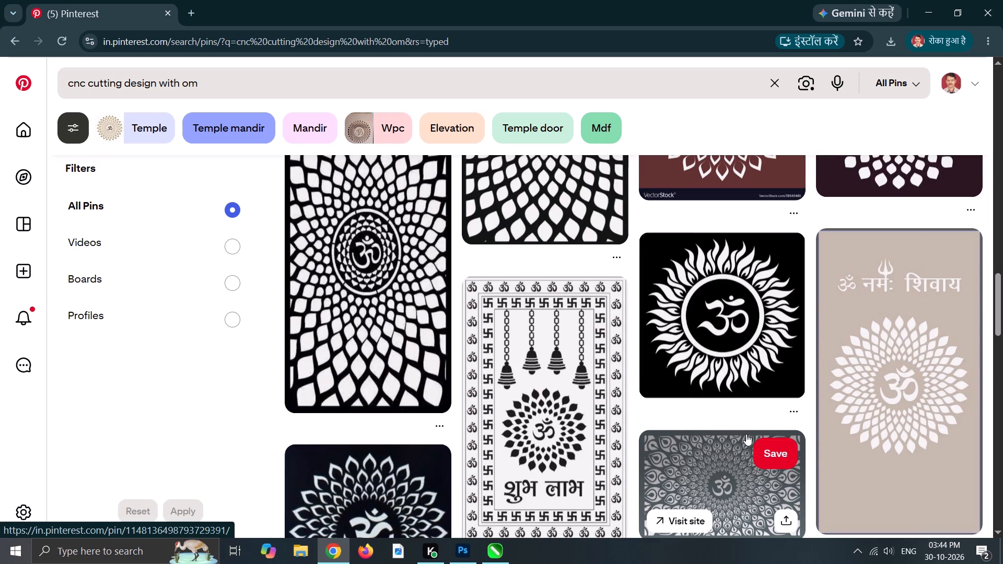
pyautogui.scroll(-7, 746, 434)
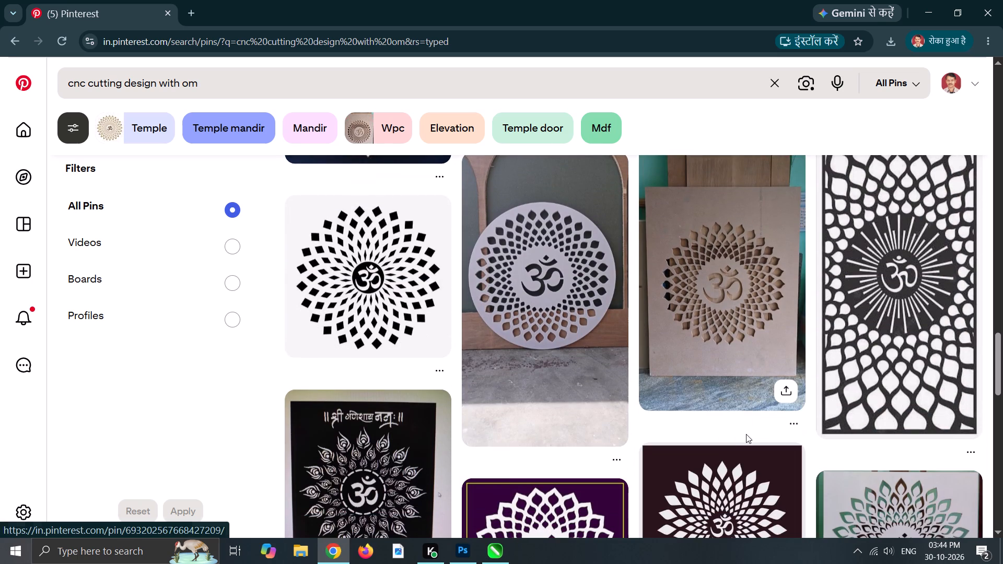
pyautogui.scroll(-7, 746, 434)
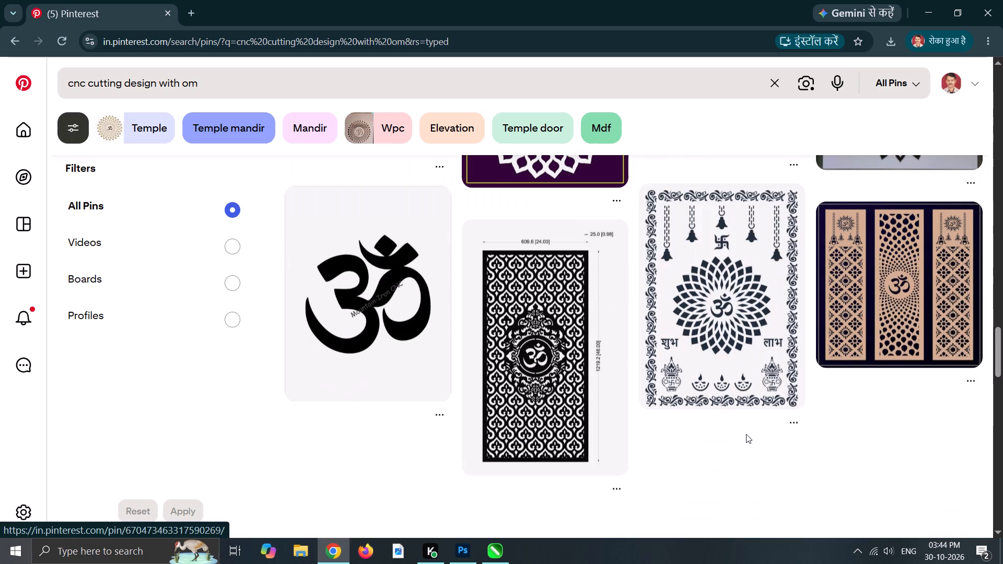
pyautogui.scroll(-2, 746, 434)
pyautogui.scroll(3, 746, 434)
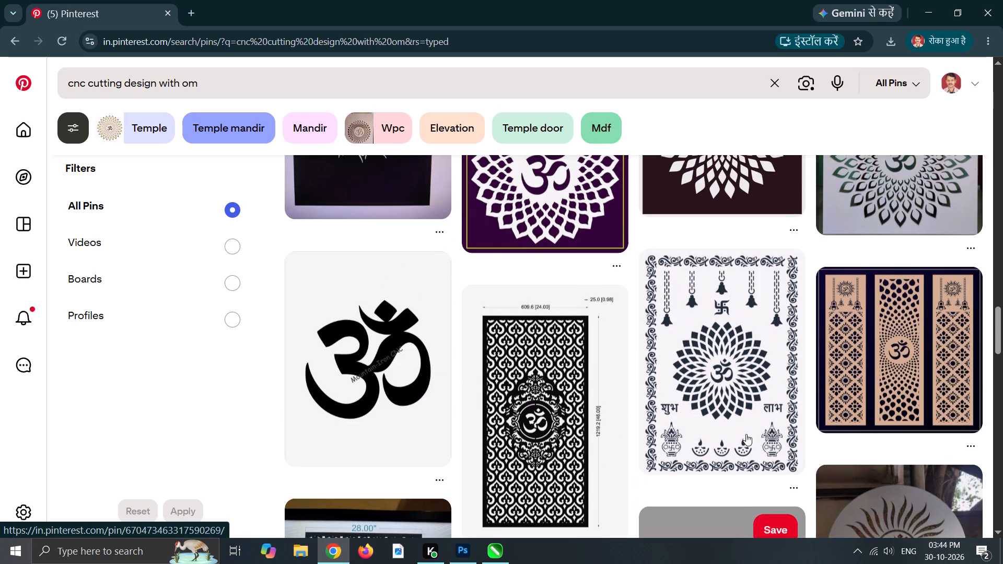
pyautogui.scroll(6, 746, 434)
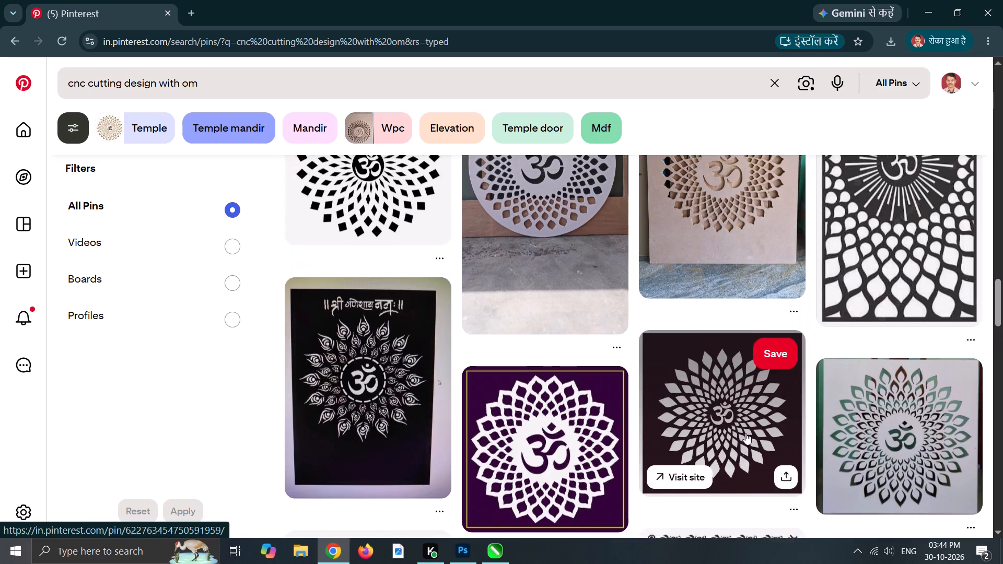
pyautogui.scroll(1, 745, 433)
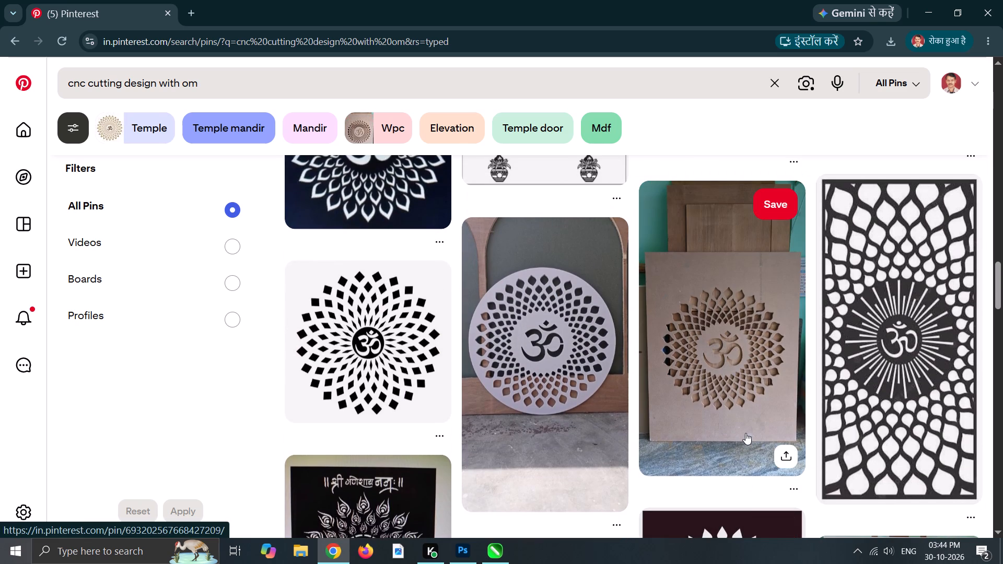
pyautogui.scroll(-9, 745, 433)
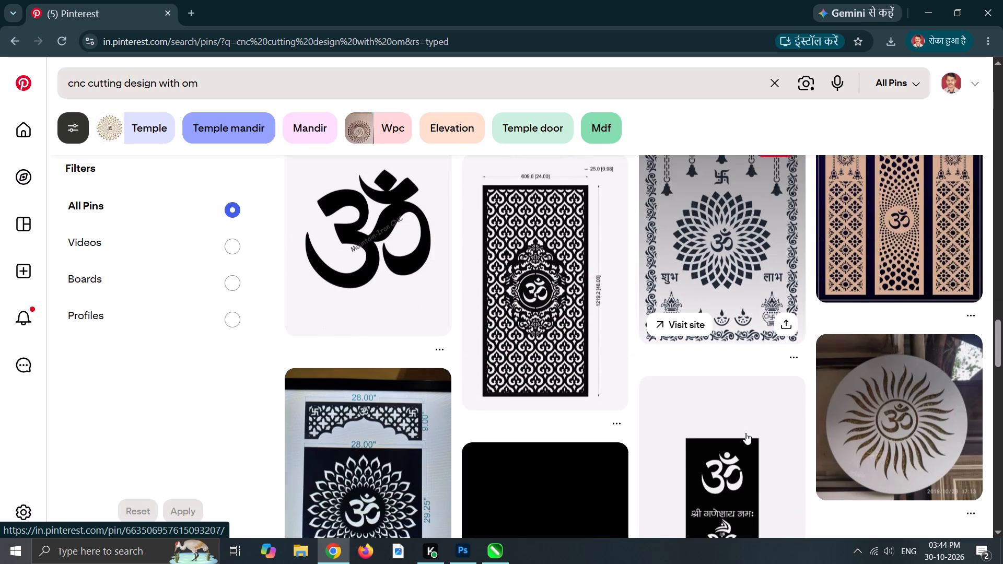
pyautogui.scroll(-7, 745, 433)
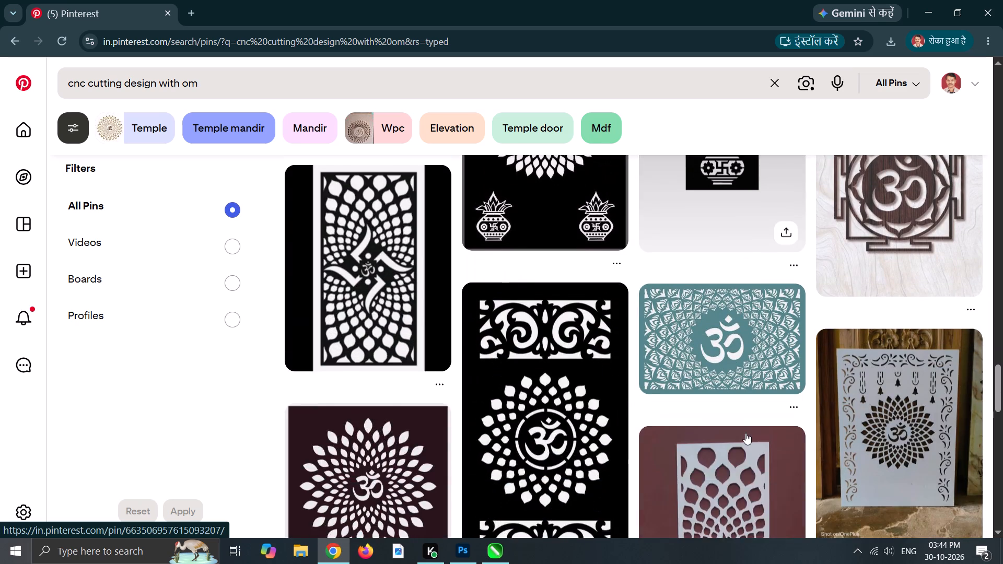
pyautogui.scroll(-8, 745, 433)
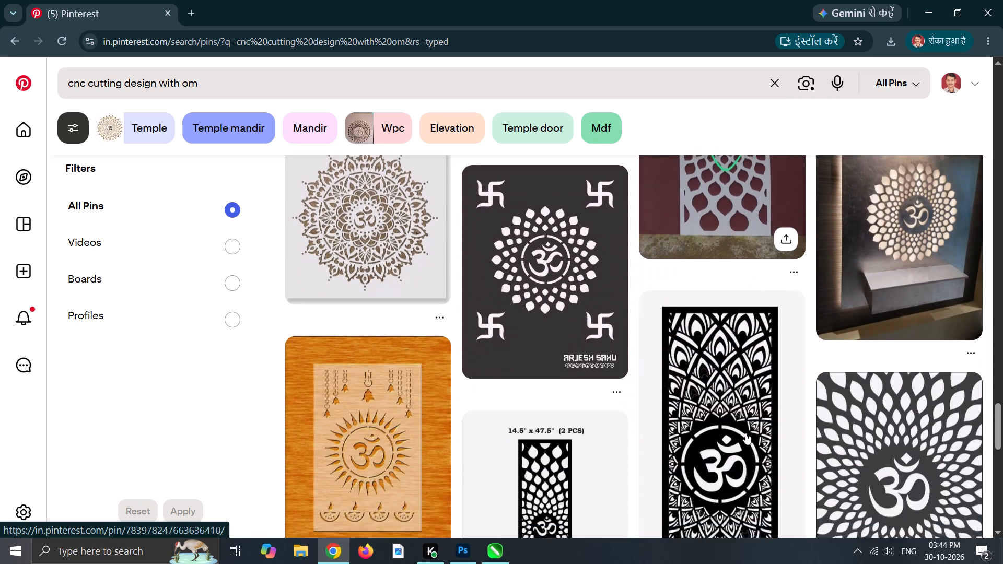
pyautogui.scroll(-8, 745, 433)
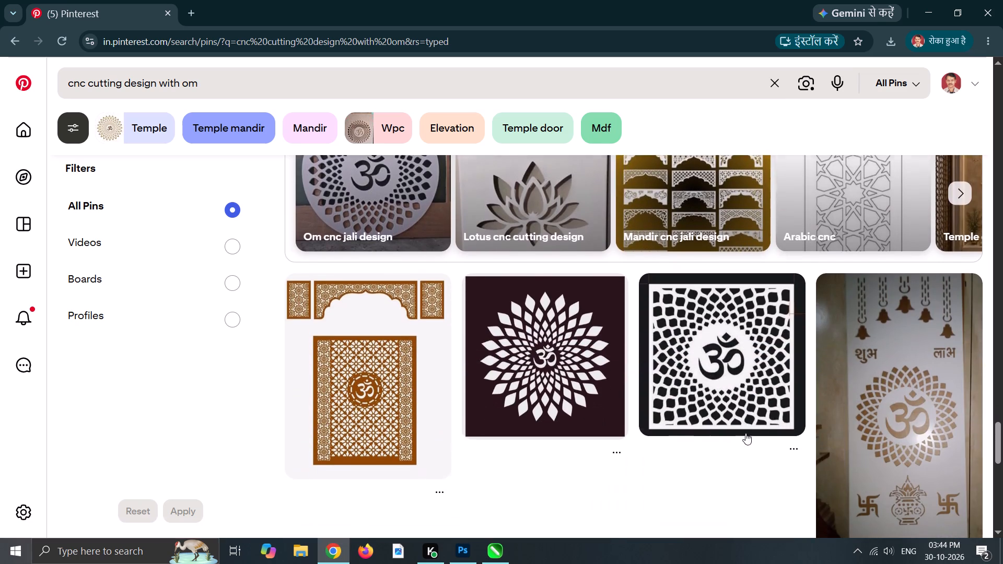
pyautogui.scroll(-3, 745, 433)
pyautogui.scroll(3, 746, 433)
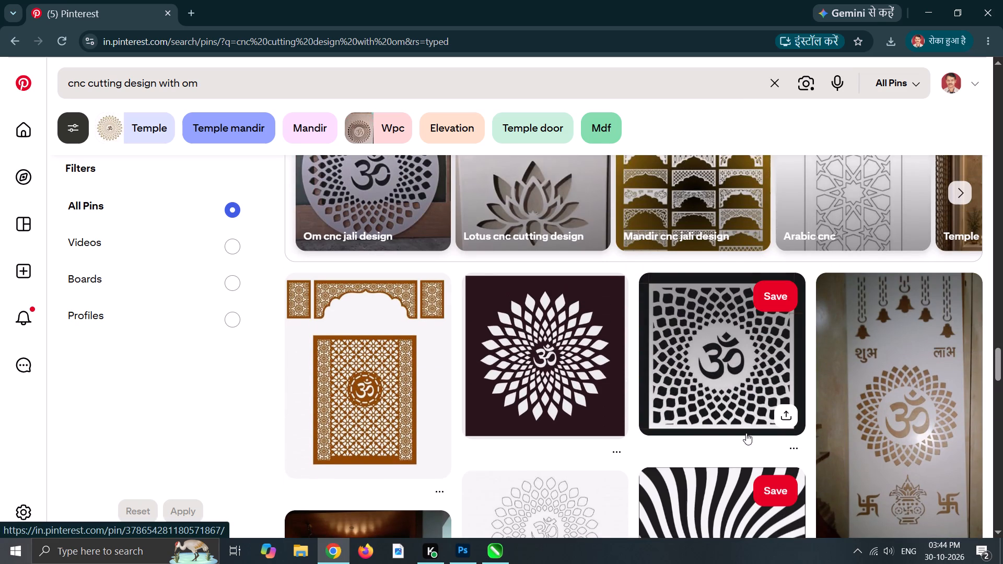
pyautogui.scroll(-5, 746, 433)
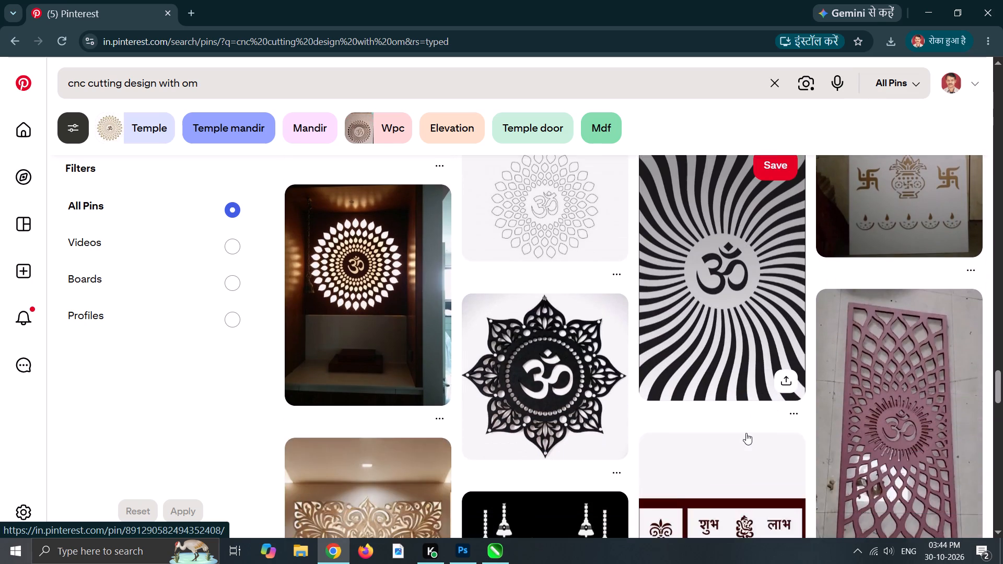
pyautogui.scroll(-12, 746, 433)
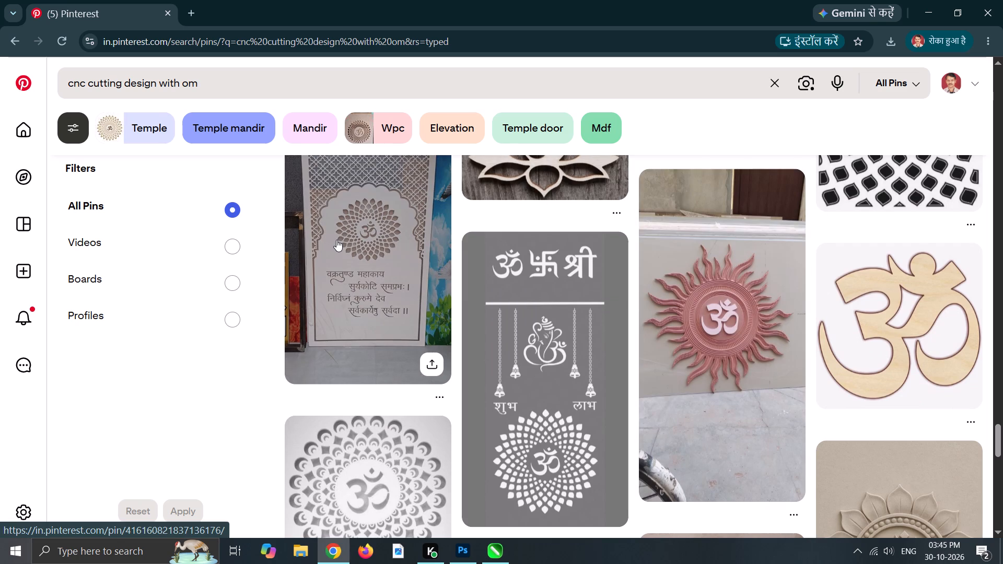
# Open the pin showing the arched jali panel with an Om mandala above a Sanskrit verse.
pyautogui.scroll(-1, 344, 244)
pyautogui.doubleClick(347, 248)
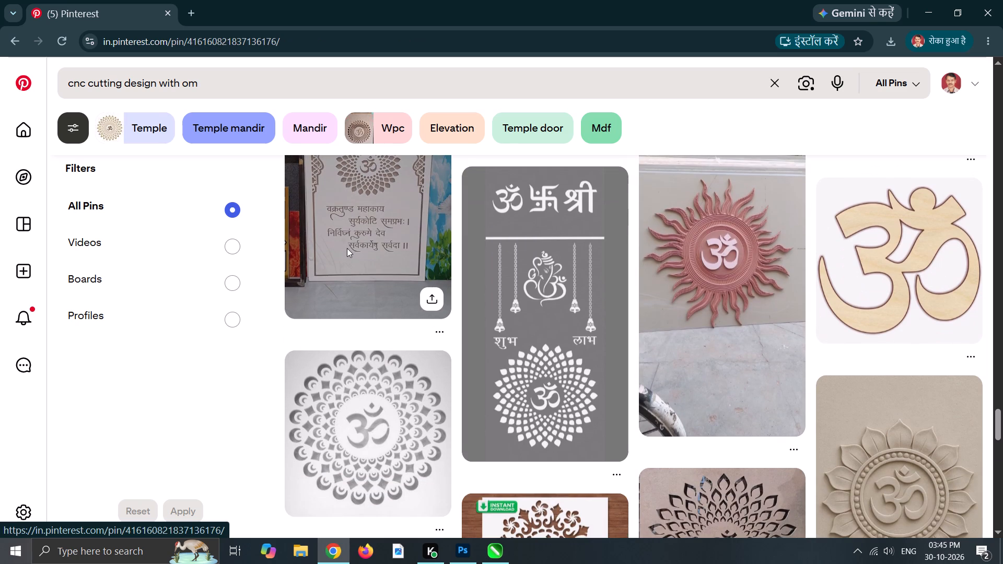